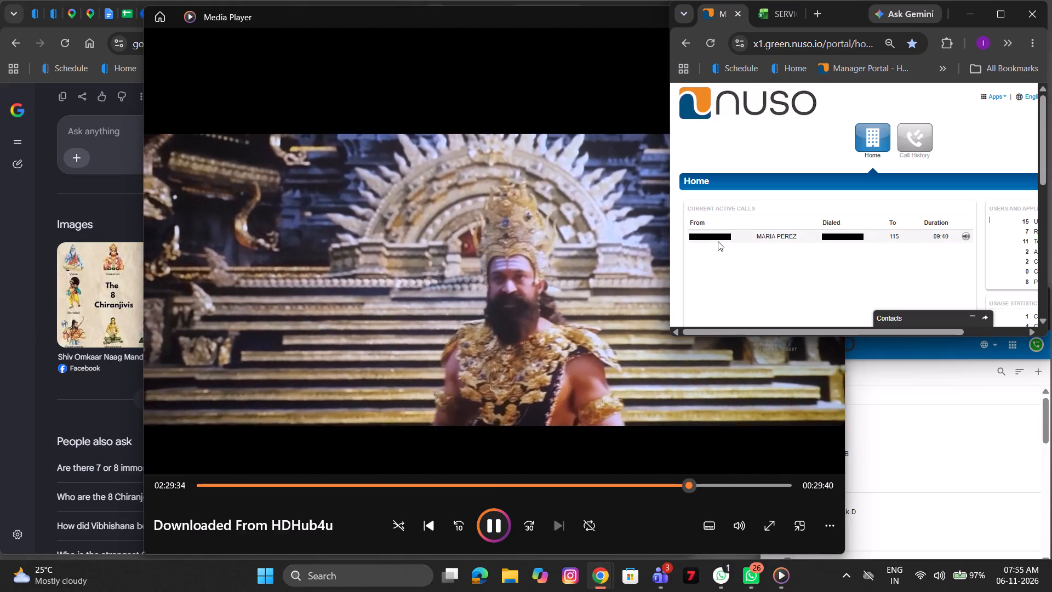
triple_click(718, 241)
key("ctrl+c")
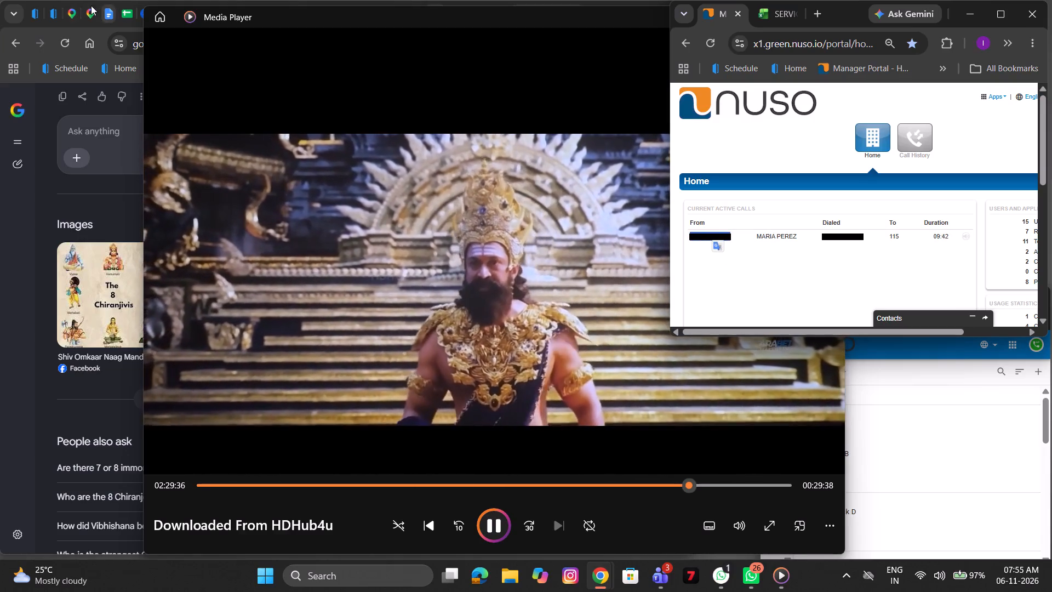
left_click(48, 22)
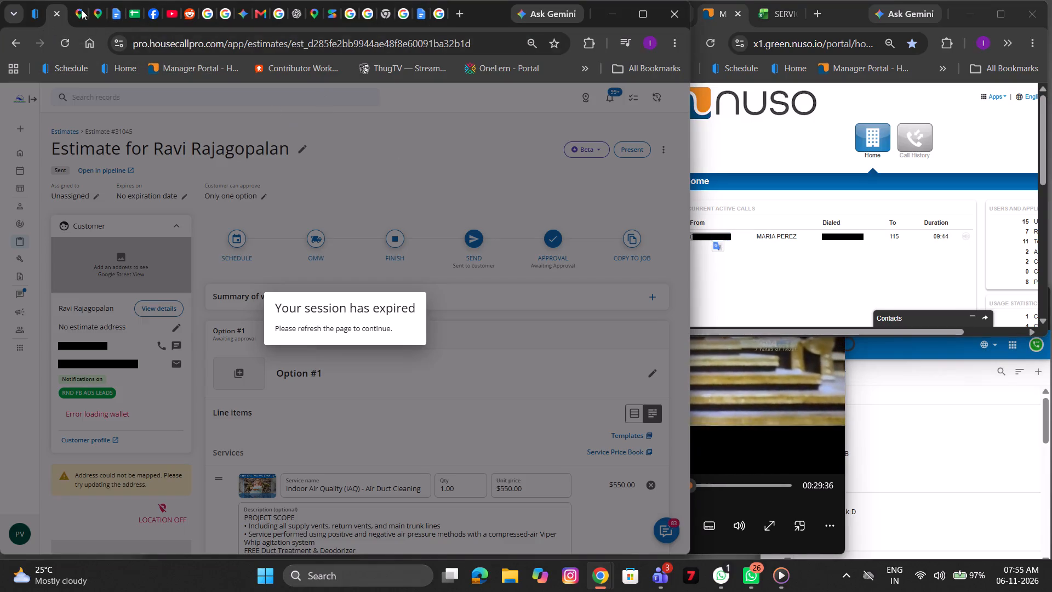
left_click(74, 36)
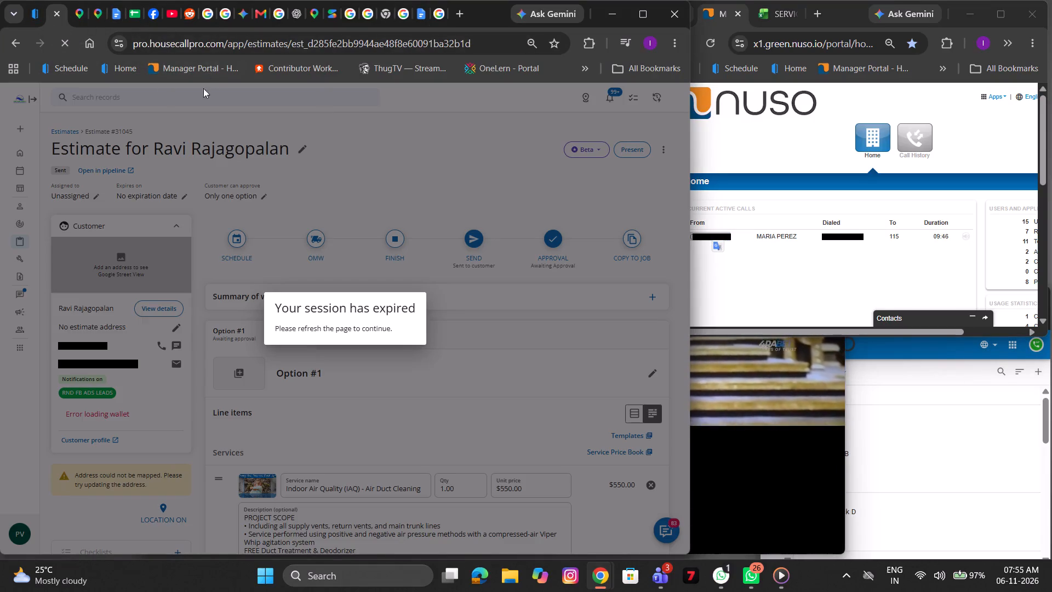
left_click(204, 101)
left_click(204, 101)
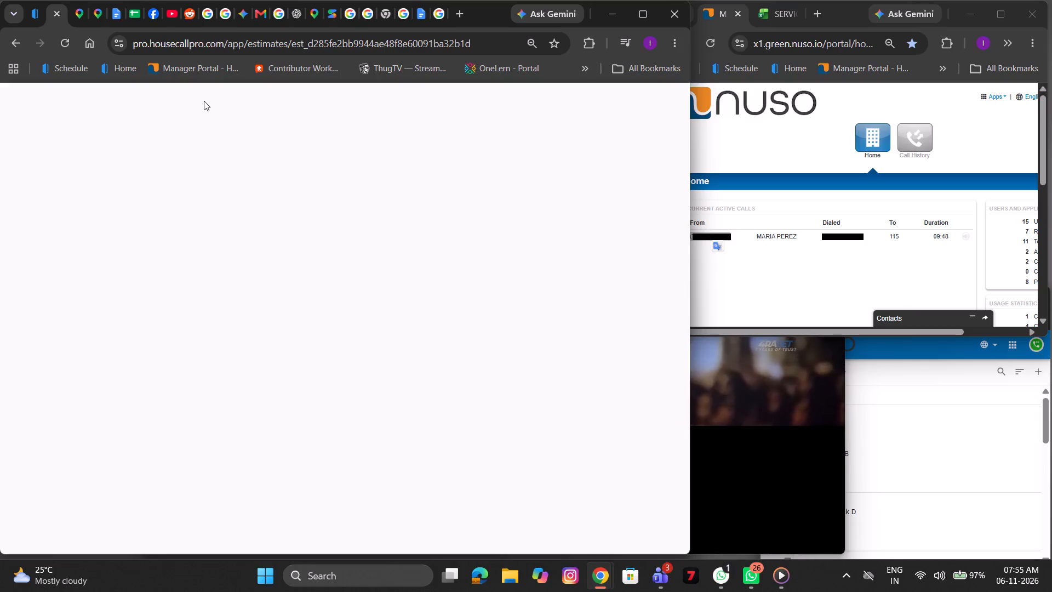
triple_click(204, 101)
triple_click(204, 101)
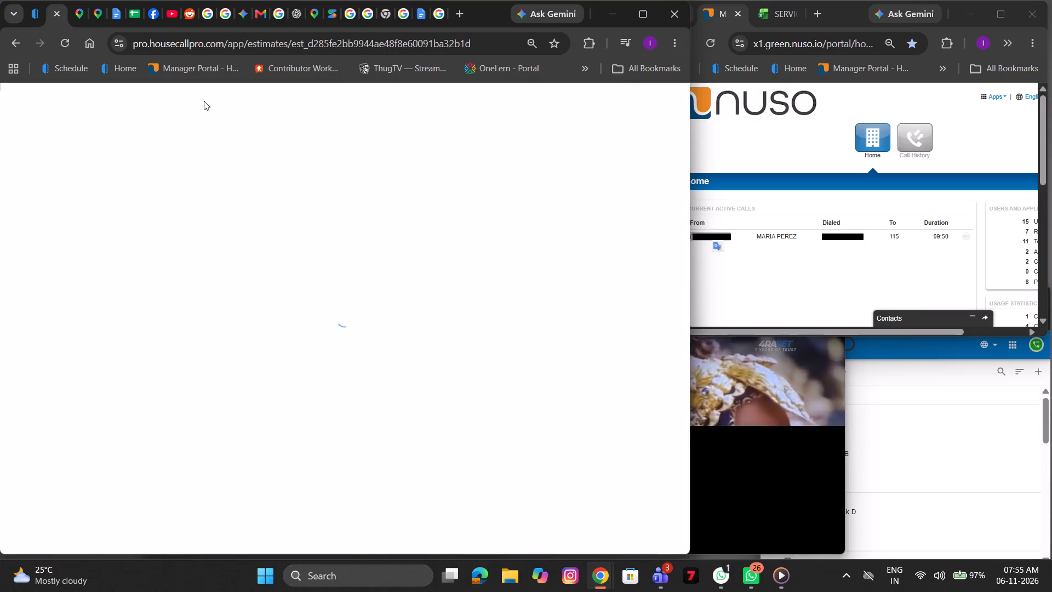
left_click(204, 101)
double_click(204, 101)
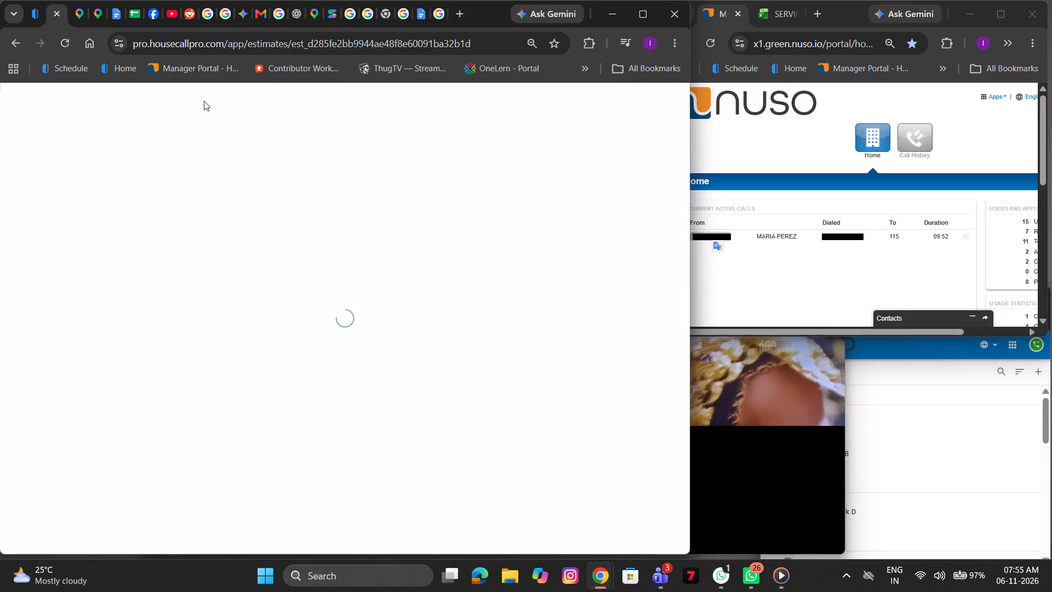
left_click(206, 105)
key("ctrl+v")
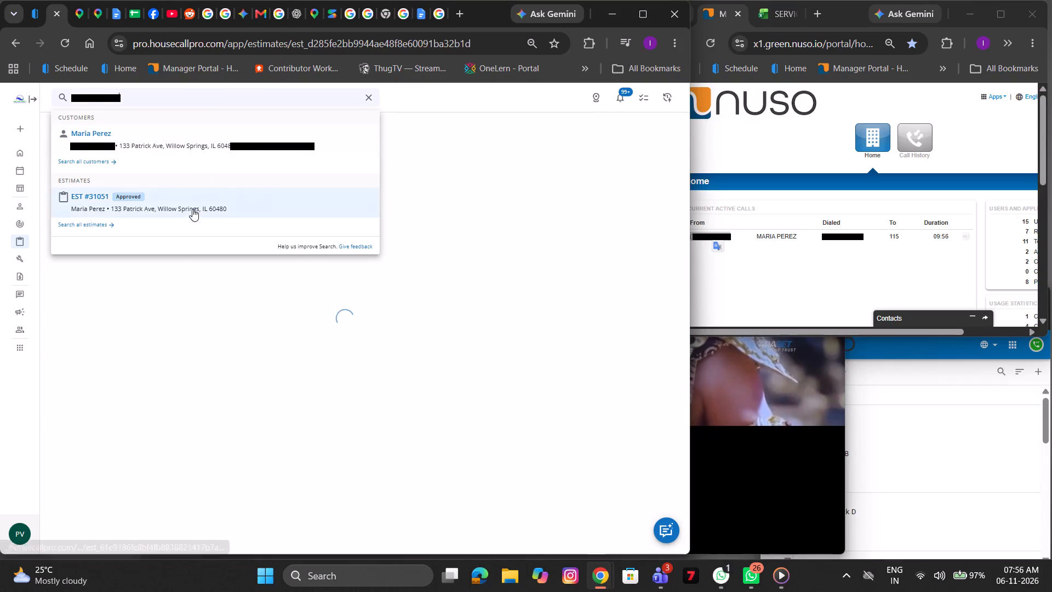
left_click(192, 209)
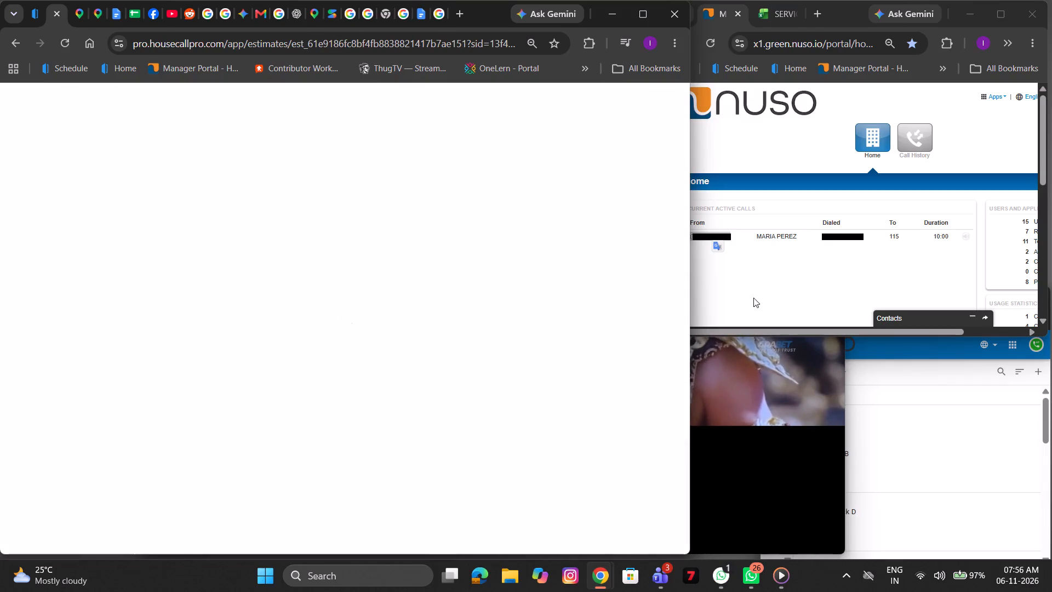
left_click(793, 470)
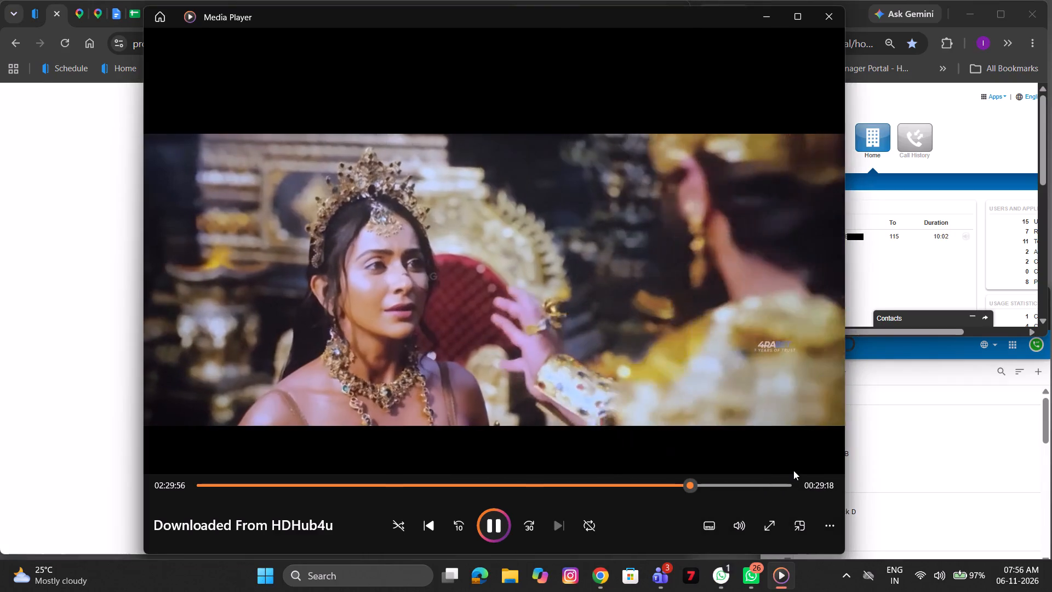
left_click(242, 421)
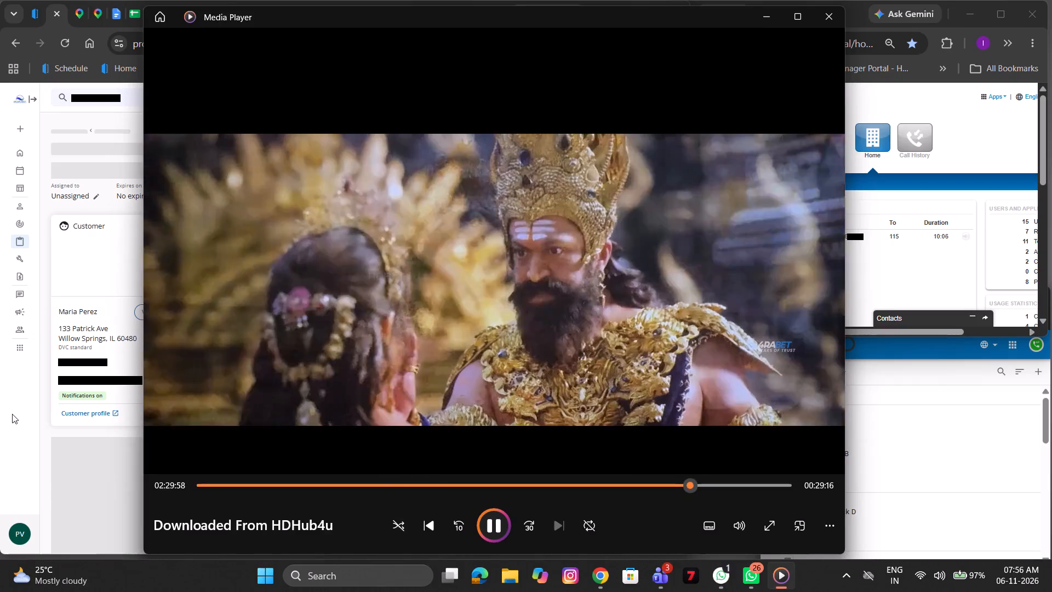
left_click(12, 416)
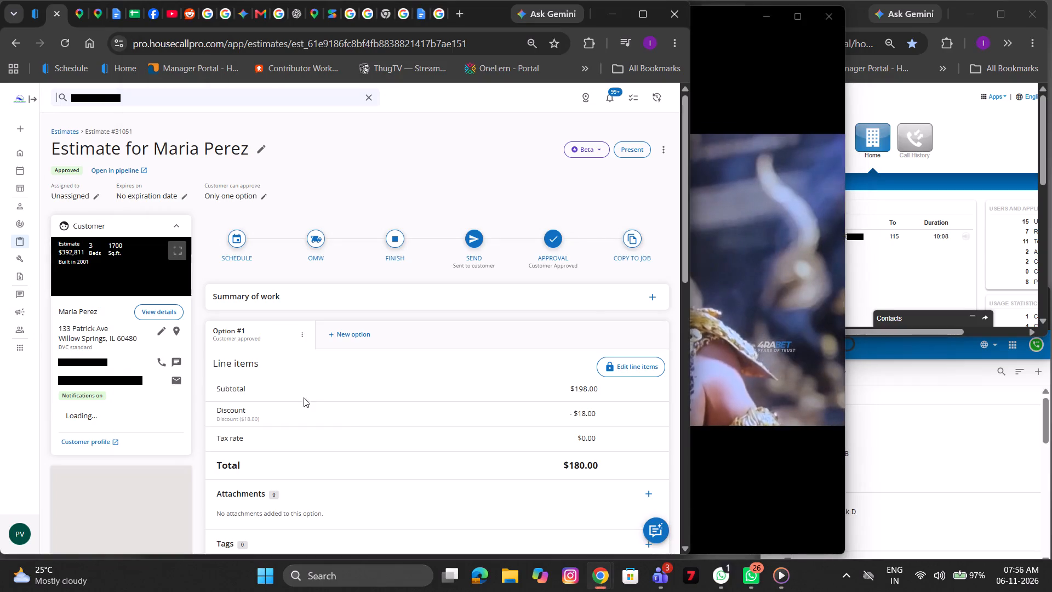
scroll(351, 446, "down", 6)
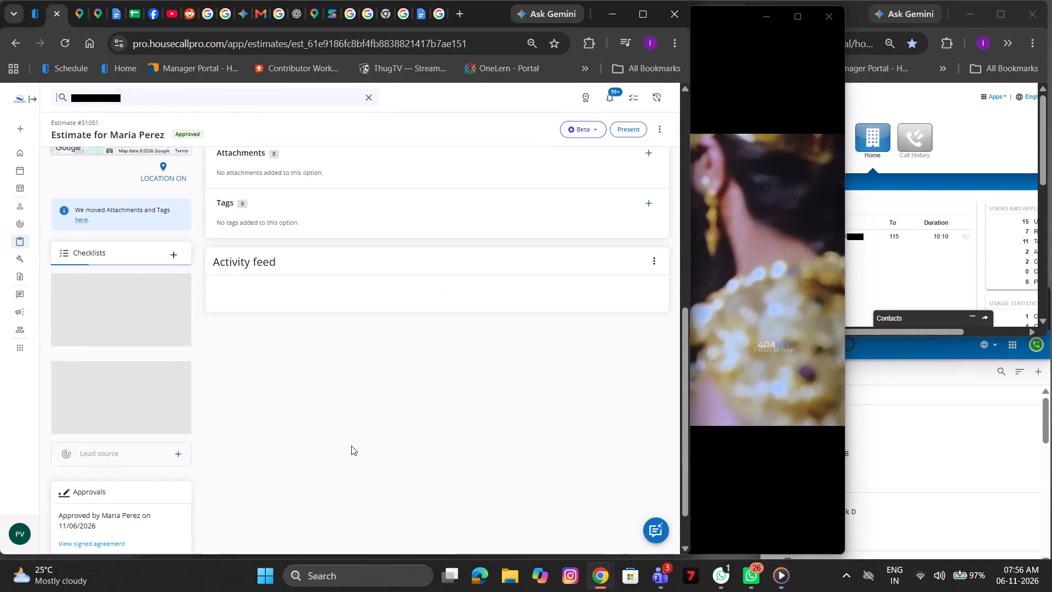
scroll(351, 446, "down", 3)
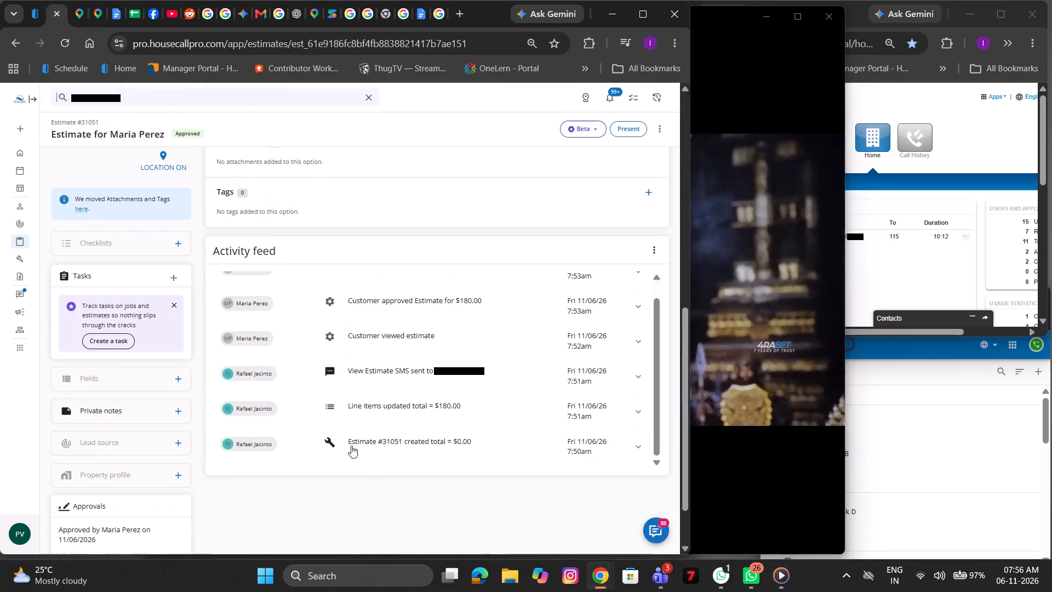
scroll(351, 446, "up", 11)
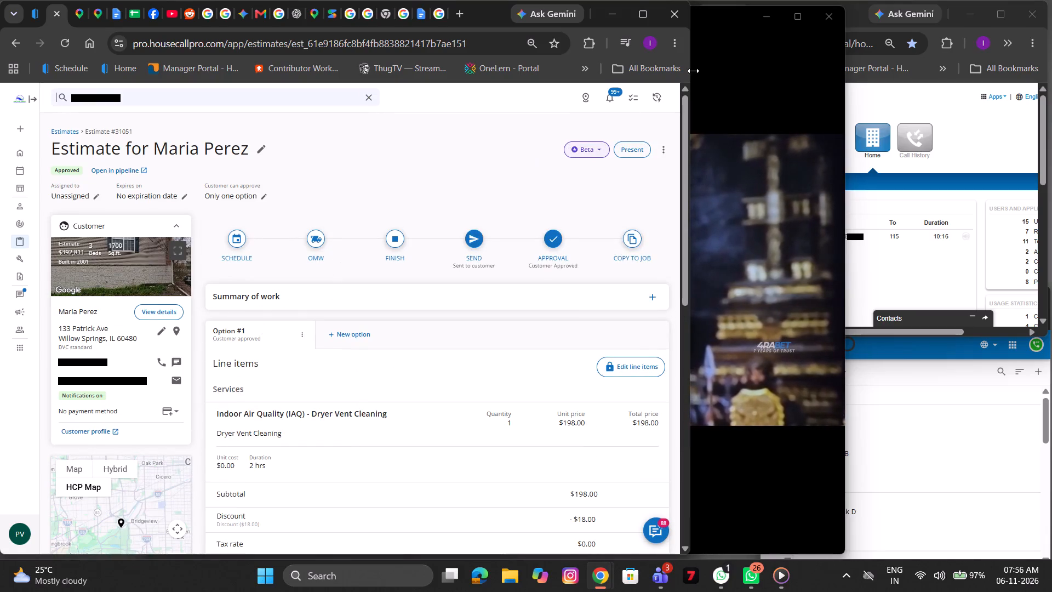
Switch to Media Player, skip the video forward 30 seconds and back again, and leave it paused and minimized.
left_click(706, 20)
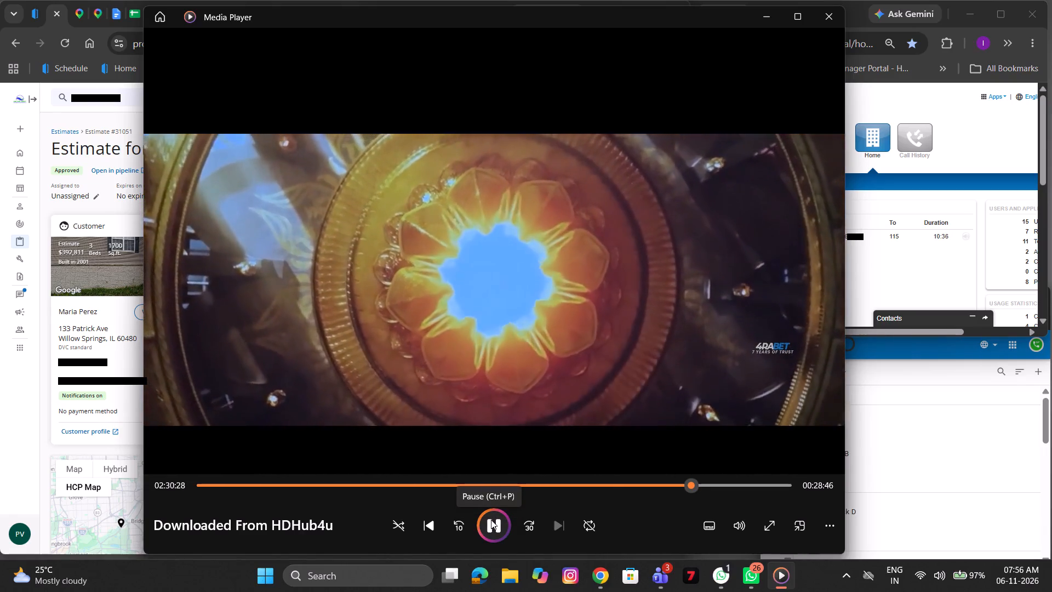
left_click(525, 522)
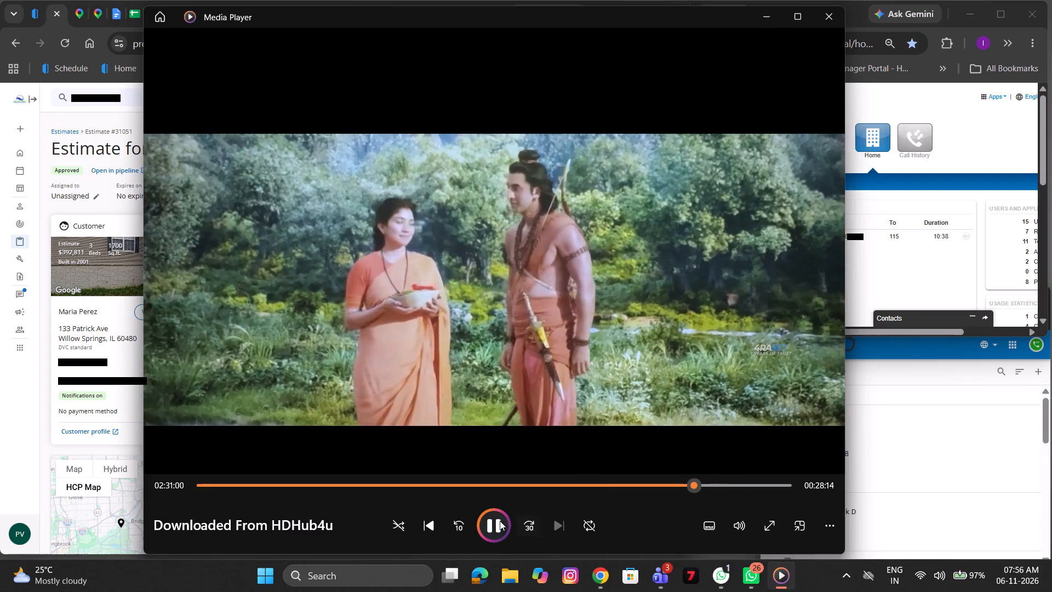
left_click(455, 522)
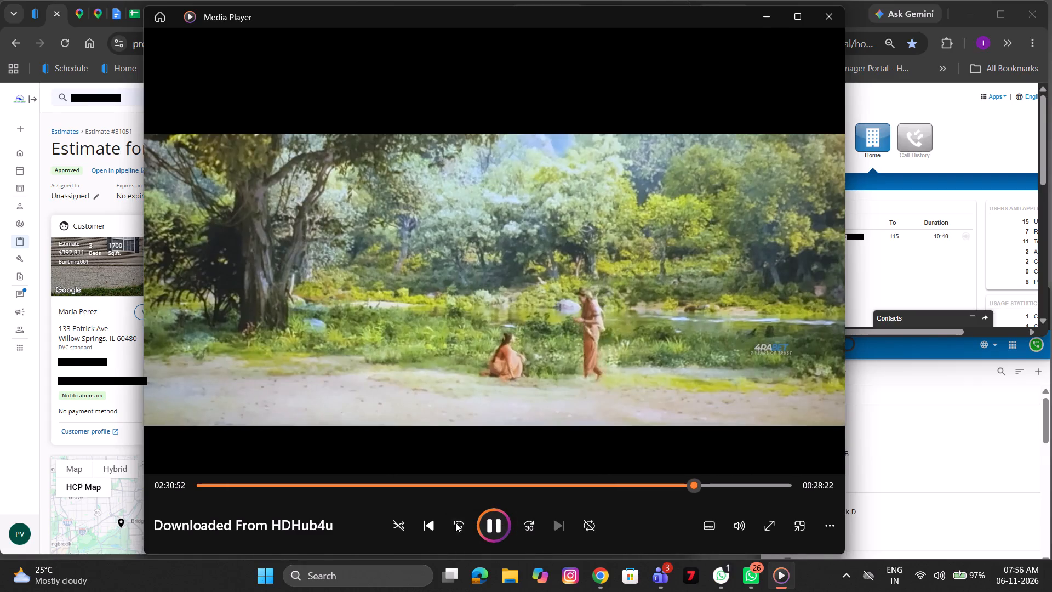
left_click(449, 525)
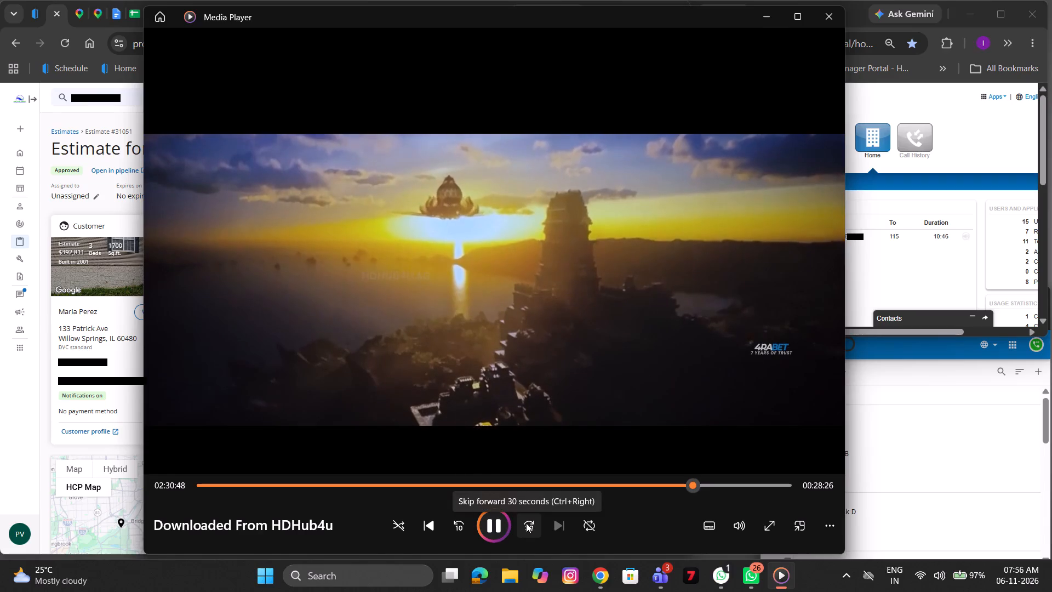
left_click(488, 529)
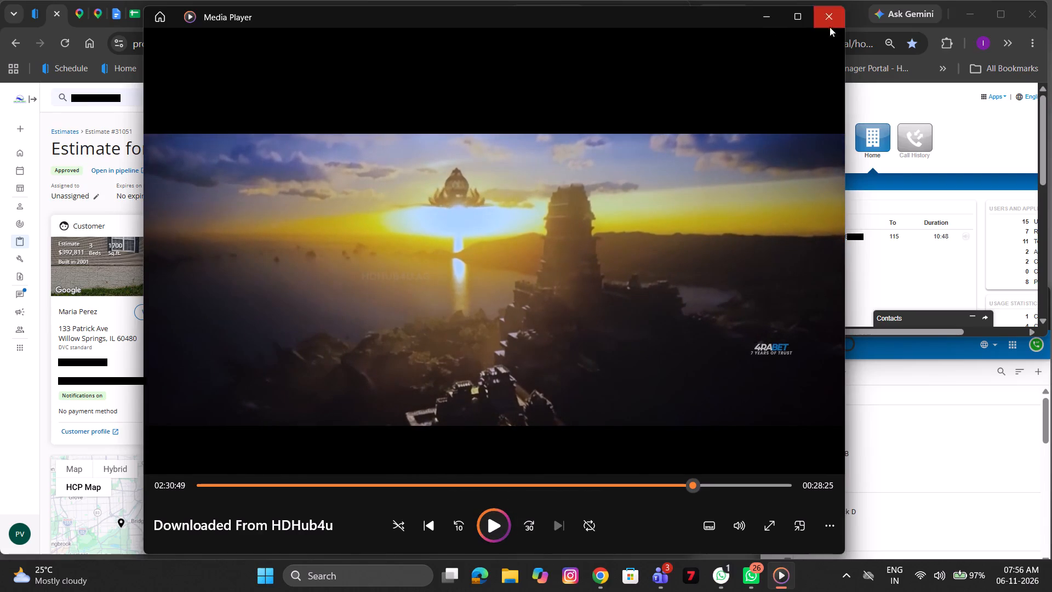
left_click(775, 21)
Narrow the NUSO portal window so it sits beside the estimate, and return to the Housecall Pro window.
left_click(762, 153)
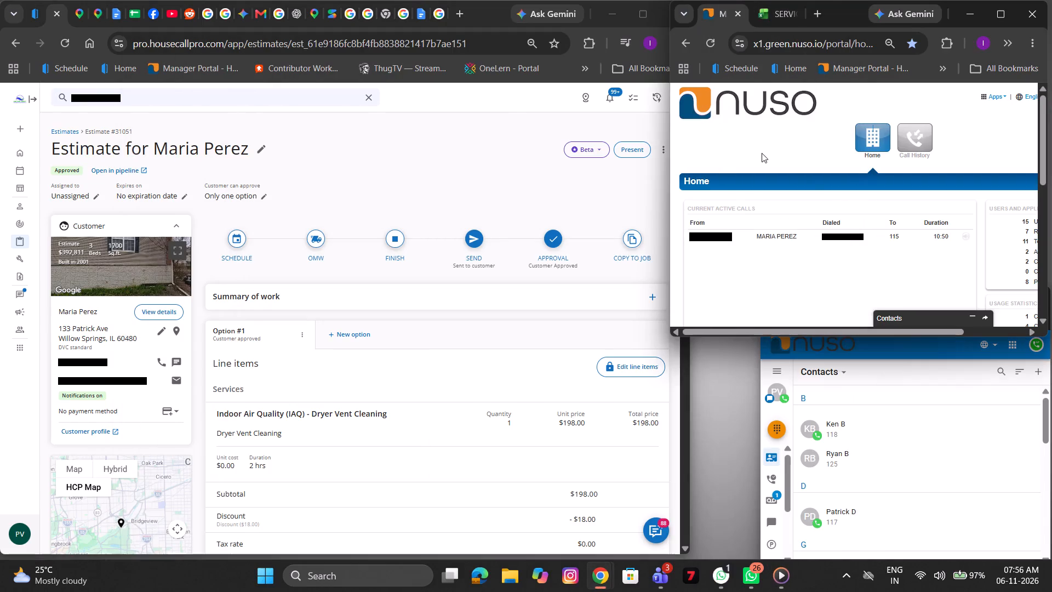
left_click_drag(668, 166, 699, 167)
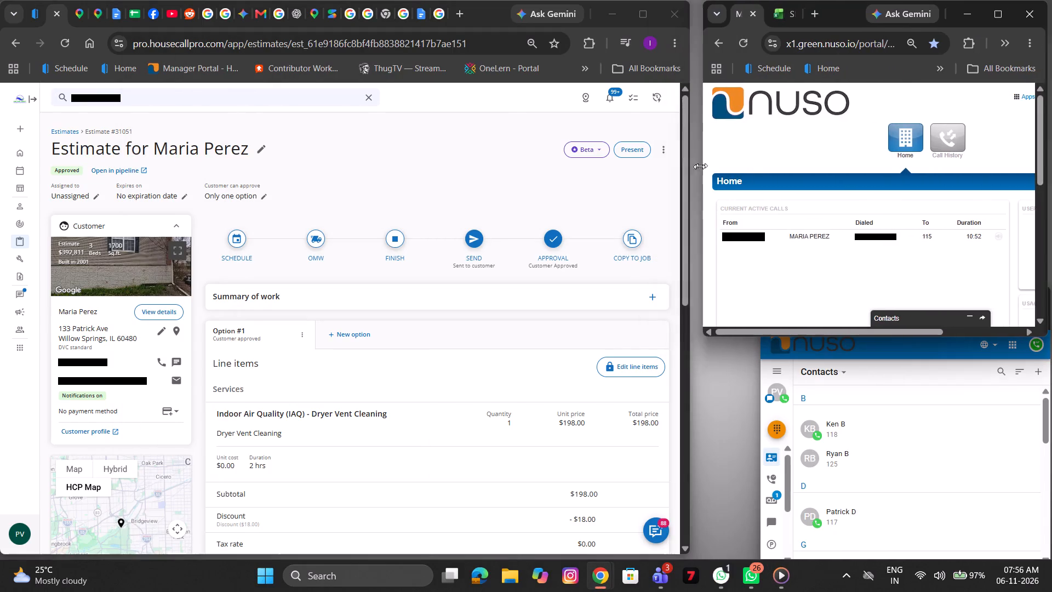
left_click_drag(699, 167, 679, 175)
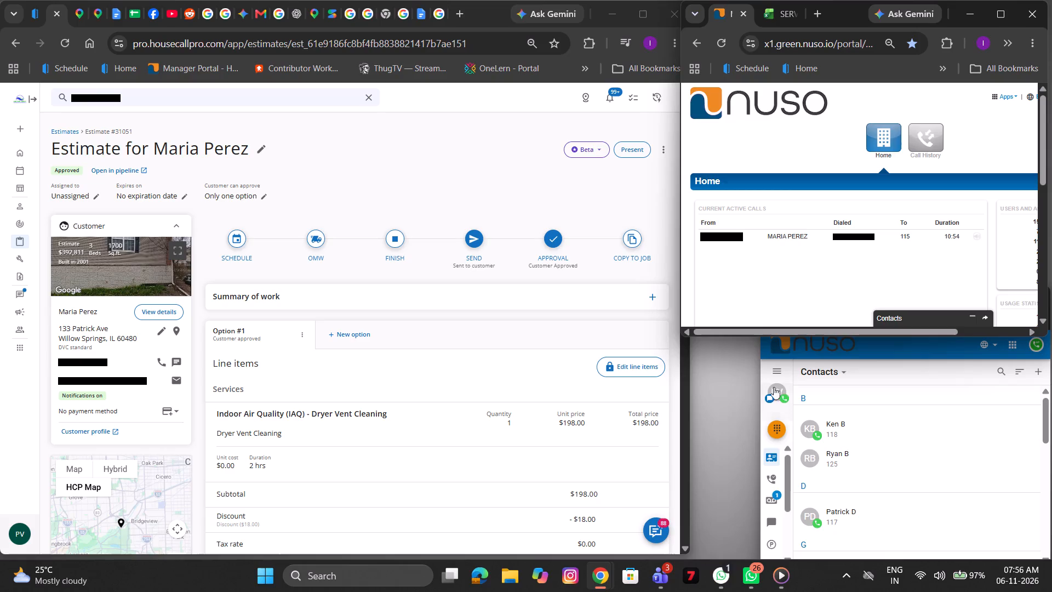
left_click(619, 164)
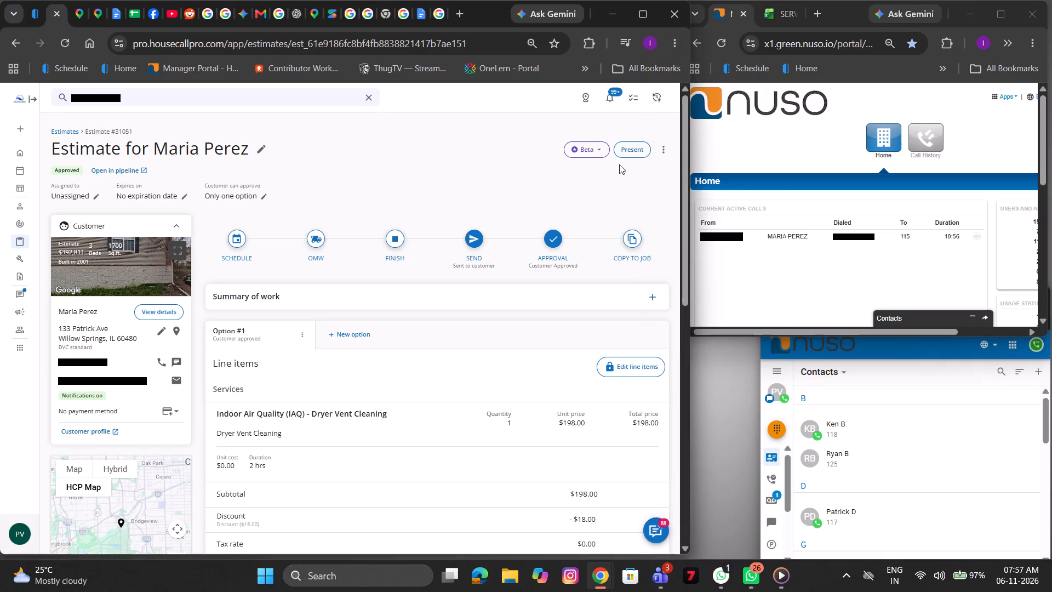
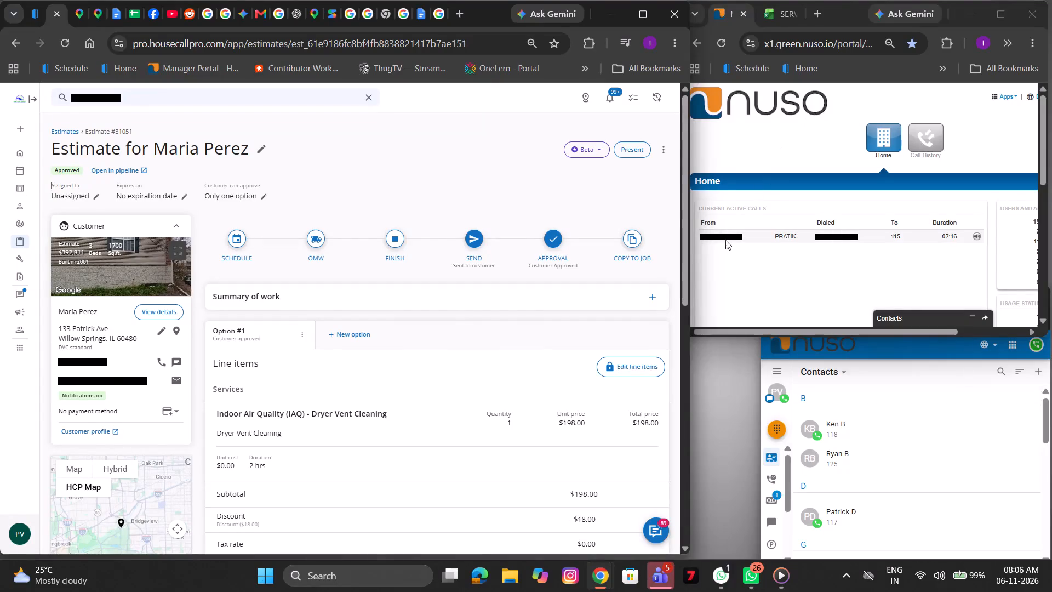
Copy the active caller's phone number from the current active calls list in the NUSO portal.
triple_click(725, 238)
key("ctrl+c")
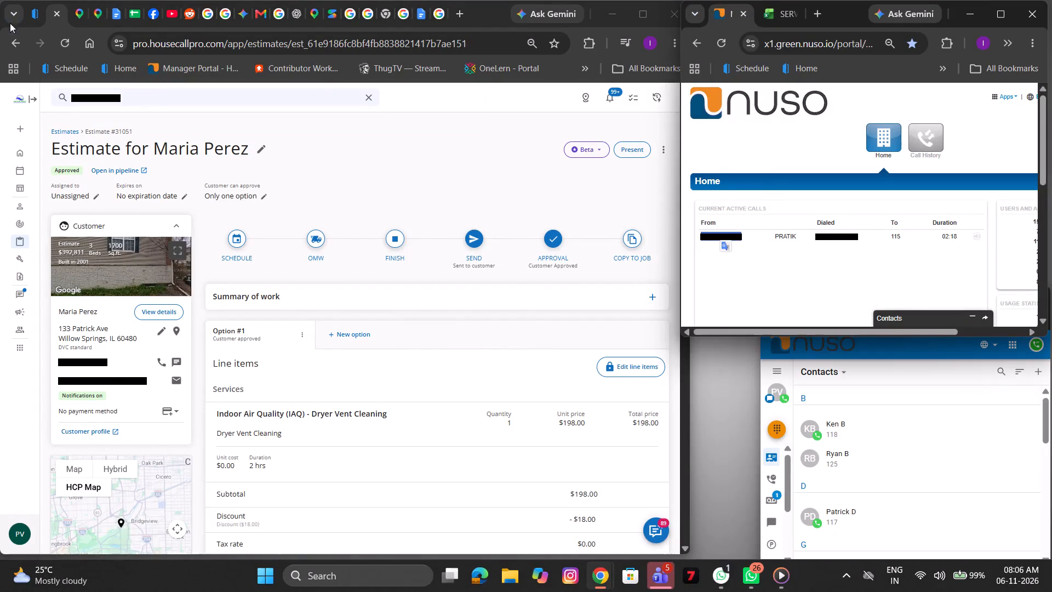
left_click(39, 20)
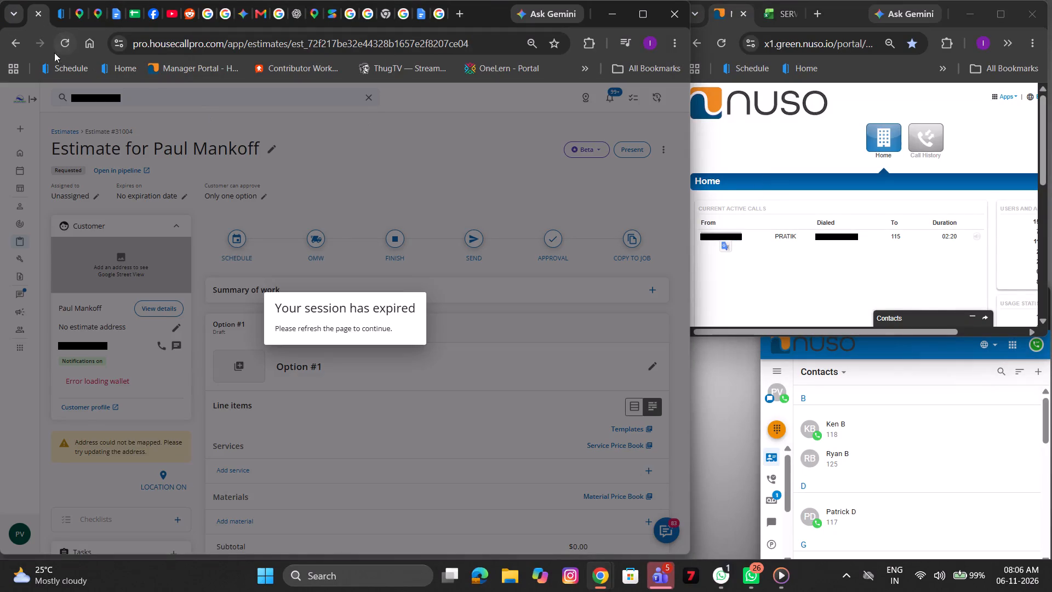
left_click(61, 45)
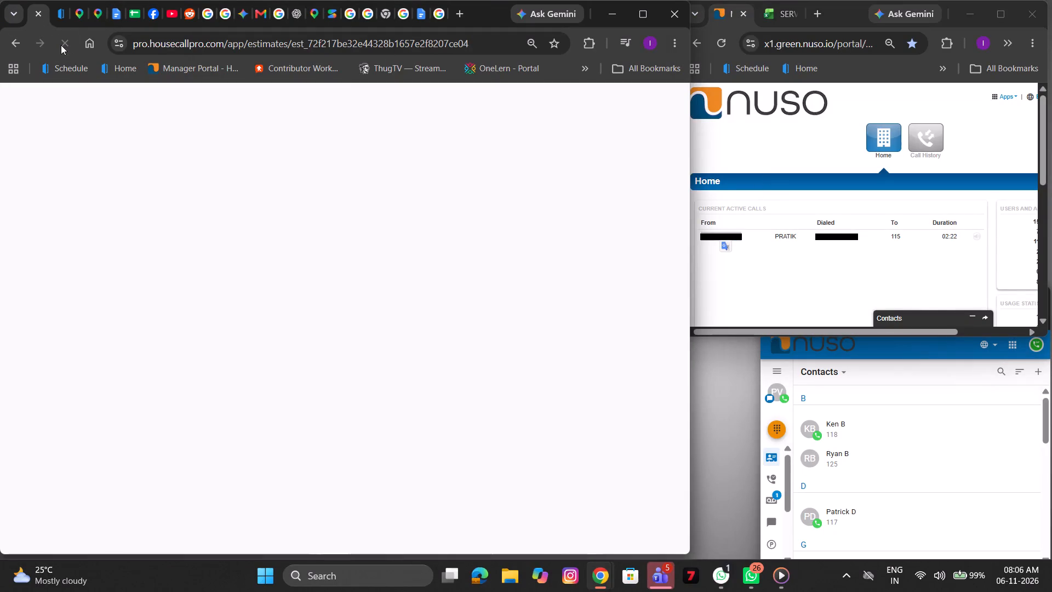
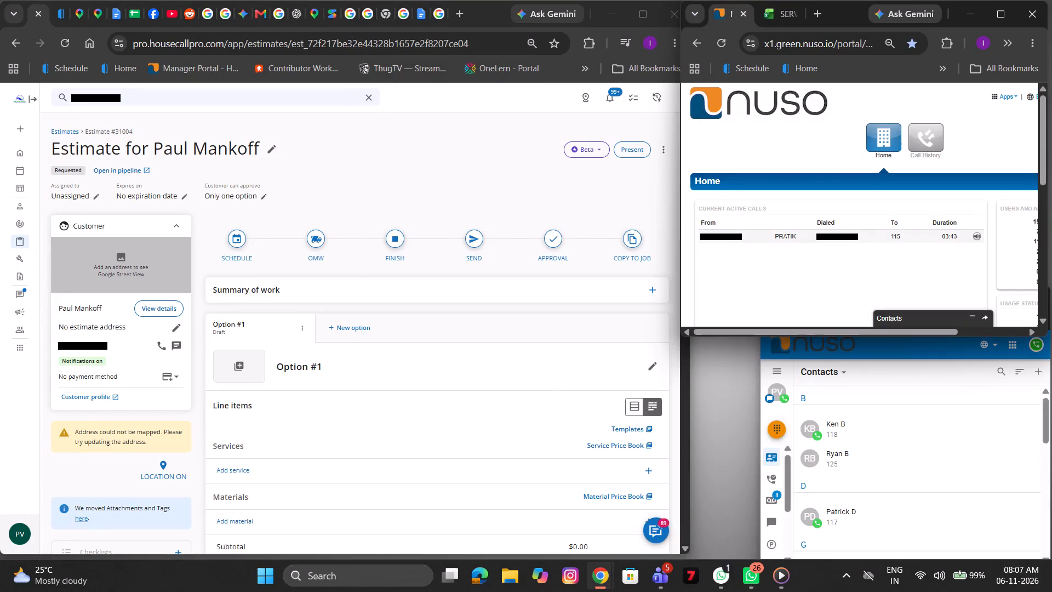
Copy the active caller's number from the NUSO portal and search Housecall Pro records for it.
triple_click(728, 237)
key("ctrl+c")
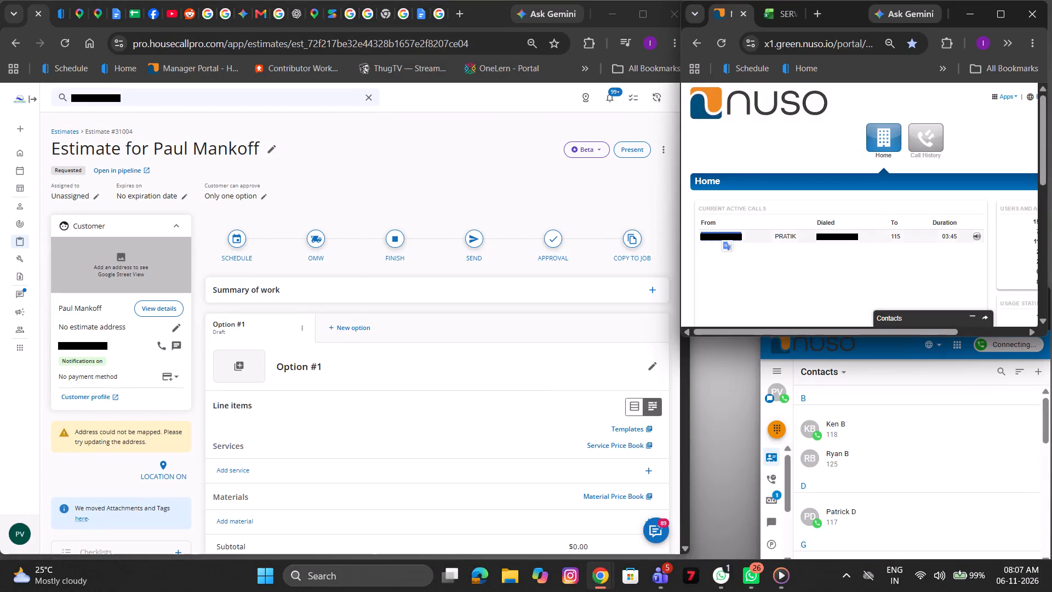
left_click(367, 99)
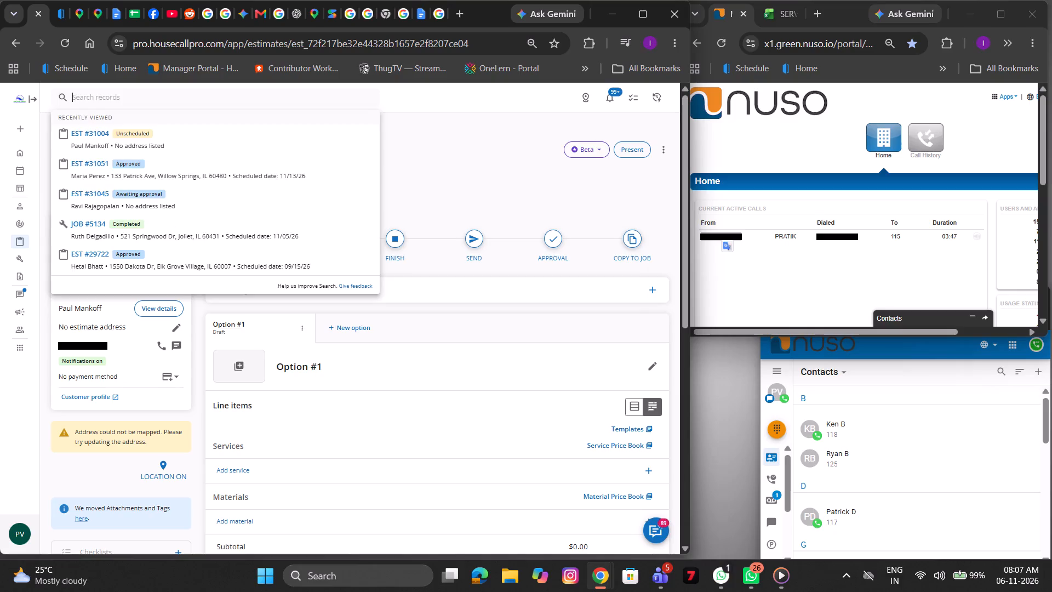
key("ctrl+v")
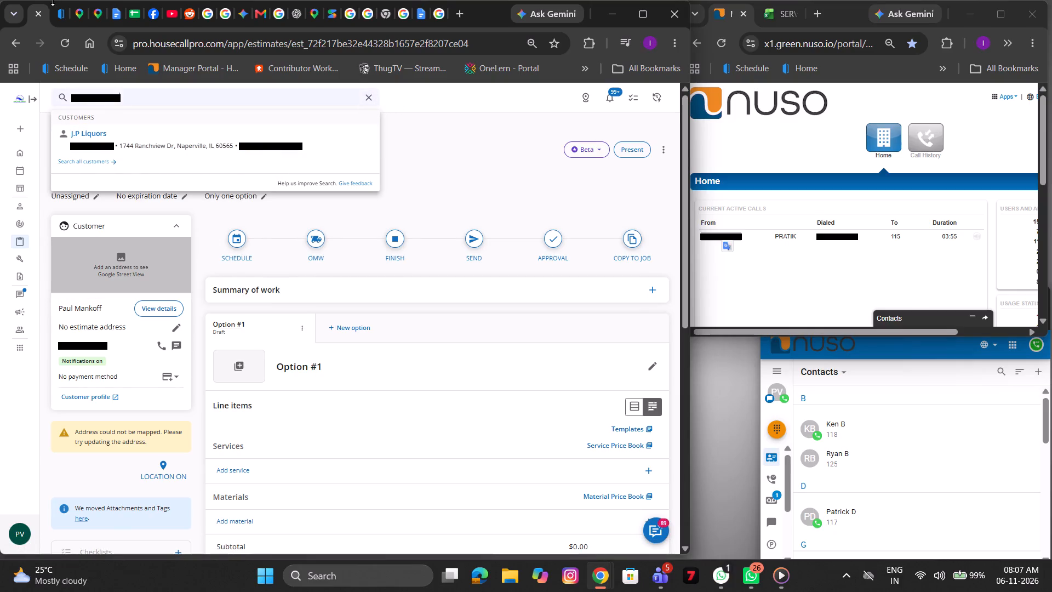
Switch to the YouTube tab, go to its home page and browse the recommended videos.
left_click(176, 21)
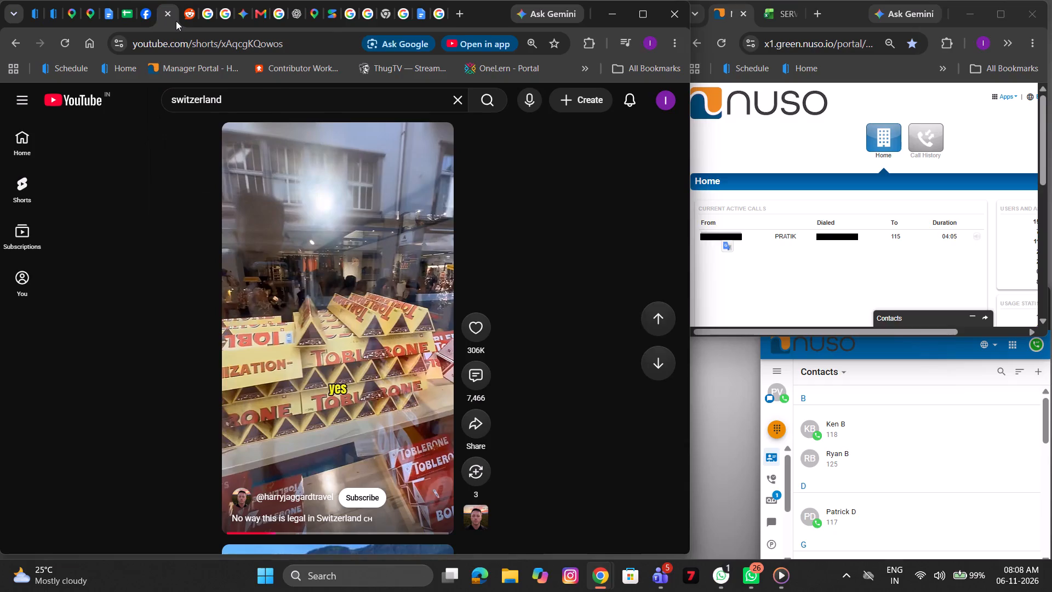
left_click(88, 103)
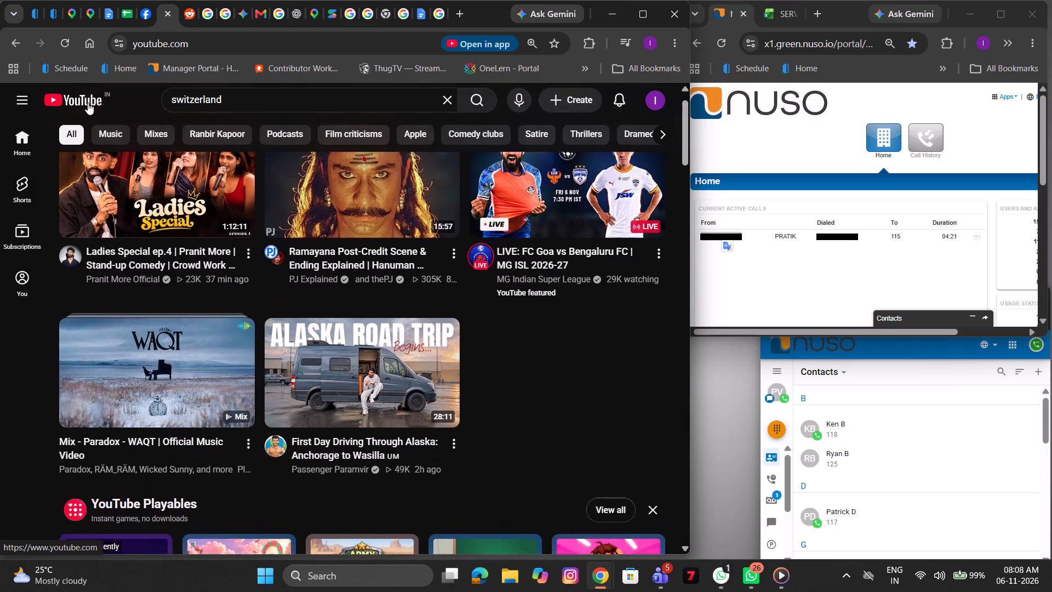
scroll(88, 103, "down", 1)
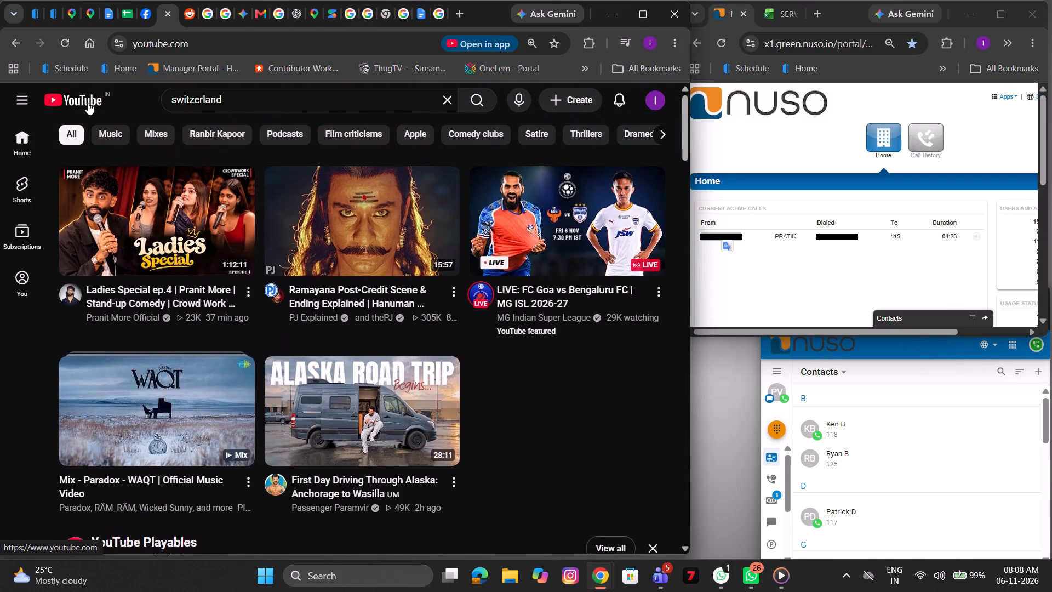
scroll(88, 103, "down", 1)
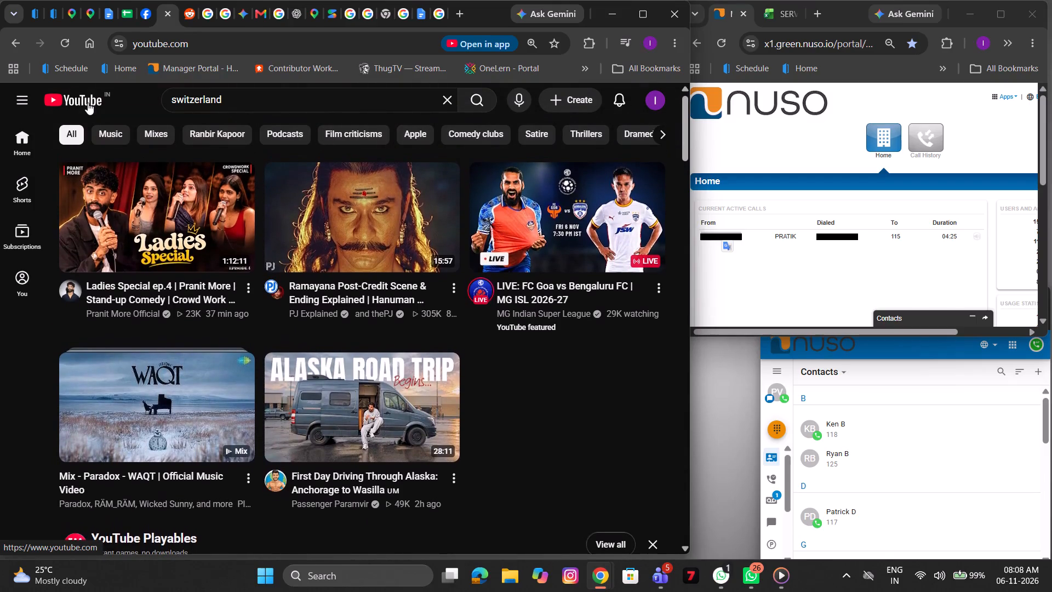
scroll(88, 103, "down", 2)
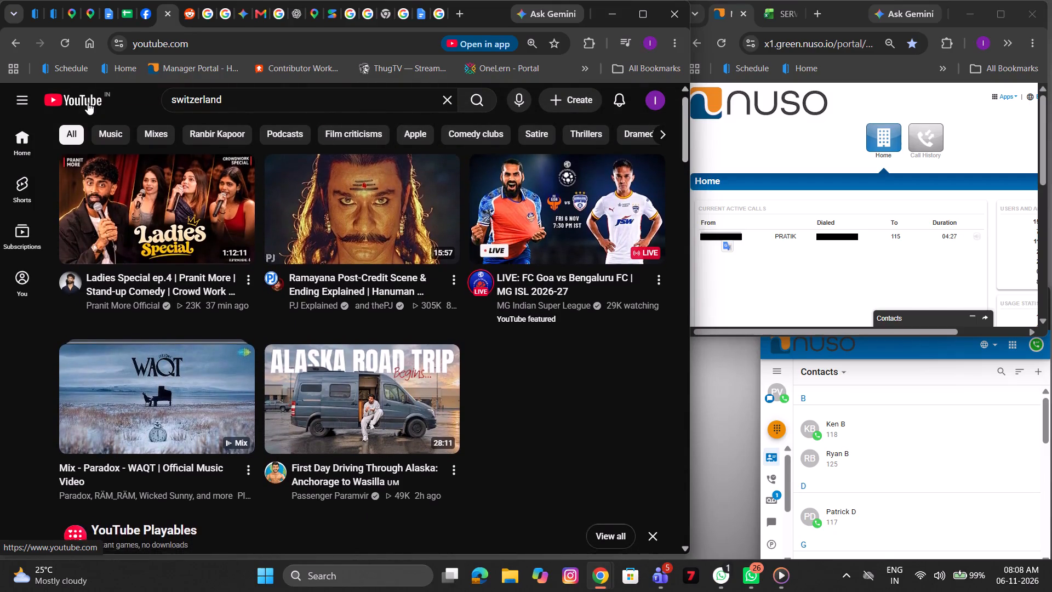
Browse further through the recommended videos and Shorts on the YouTube home page.
scroll(88, 103, "down", 5)
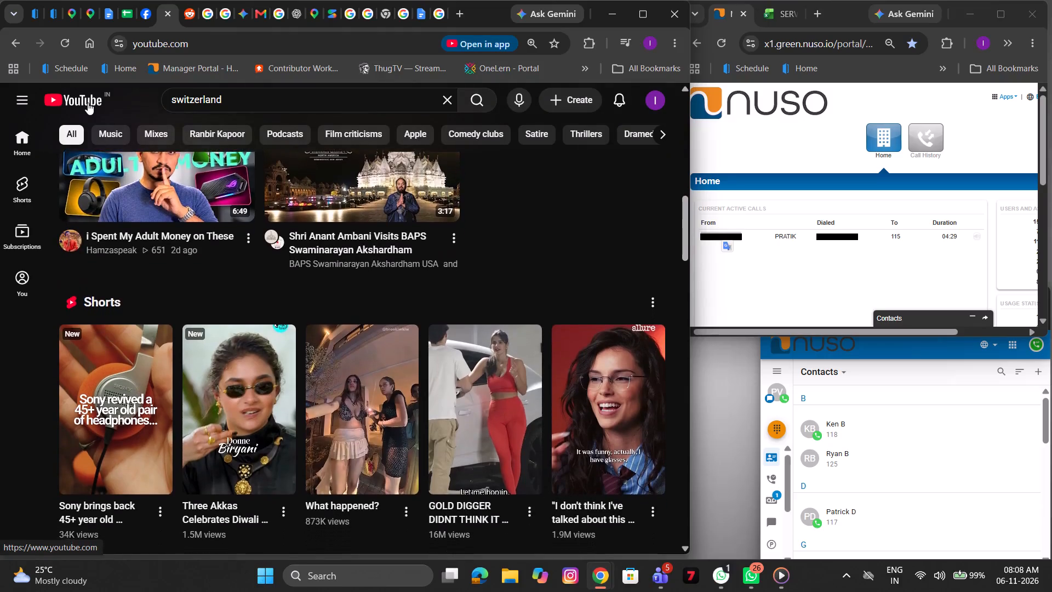
scroll(88, 103, "down", 1)
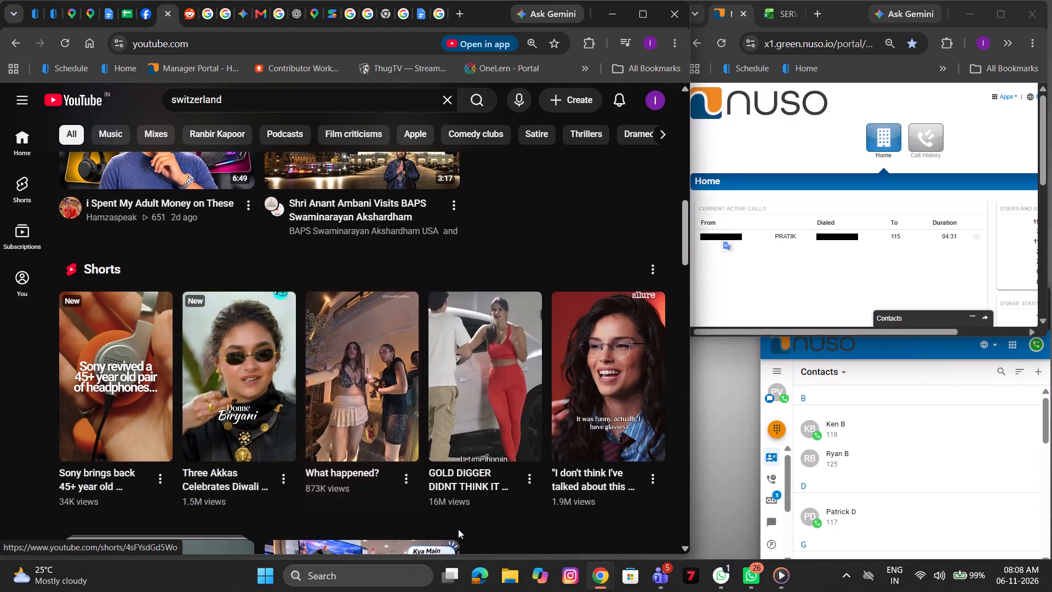
left_click(581, 576)
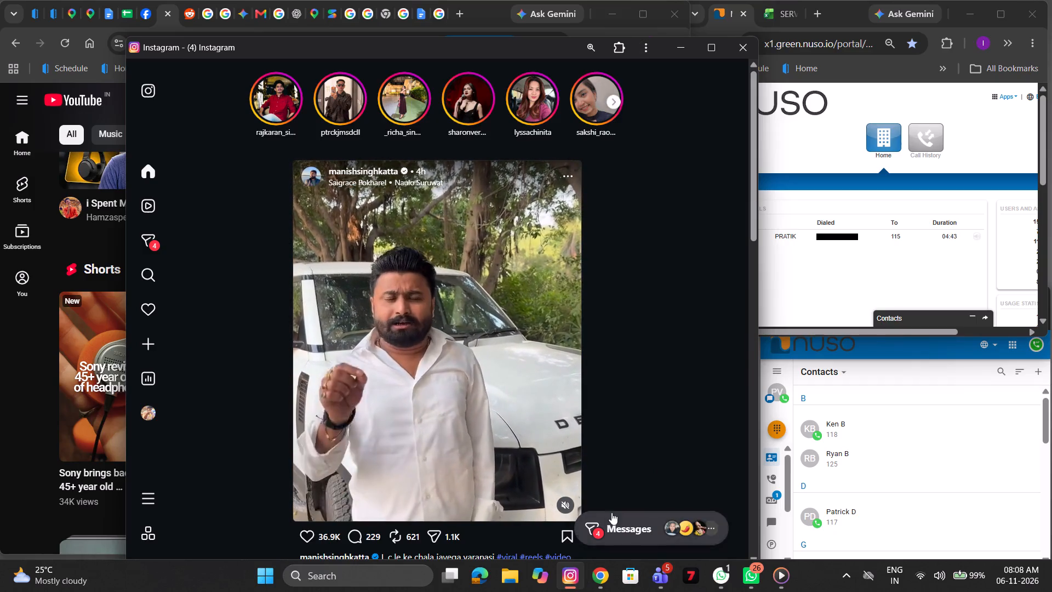
left_click(566, 502)
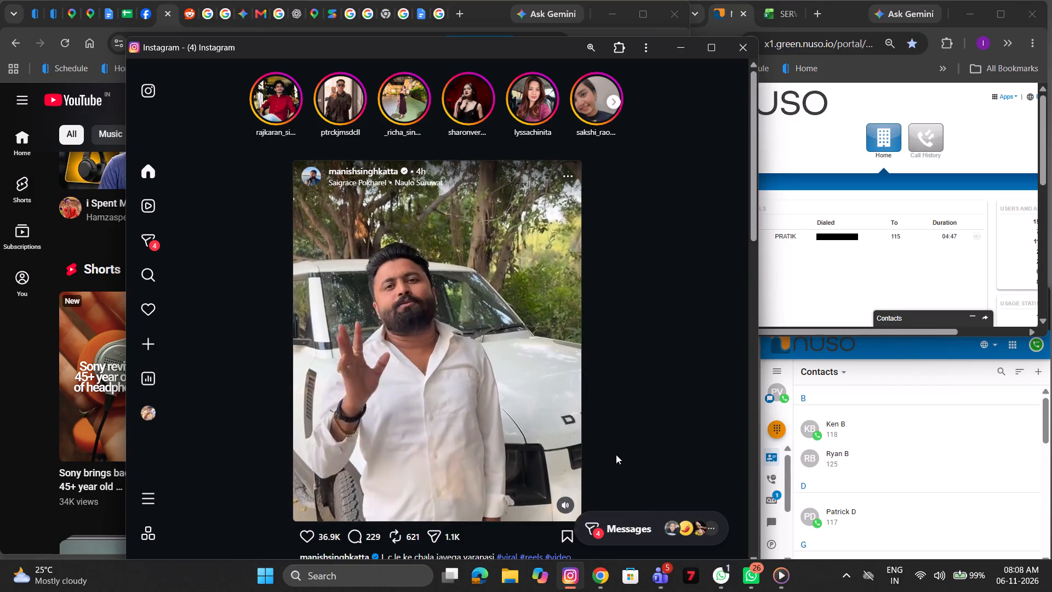
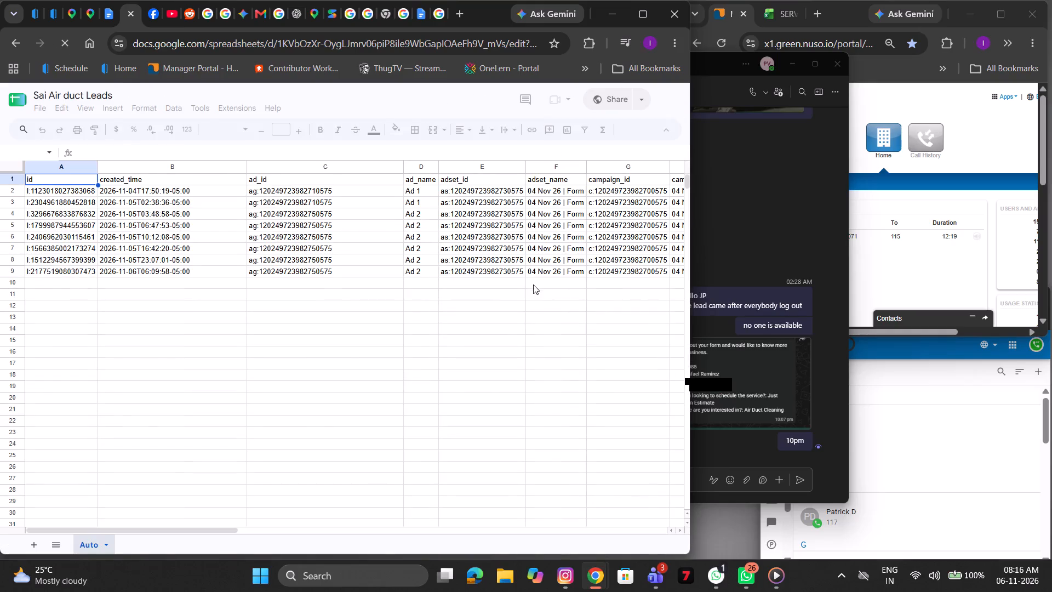
Examine the contact details and lead status columns of the Sai Air duct Leads sheet, and dismiss the signed-in account notice.
scroll(533, 284, "left", 11)
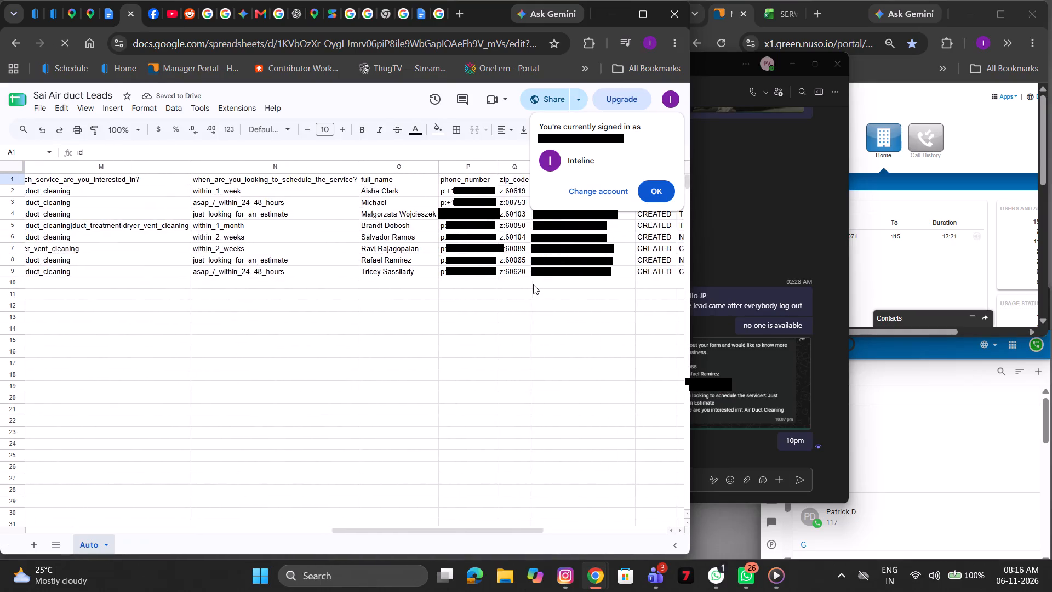
scroll(533, 284, "left", 3)
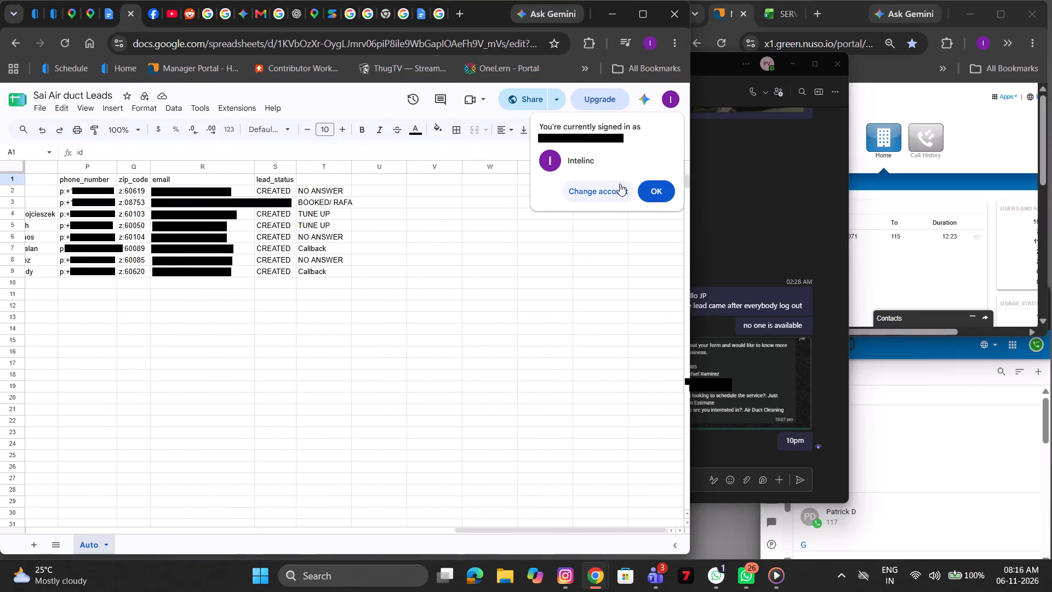
left_click(648, 190)
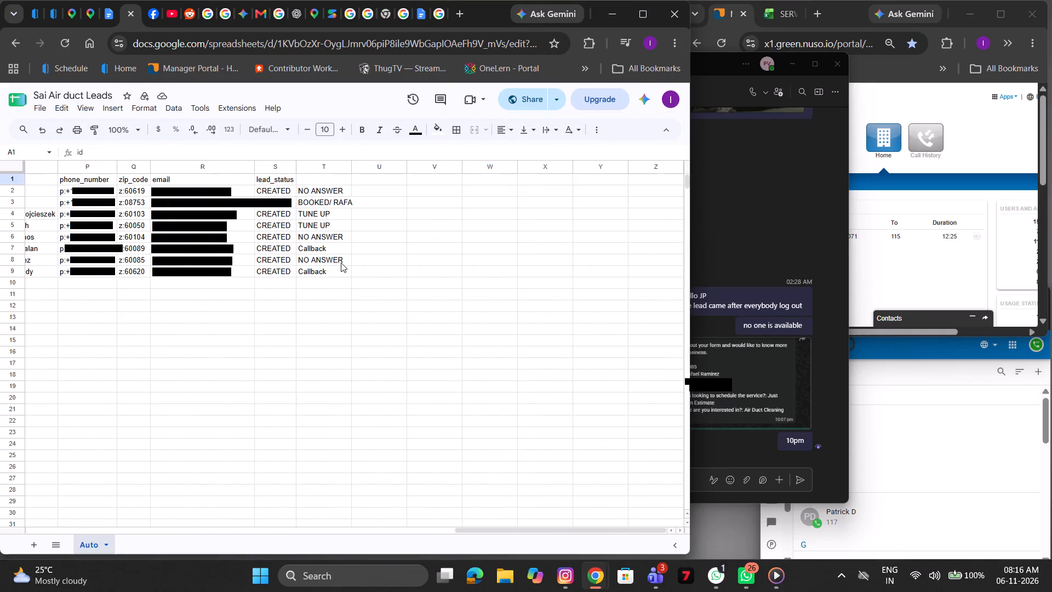
Review the leads' ad details, scheduling preferences, contact columns and call outcomes across the Sai Air duct Leads spreadsheet.
scroll(341, 263, "right", 1)
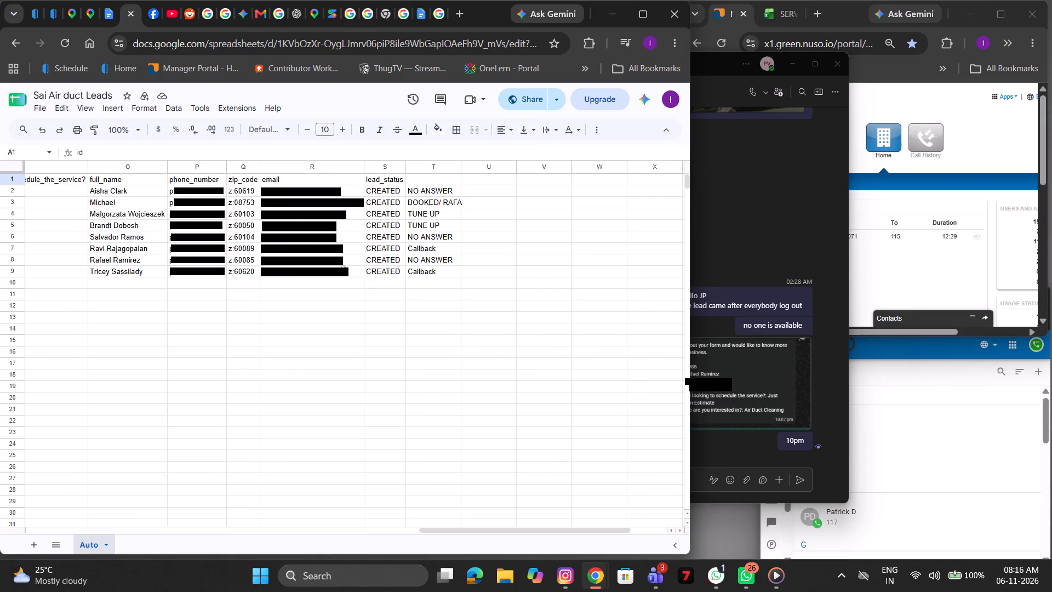
scroll(341, 263, "right", 8)
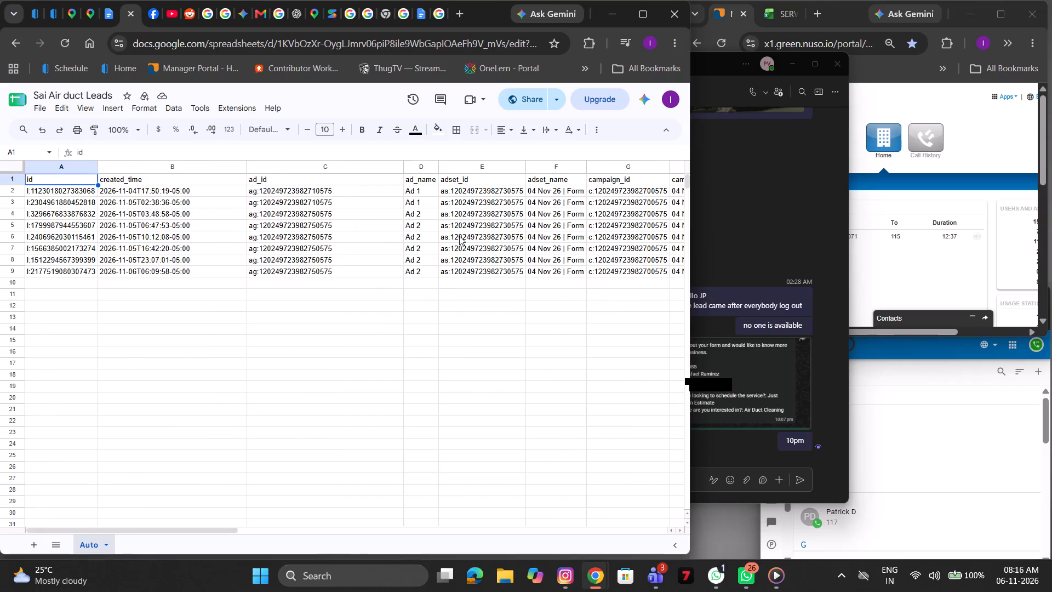
scroll(459, 236, "left", 6)
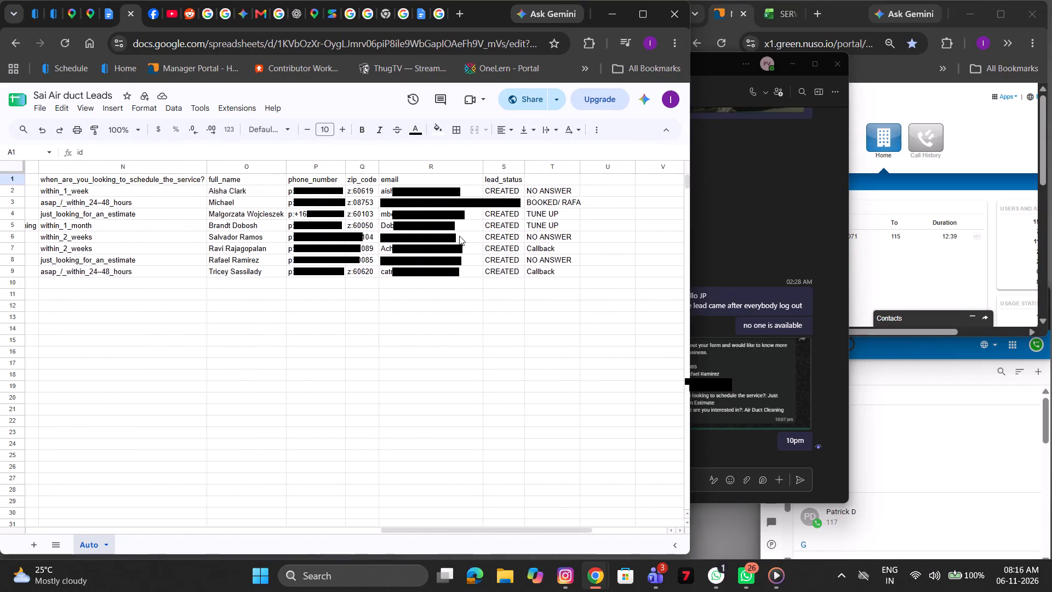
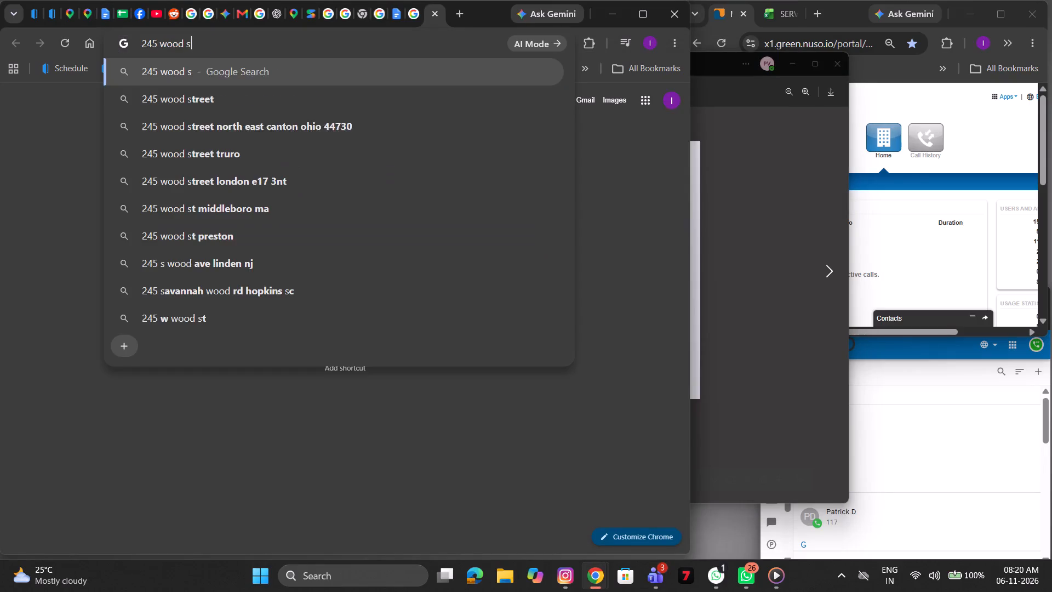
Search Google for the customer's street address, including the street abbreviation and town name.
type("t ib")
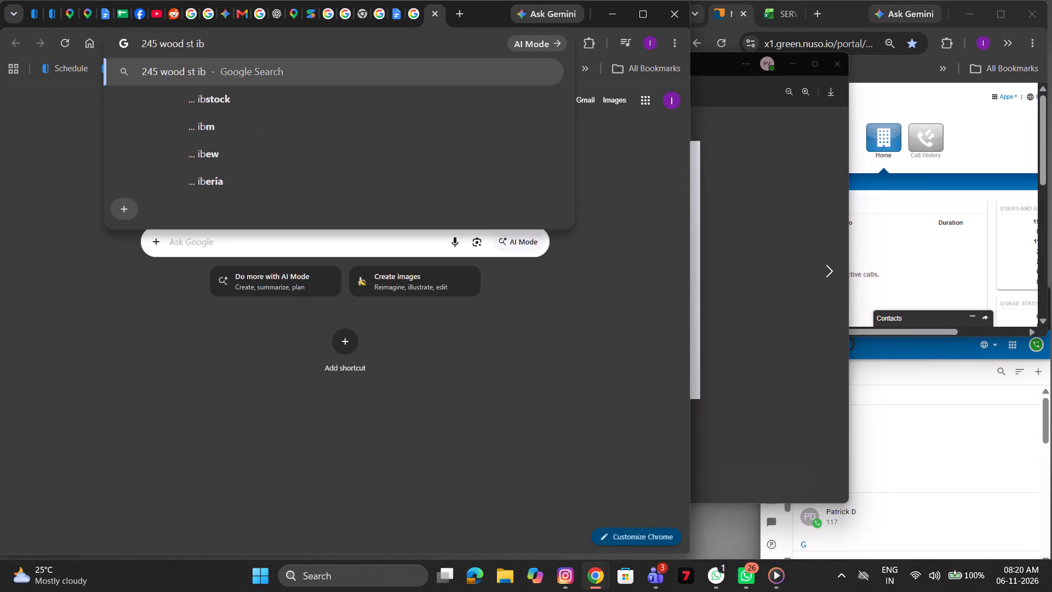
key("BackSpace")
type("vers")
key("BackSpace")
key("m")
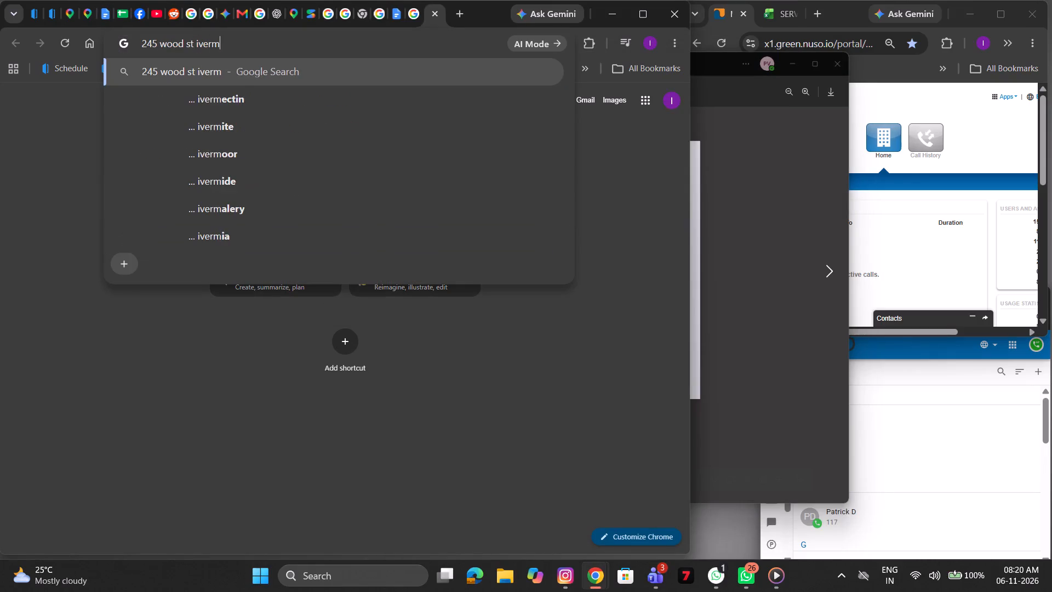
key("BackSpace")
type("ness")
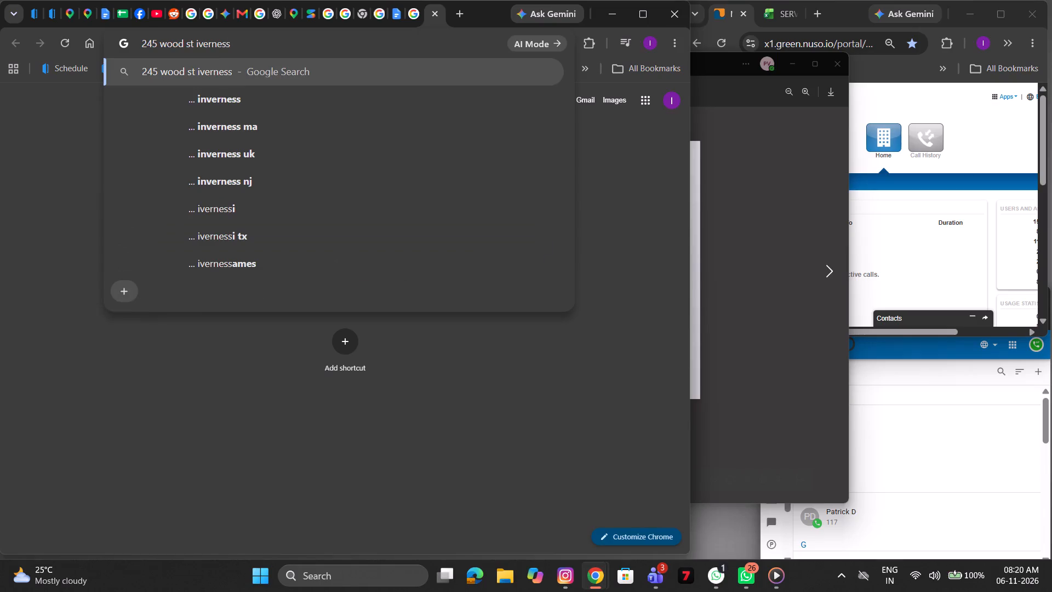
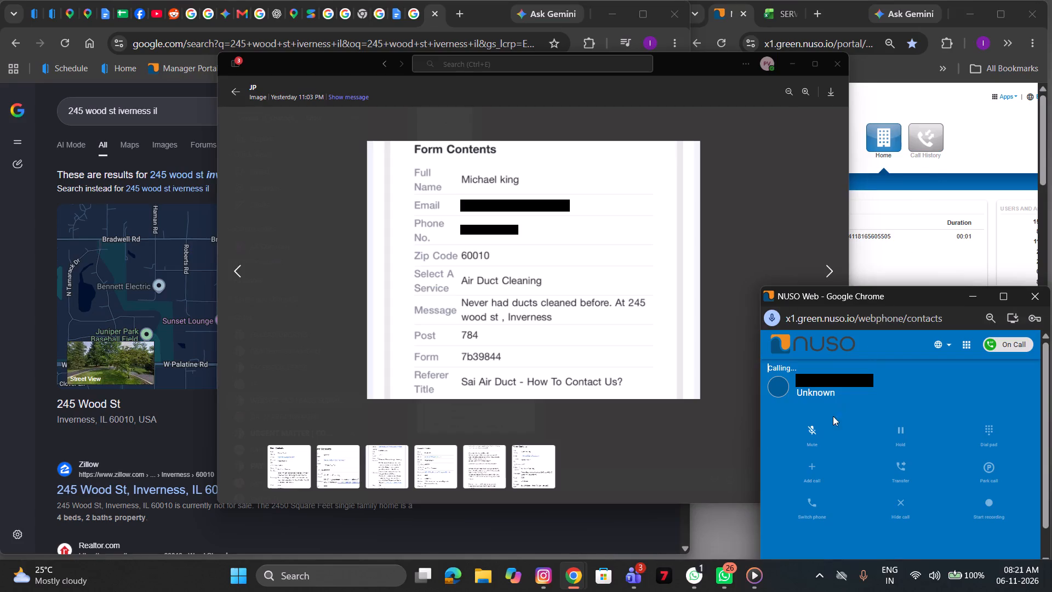
Mute the outgoing NUSO webphone call and enlarge the webphone window to show all its call controls.
left_click(816, 434)
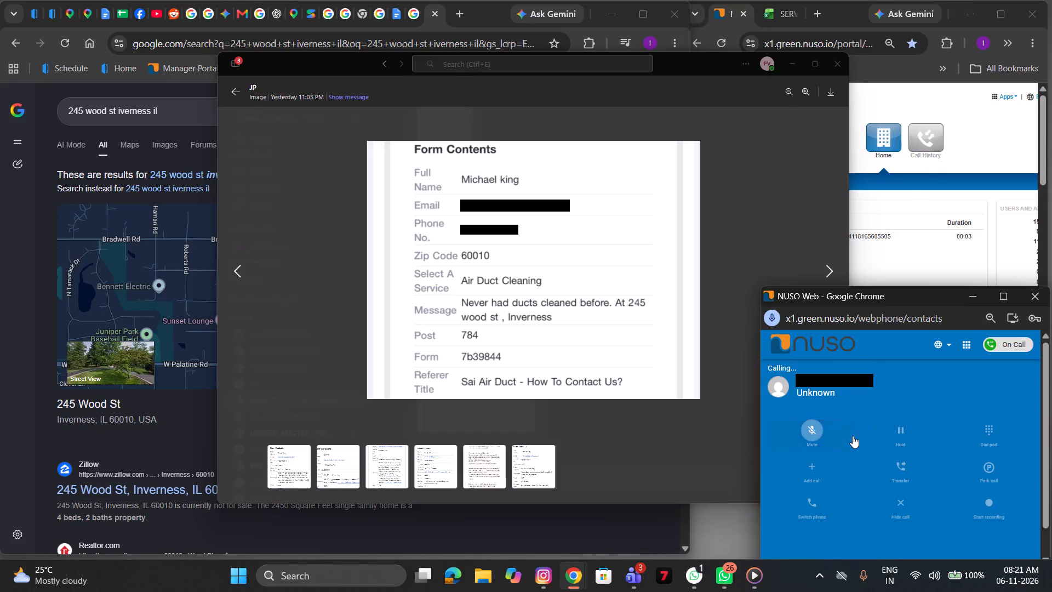
scroll(853, 409, "down", 4)
left_click_drag(908, 287, 918, 170)
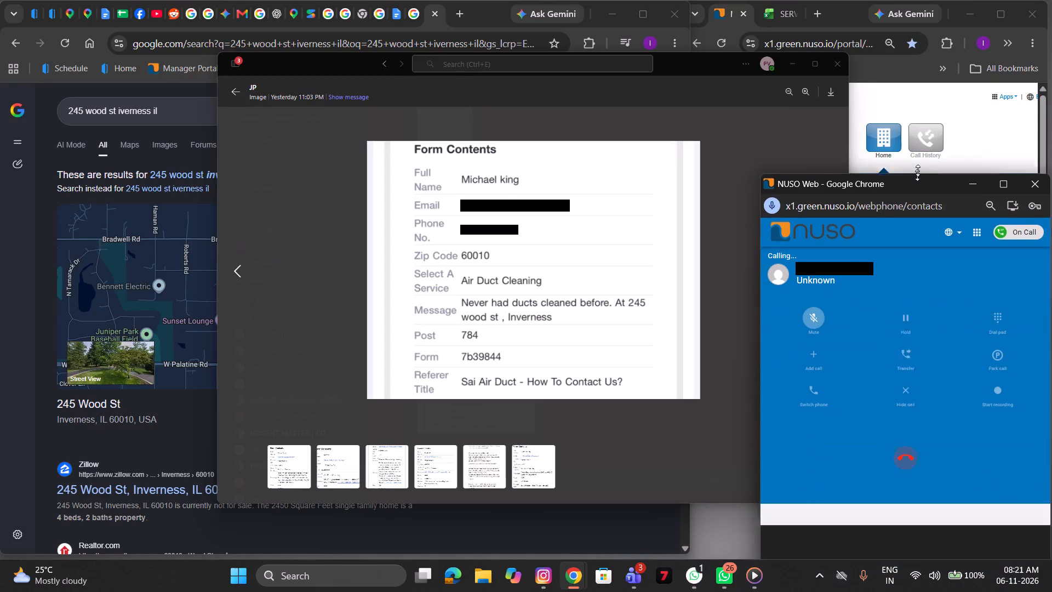
left_click_drag(918, 170, 926, 137)
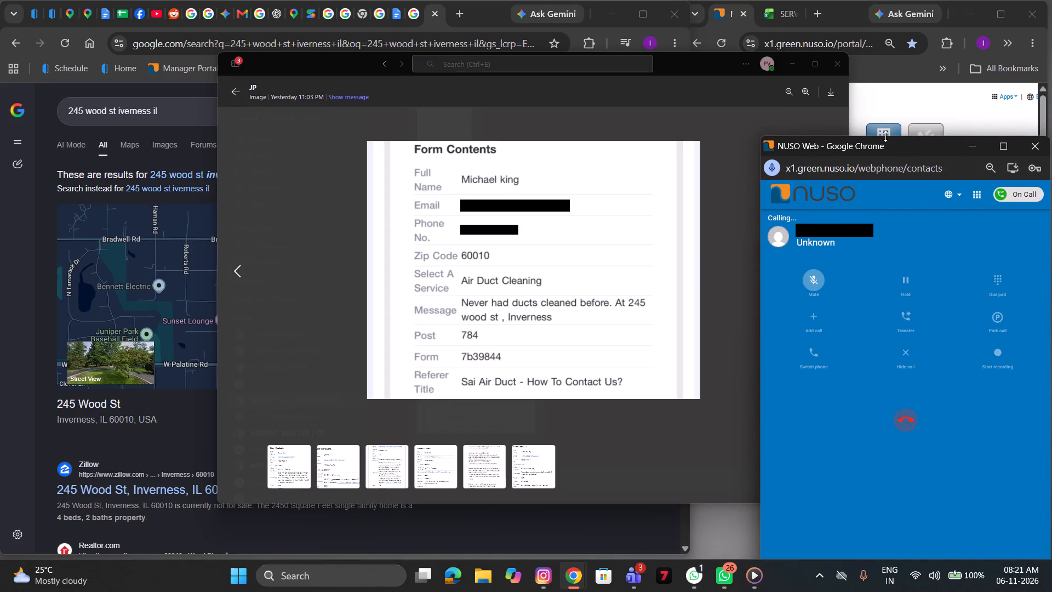
left_click_drag(888, 138, 873, 218)
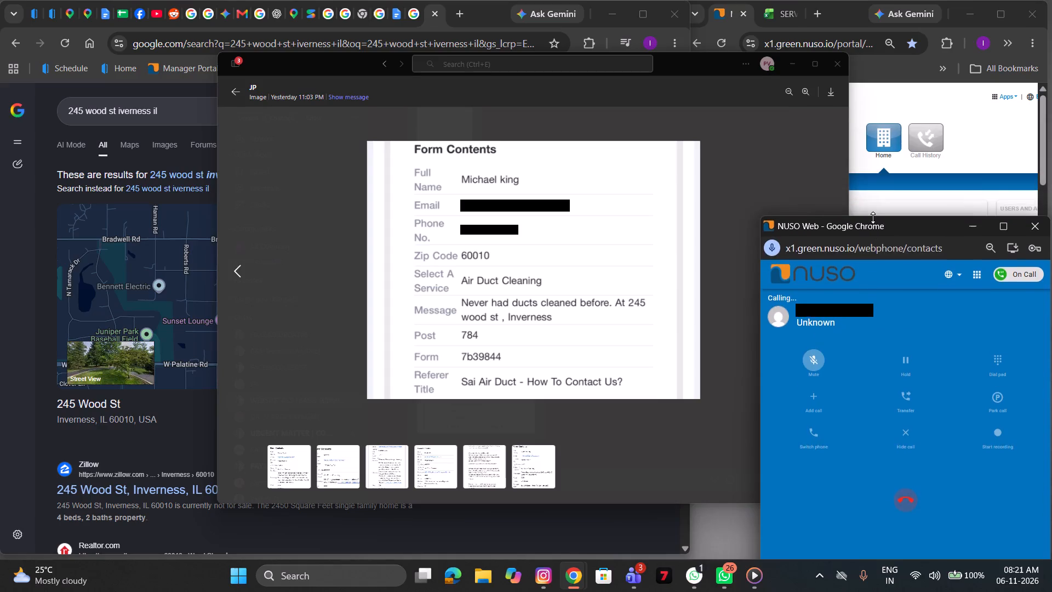
left_click_drag(873, 218, 868, 235)
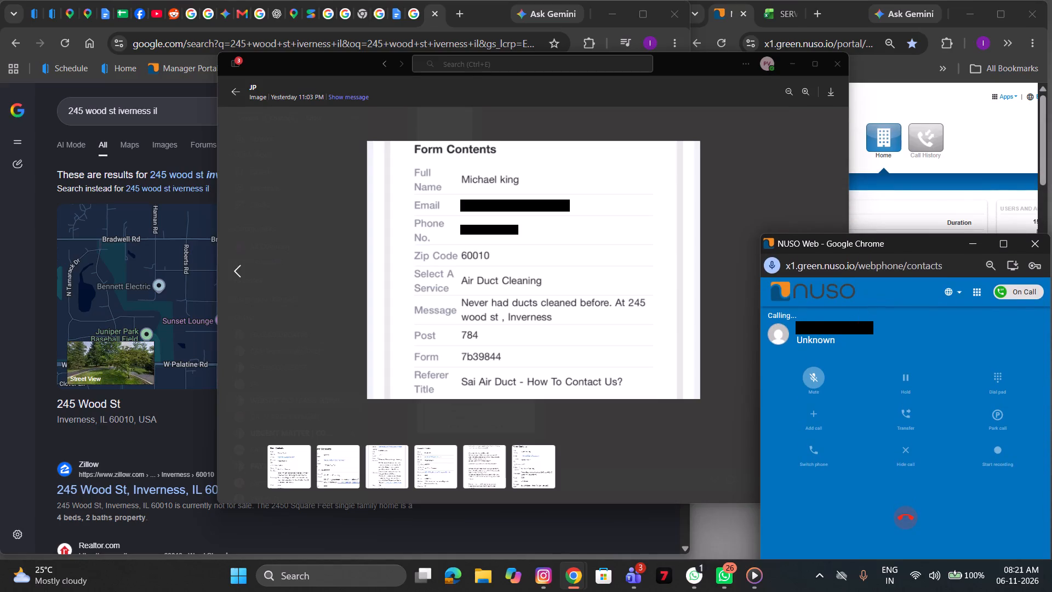
Search Housecall Pro records for the phone number being called in the webphone, and clear the search.
triple_click(840, 328)
key("ctrl+c")
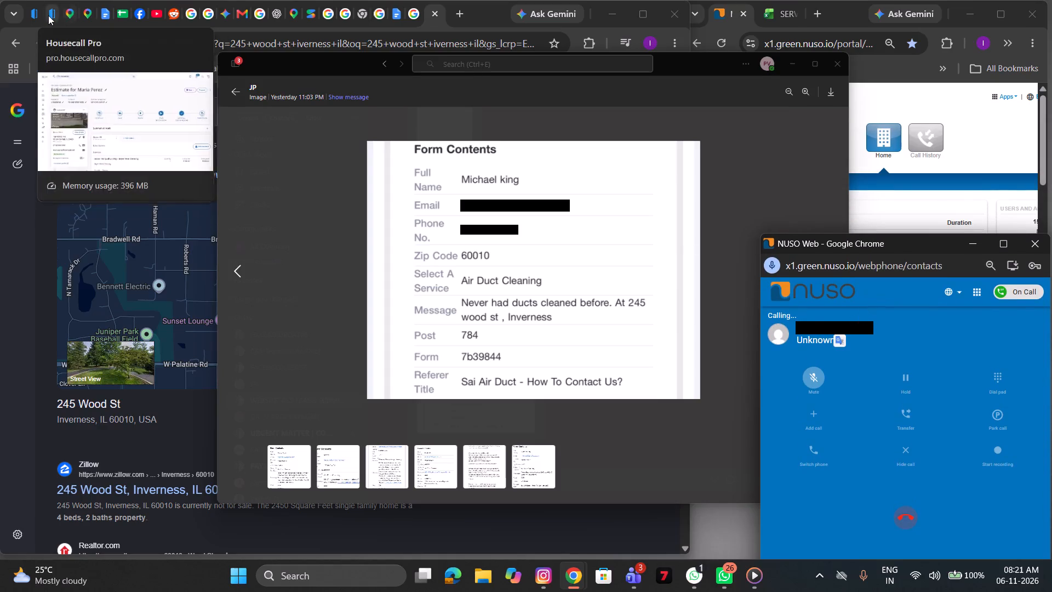
left_click(48, 15)
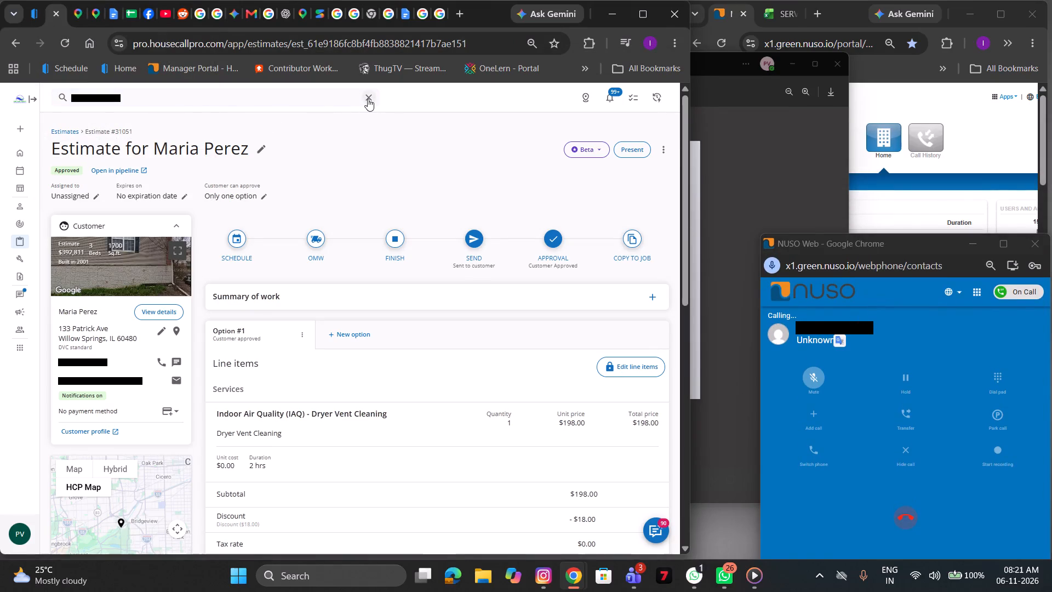
left_click(368, 99)
key("ctrl+v")
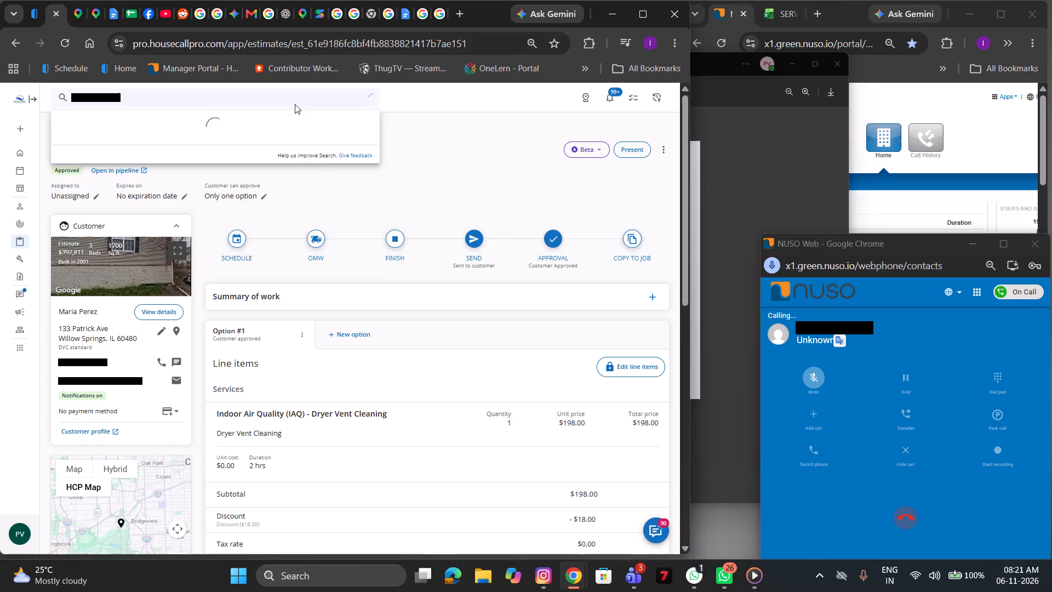
left_click(365, 96)
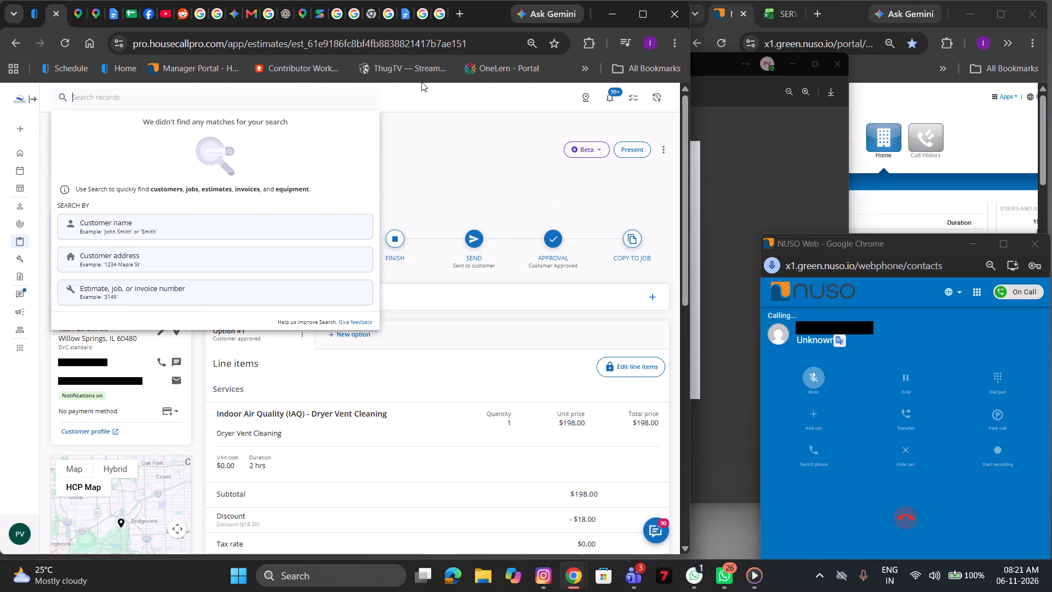
Shorten the webphone window to uncover the portal's active calls, and hang up the outgoing call.
left_click_drag(881, 234, 882, 265)
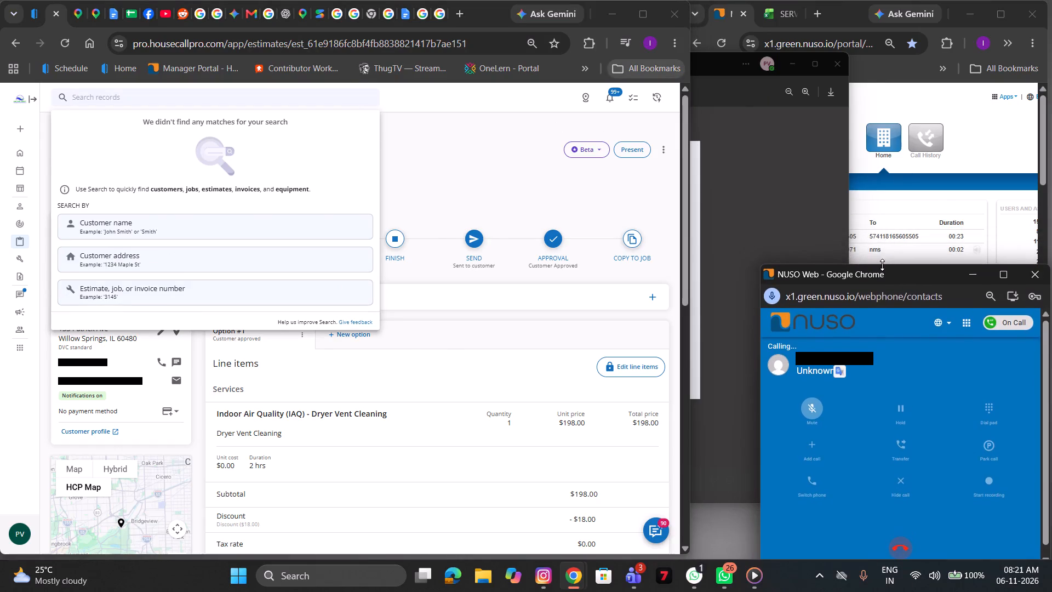
left_click(927, 223)
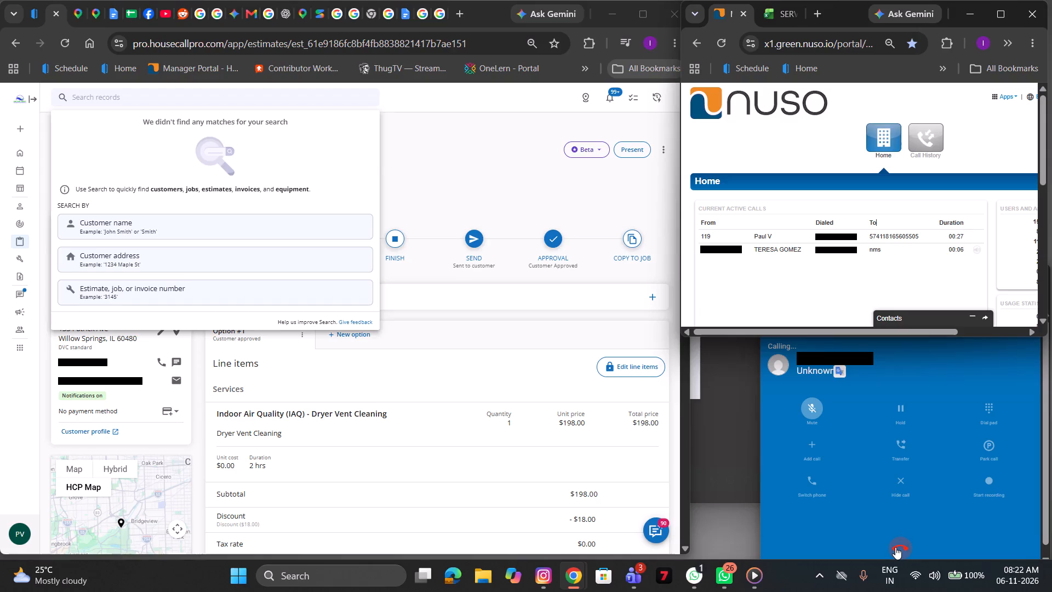
left_click(895, 547)
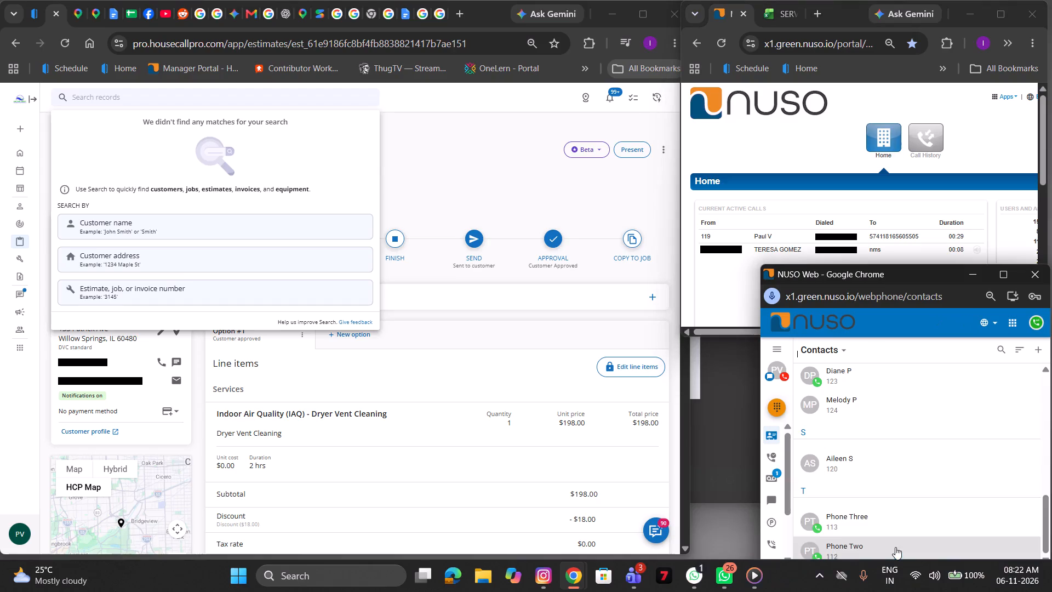
Search Housecall Pro for the incoming caller's number from the NUSO current active calls, then clear and close the search.
left_click(832, 191)
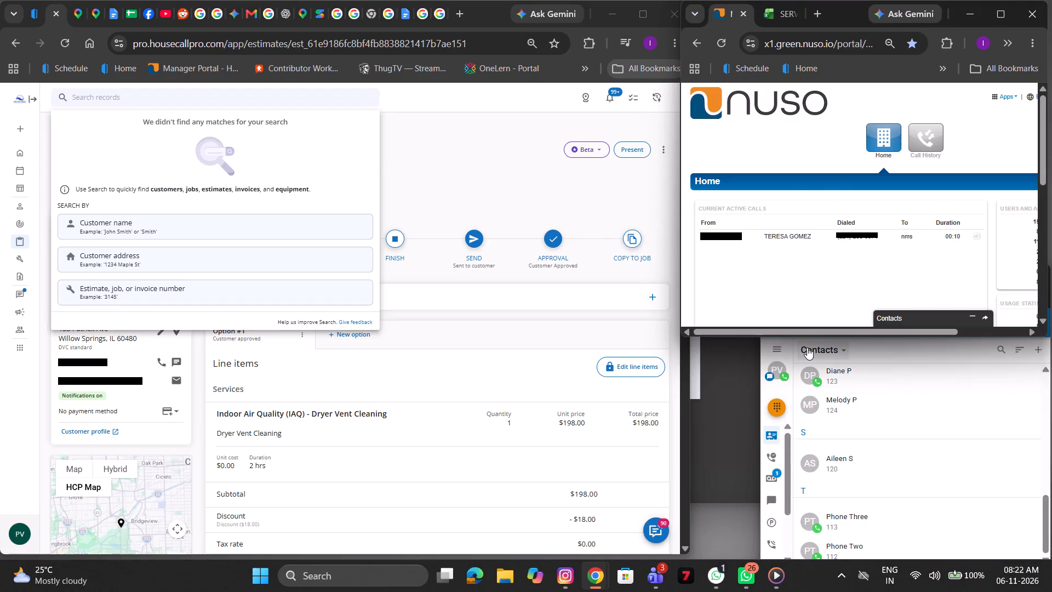
triple_click(726, 238)
key("ctrl+c")
left_click(300, 93)
key("ctrl+v")
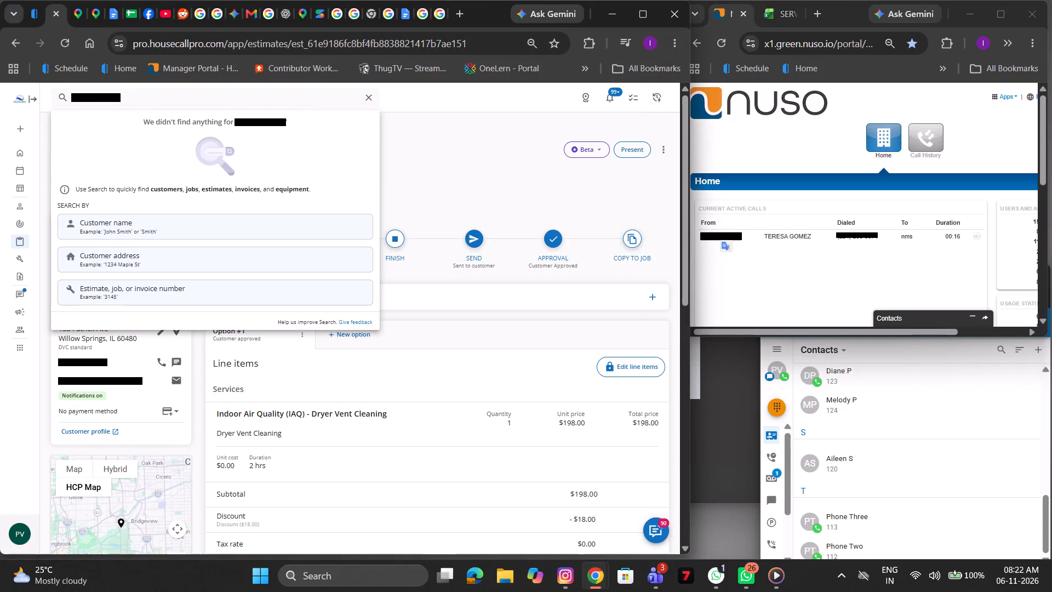
left_click(370, 99)
left_click(776, 104)
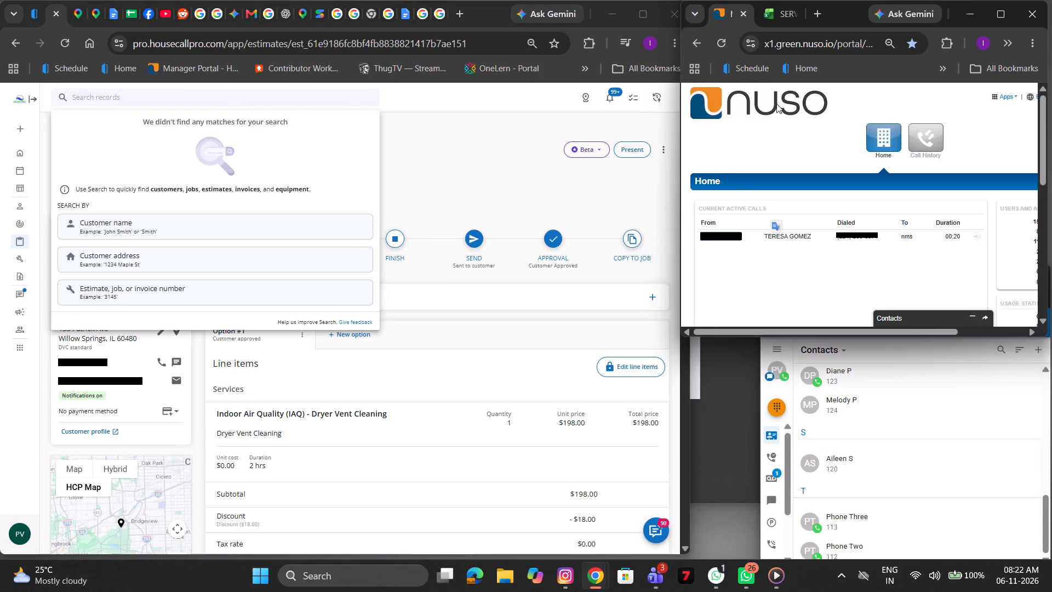
left_click(759, 150)
left_click(498, 169)
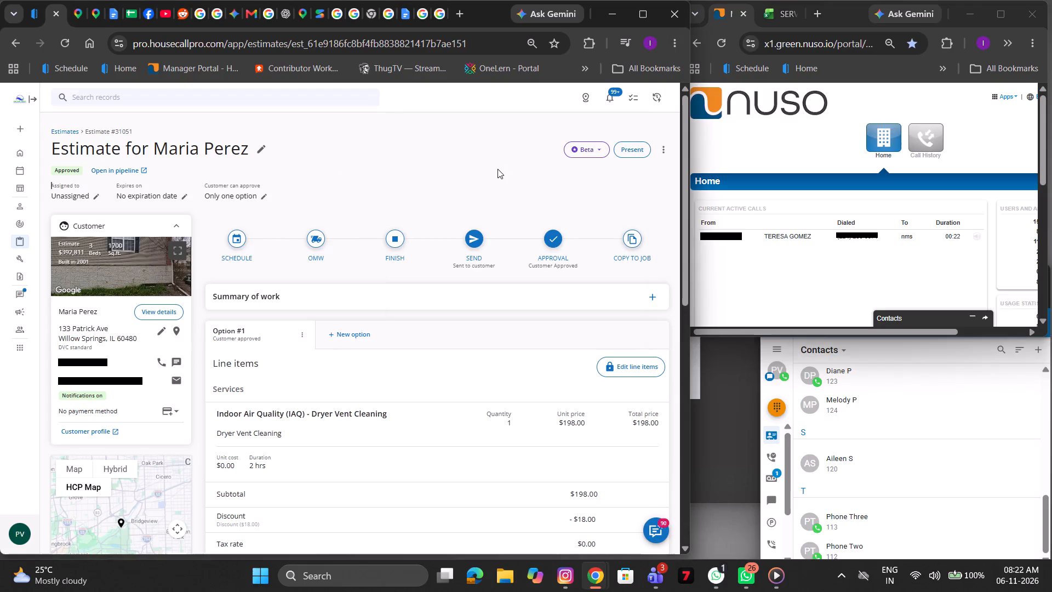
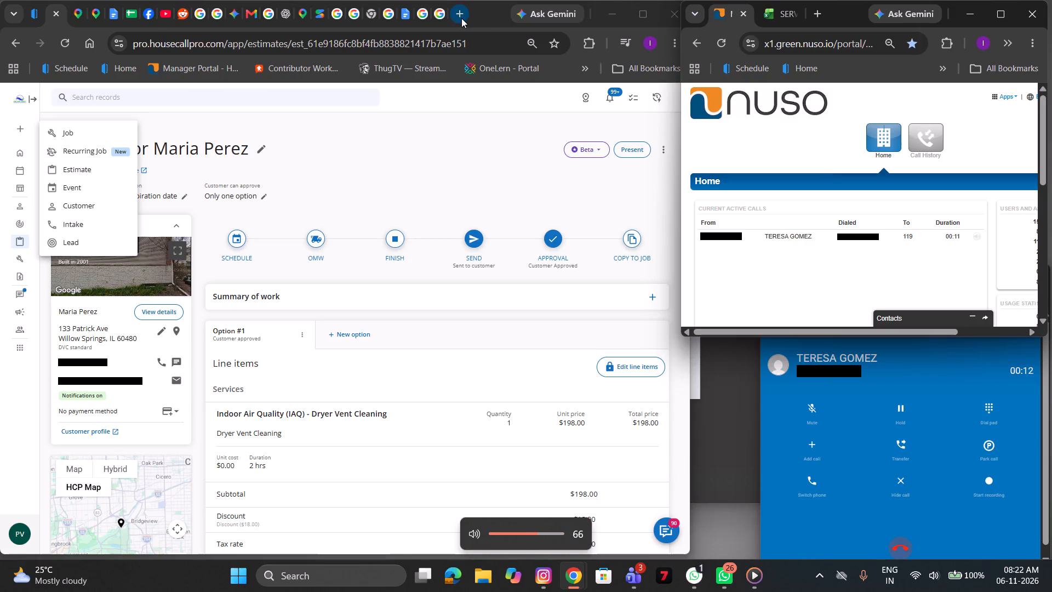
Search Google in a new browser tab for the caller's street address and look through the property listing results.
left_click(461, 18)
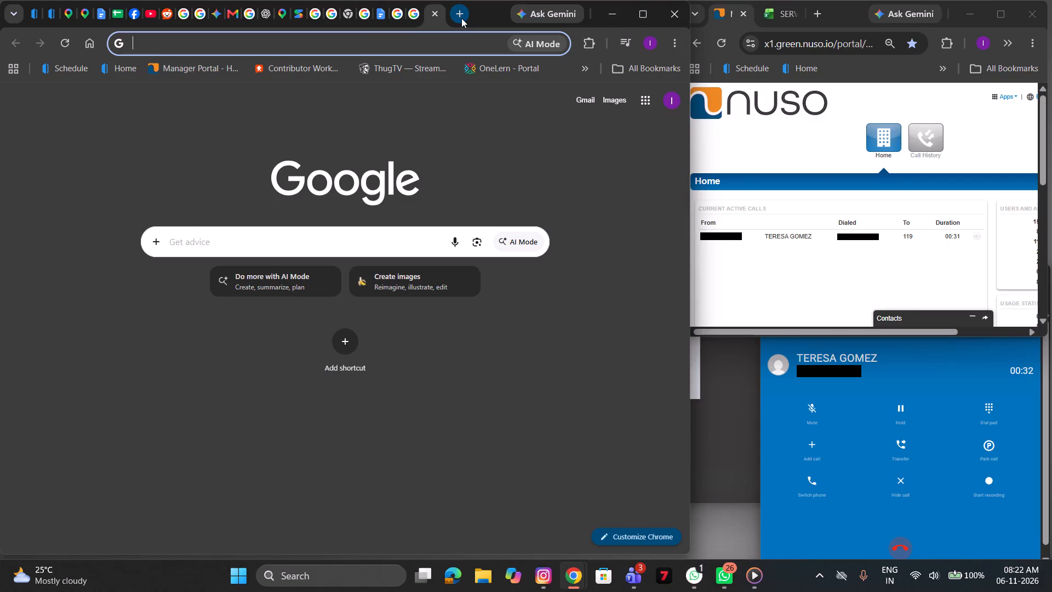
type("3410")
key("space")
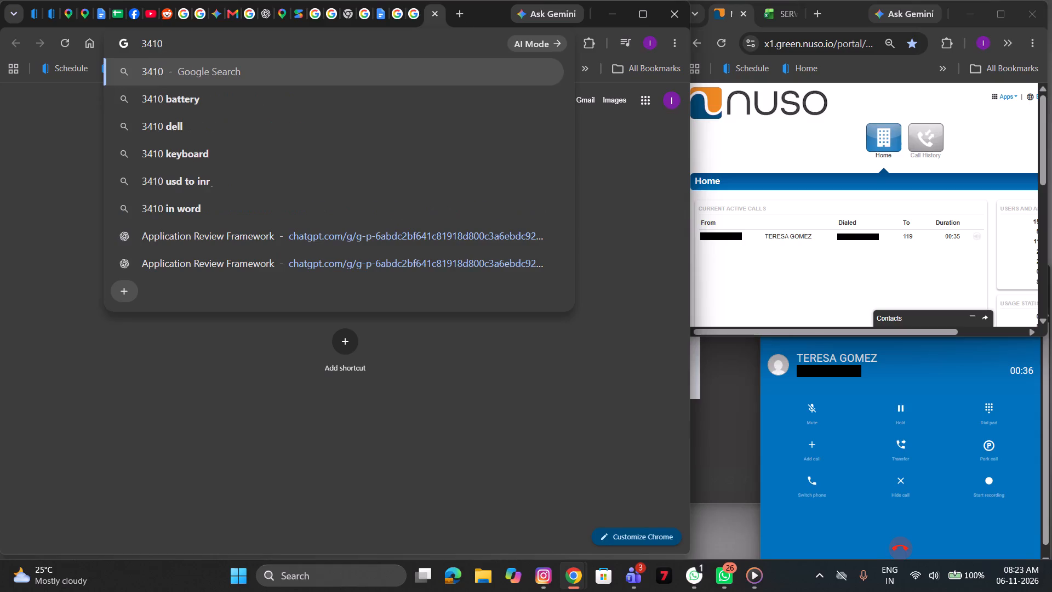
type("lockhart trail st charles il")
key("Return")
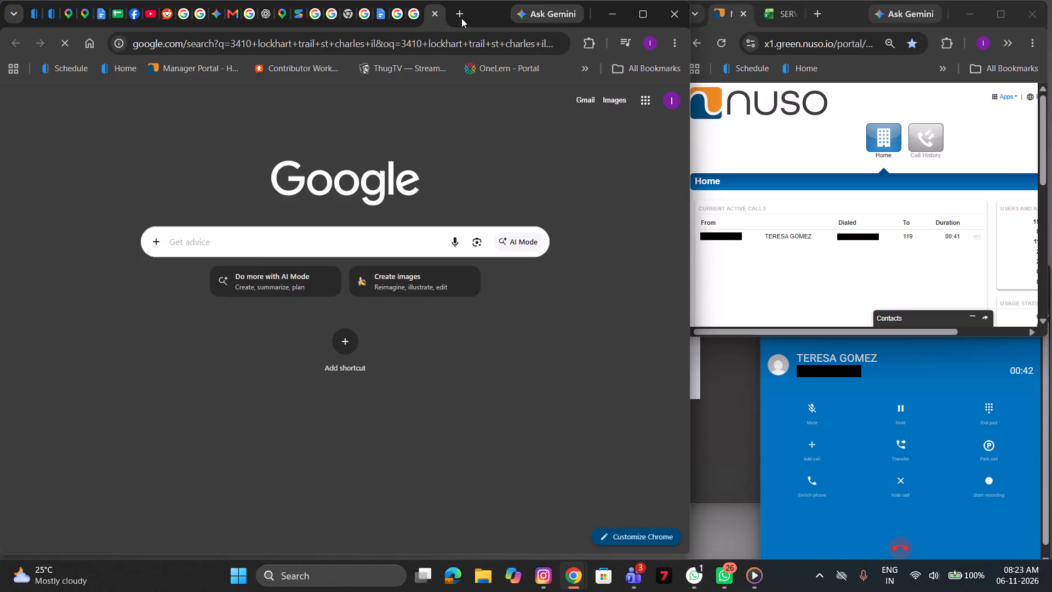
scroll(454, 265, "down", 2)
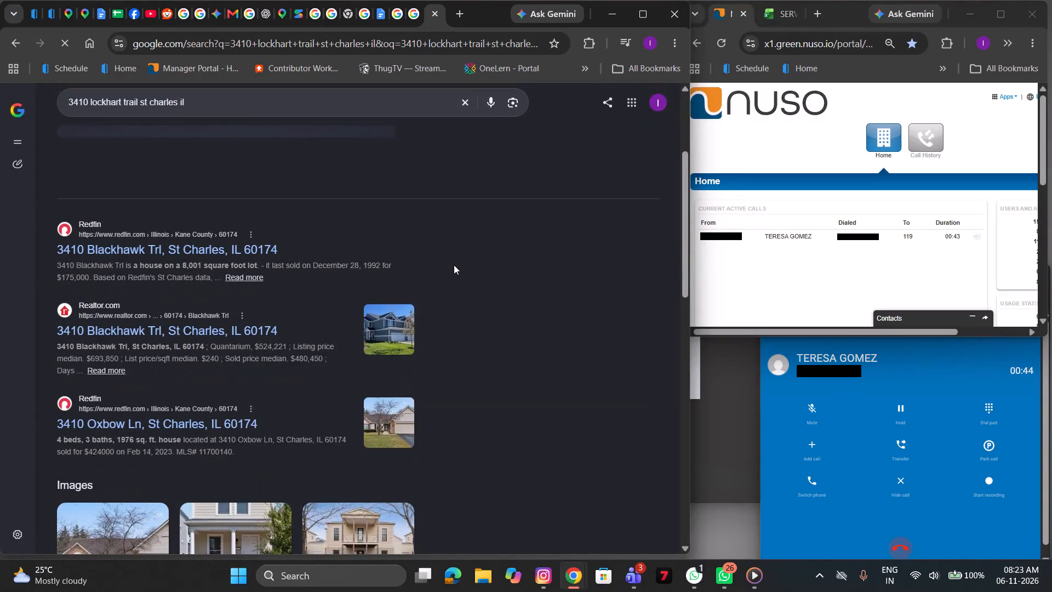
scroll(302, 288, "down", 1)
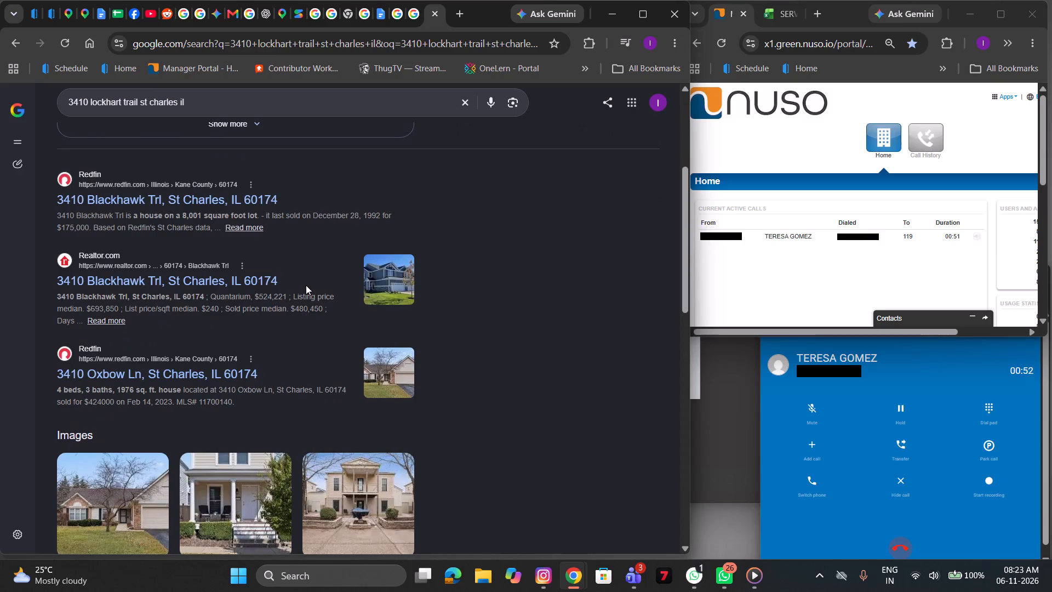
Highlight the full address in the title of the Realtor.com search result.
left_click(306, 285)
left_click_drag(306, 285, 58, 286)
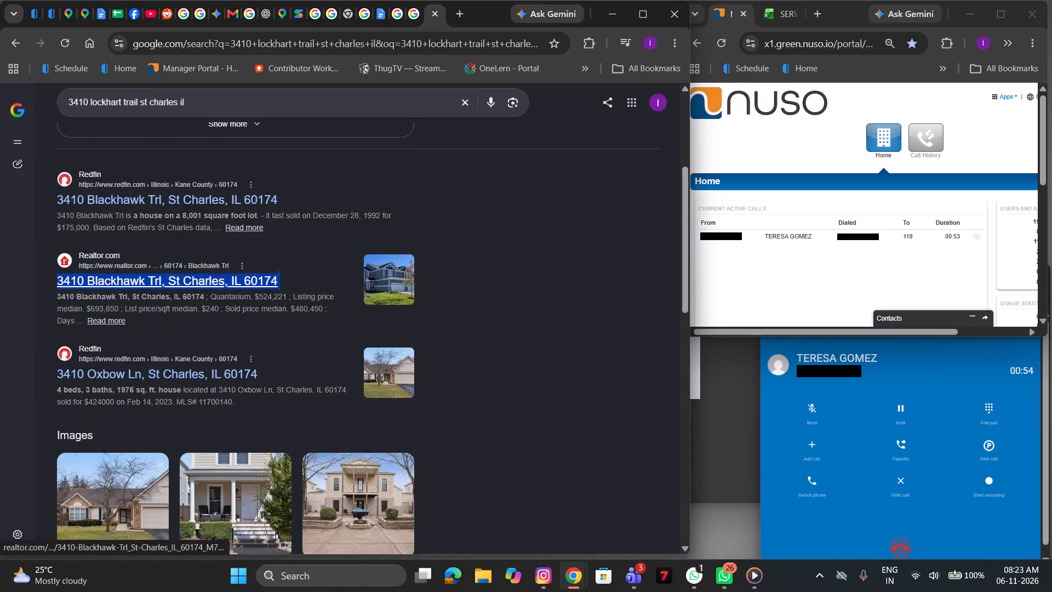
left_click_drag(58, 286, 39, 277)
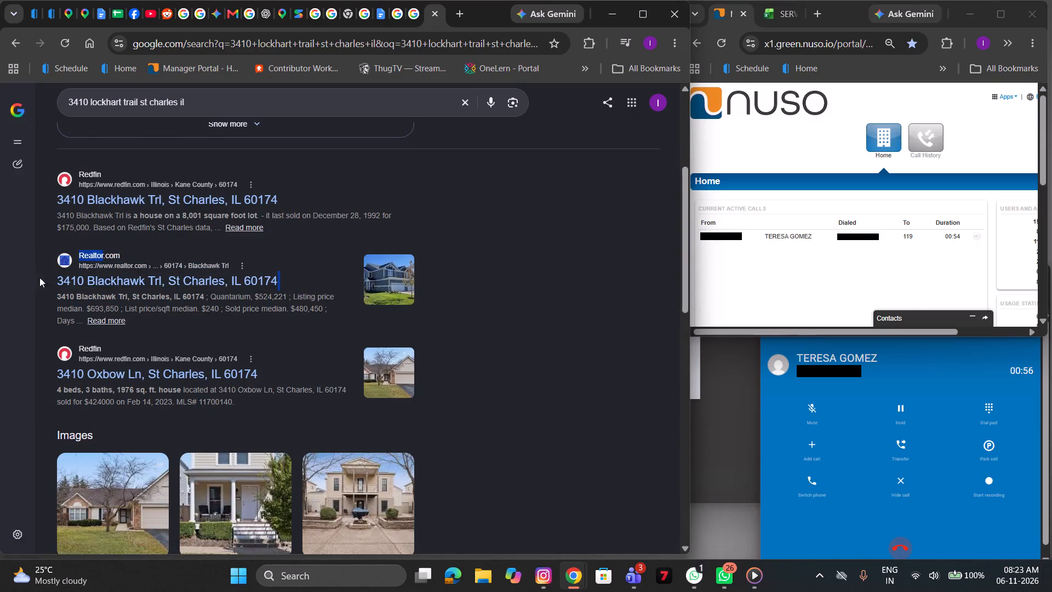
left_click_drag(39, 277, 59, 282)
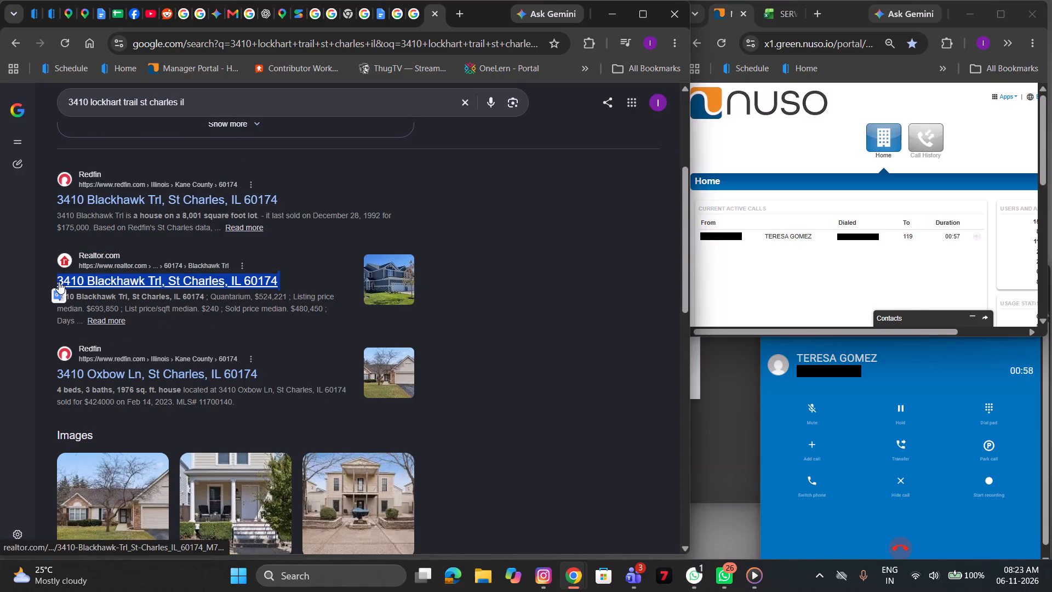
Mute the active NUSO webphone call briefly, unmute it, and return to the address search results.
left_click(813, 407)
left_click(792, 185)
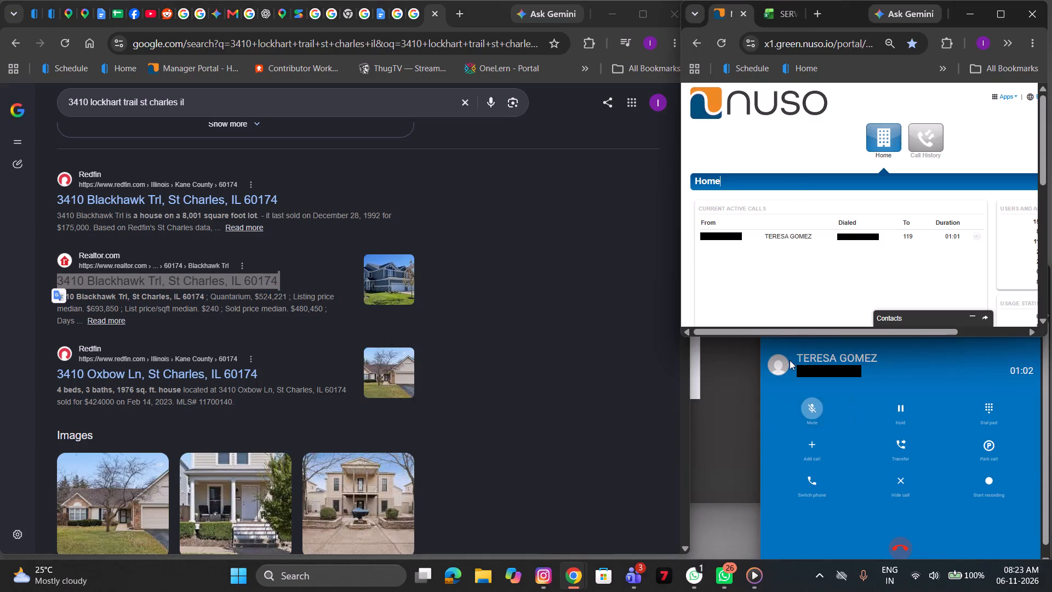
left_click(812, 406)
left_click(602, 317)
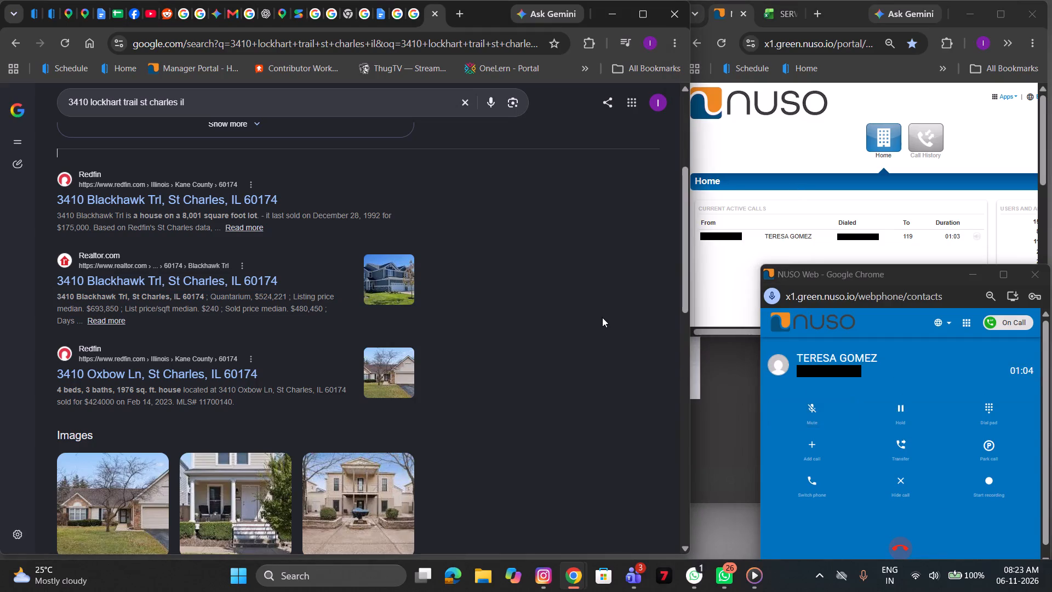
Highlight the address in the Realtor.com result's title again.
left_click_drag(289, 287, 69, 285)
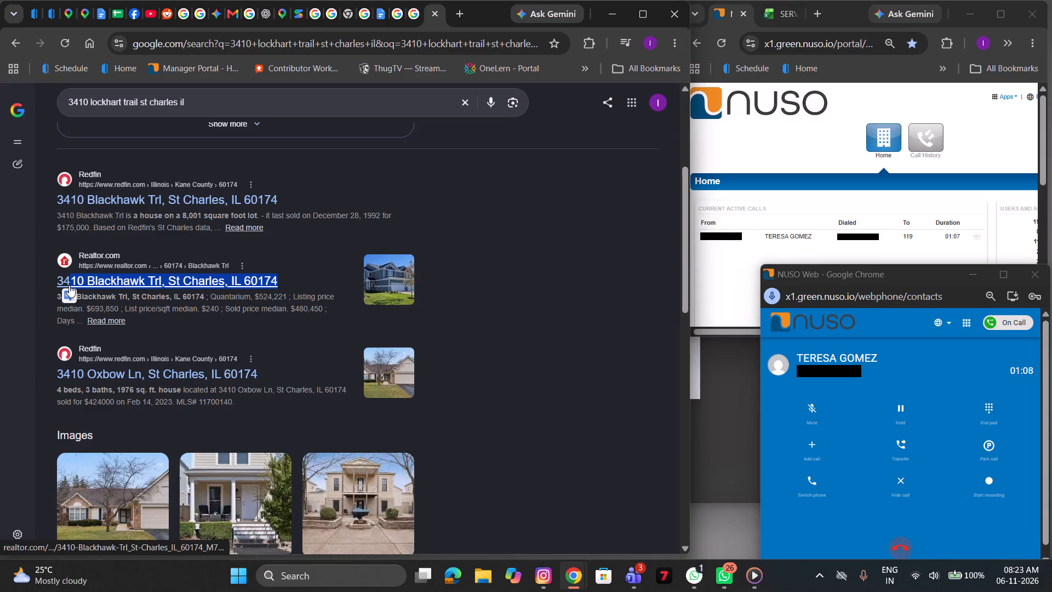
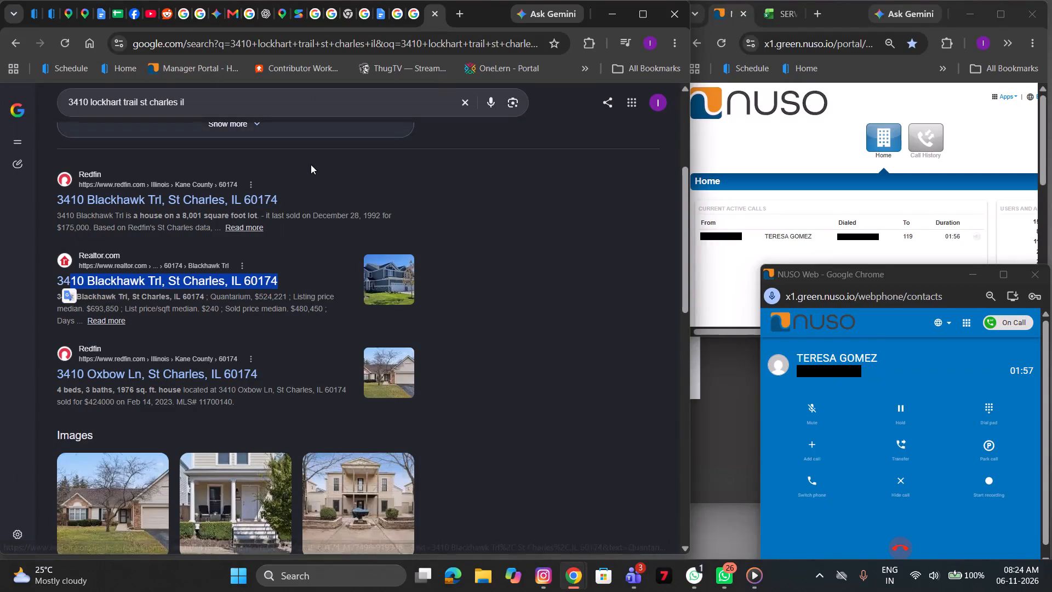
Copy the full address from the first Redfin result's title and search for it in the open Google Maps tab.
left_click(293, 199)
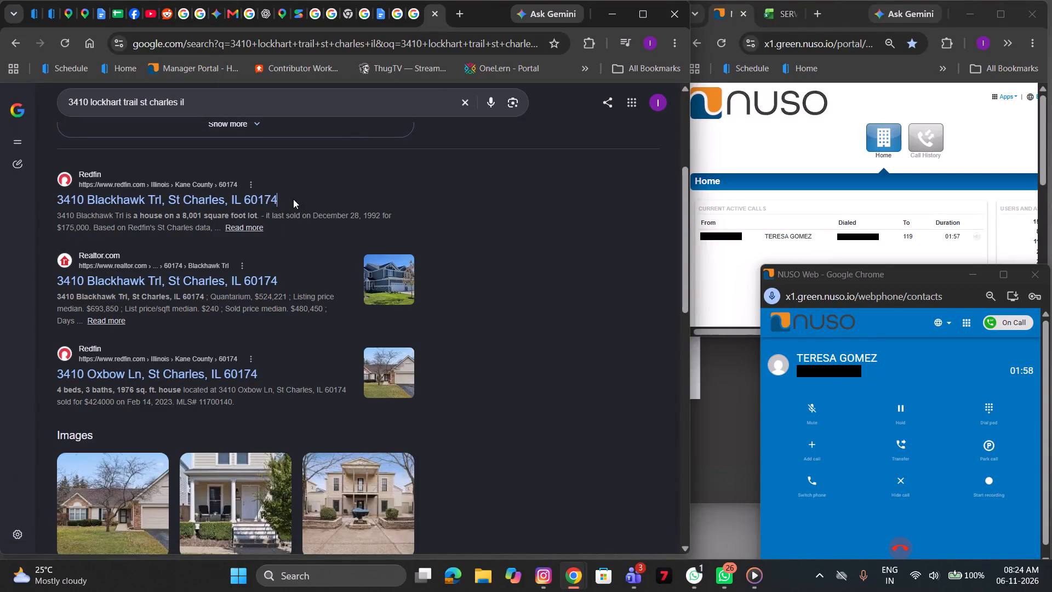
left_click(288, 197)
left_click_drag(288, 197, 67, 202)
key("ctrl+c")
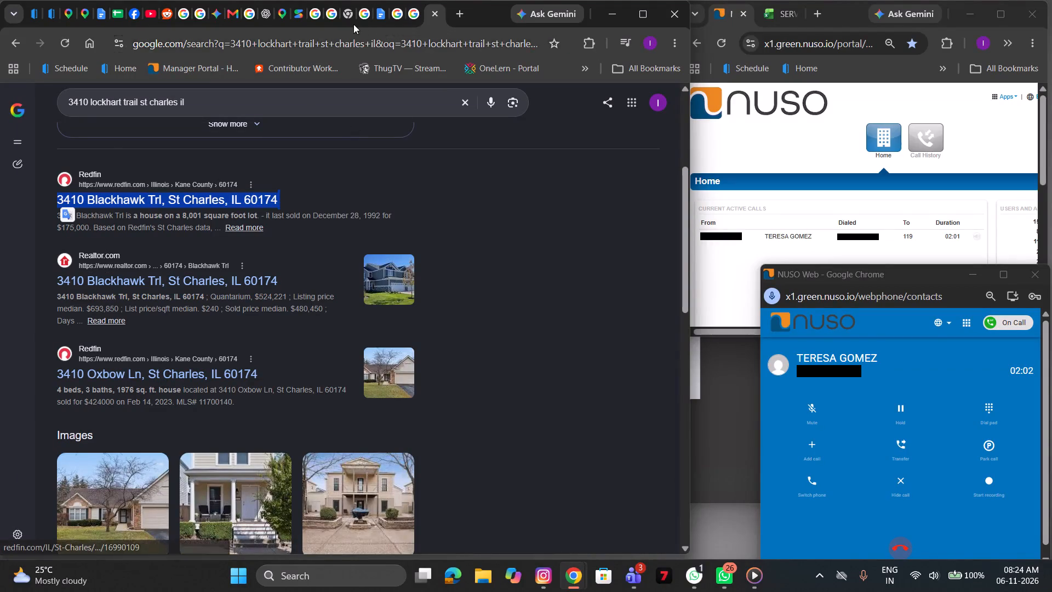
left_click(279, 8)
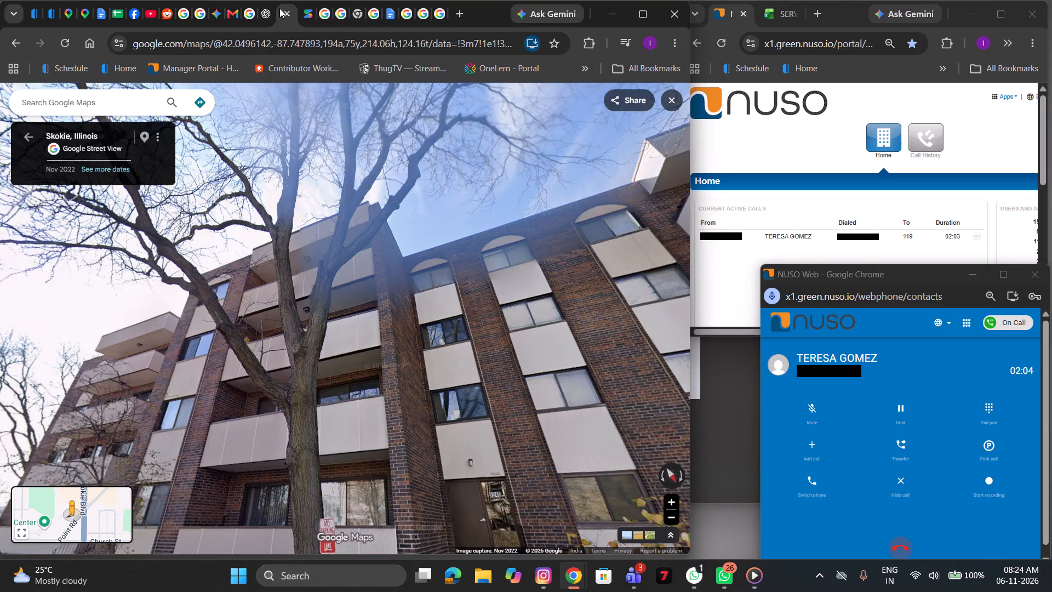
left_click(138, 104)
key("ctrl+v")
key("Return")
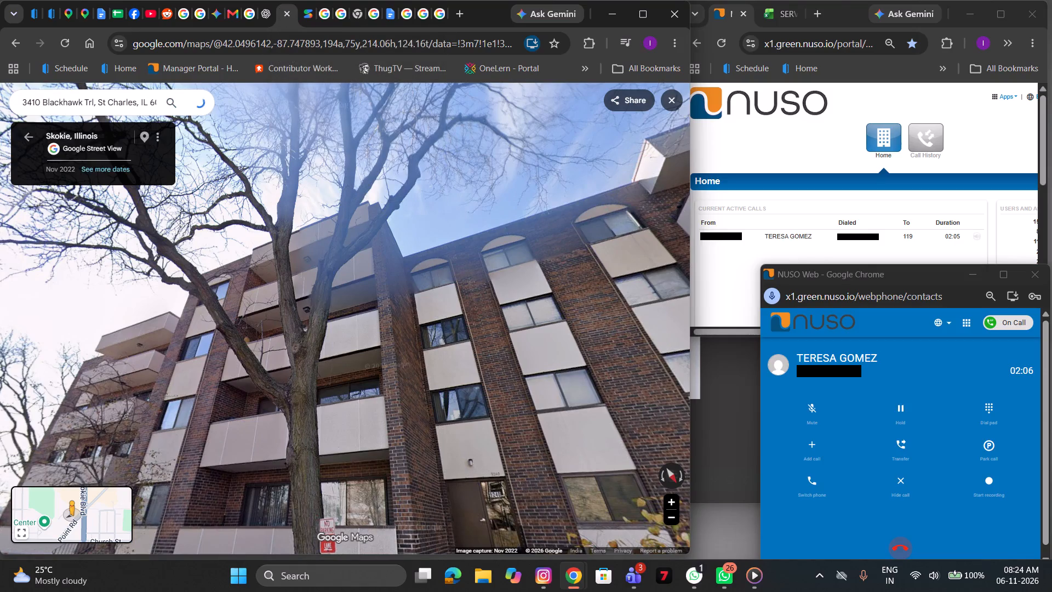
Open the schedule calendar in Housecall Pro.
left_click(48, 26)
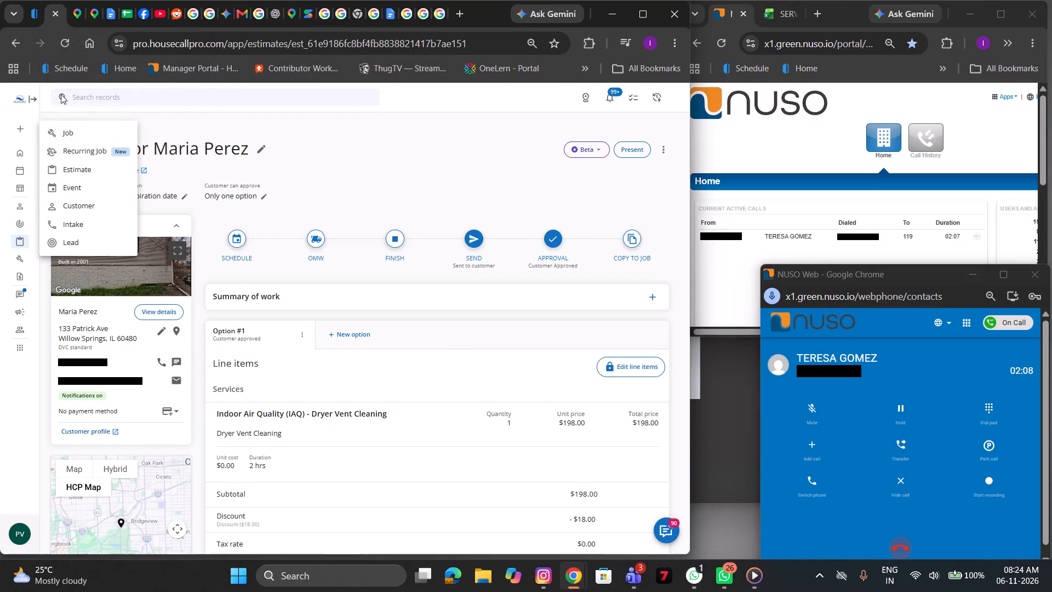
left_click(19, 172)
left_click(19, 172)
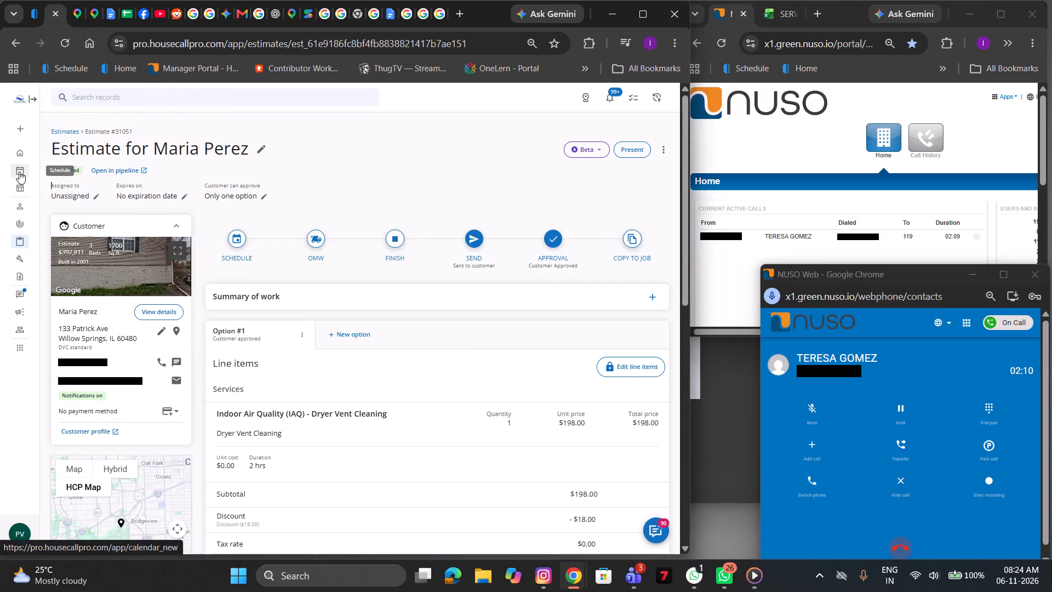
left_click(20, 172)
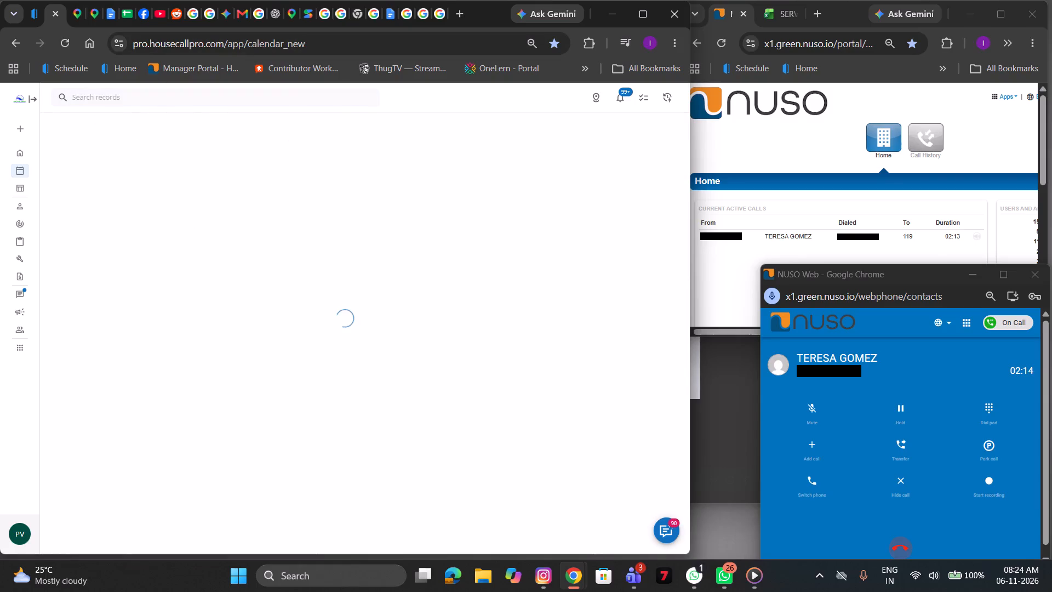
Place the Google Maps tab beside the Housecall Pro tab and open directions to the caller's address.
left_click_drag(288, 17, 77, 33)
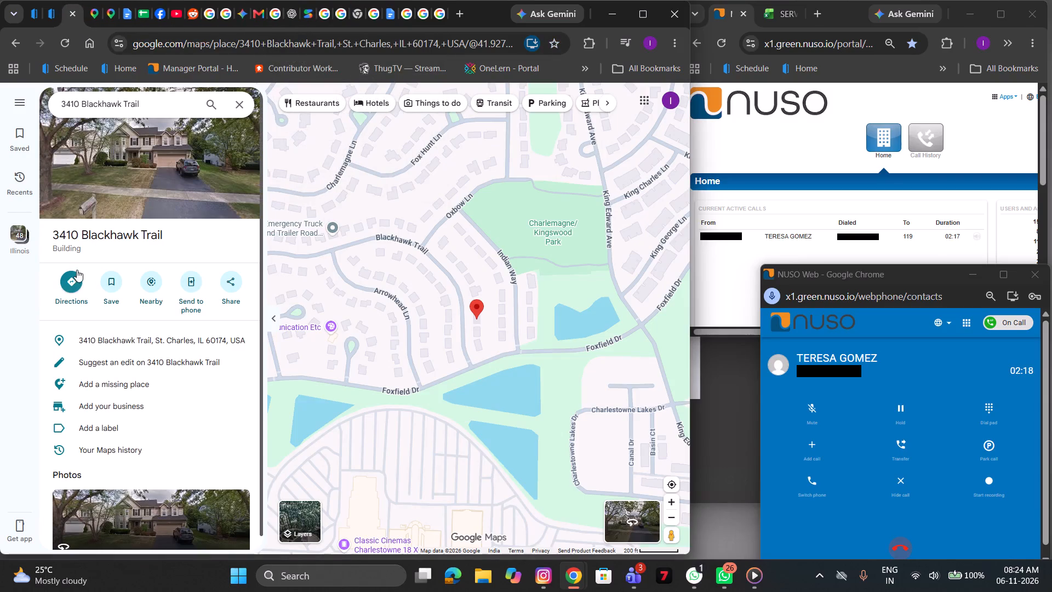
left_click(75, 271)
Look through the Housecall Pro schedule day by day from November 6 to Saturday, November 14, 2026.
left_click(46, 16)
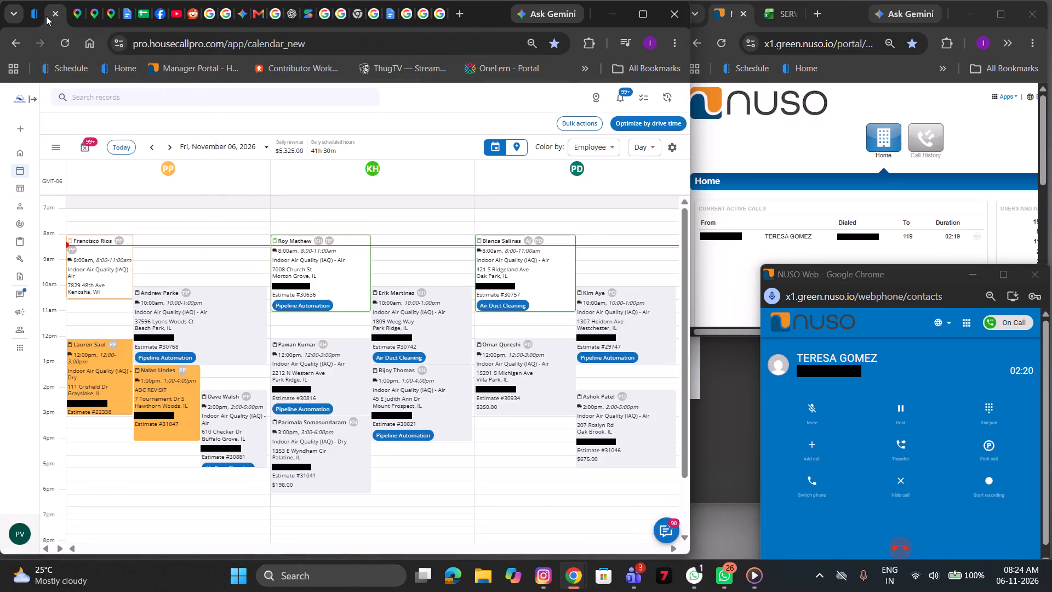
left_click(174, 150)
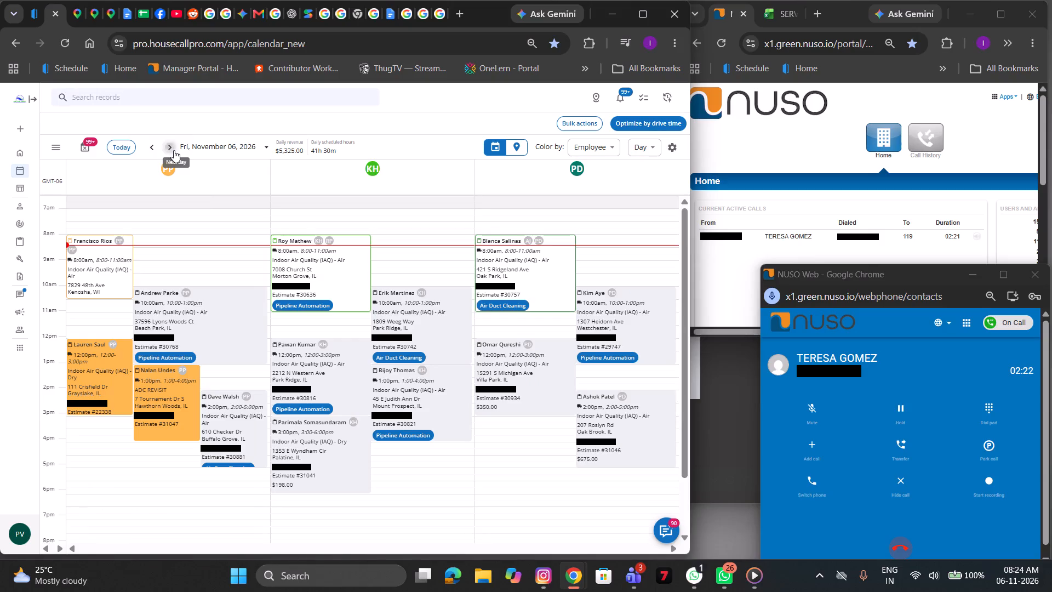
left_click(174, 150)
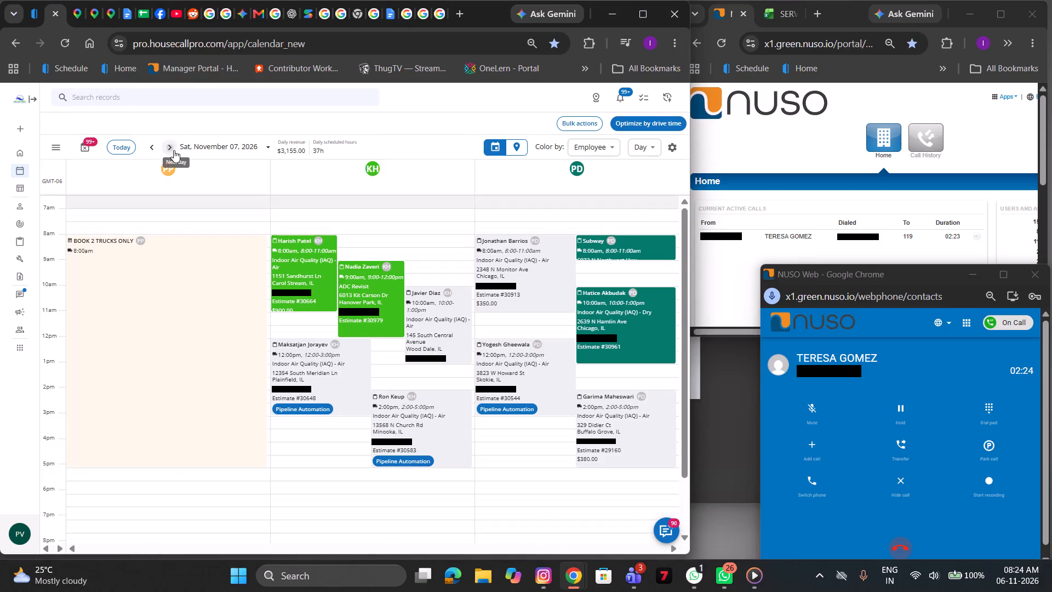
left_click(174, 150)
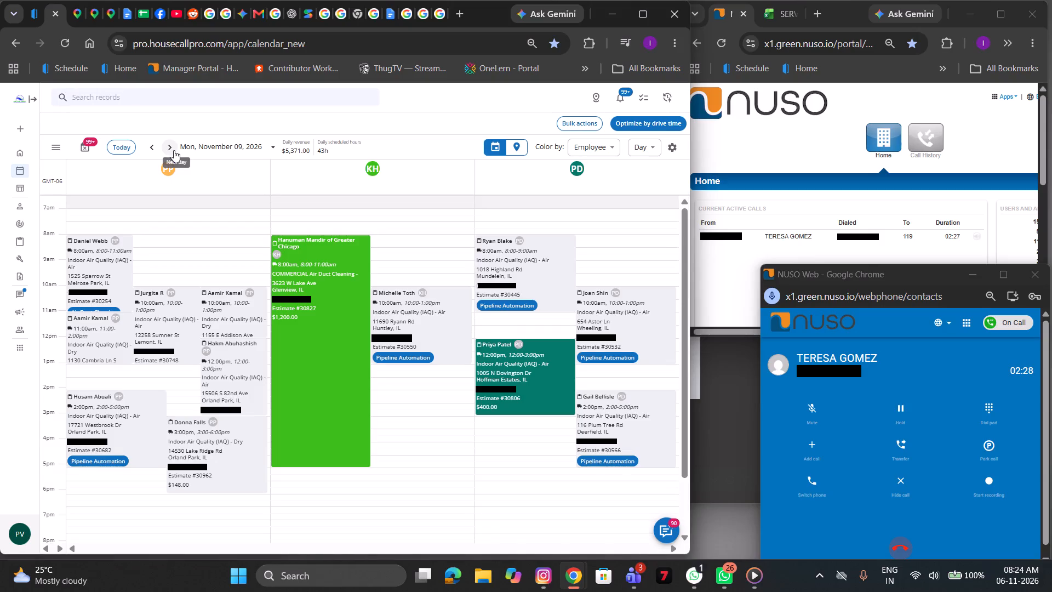
left_click(174, 150)
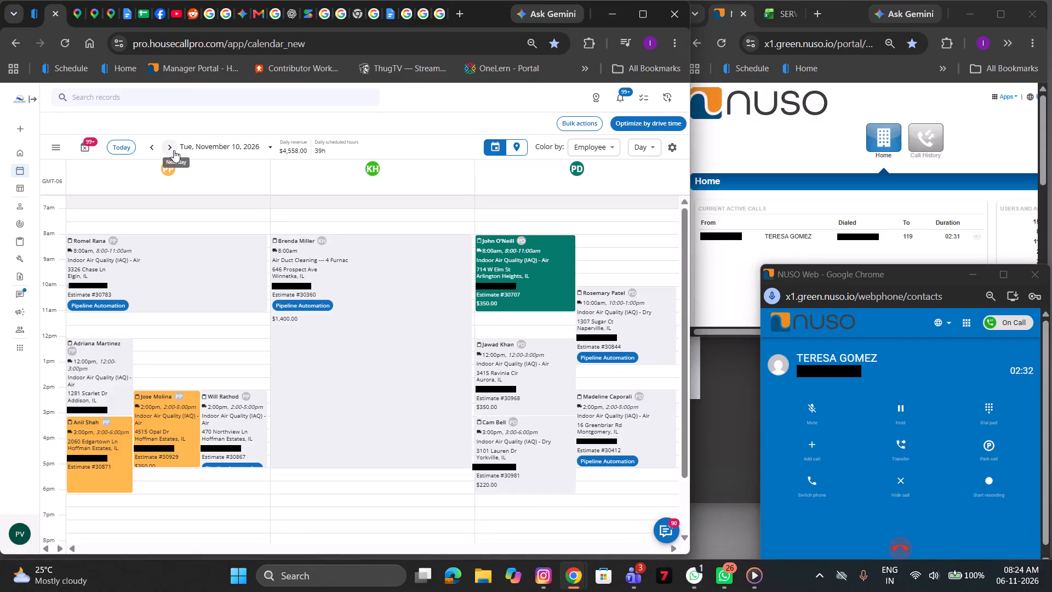
left_click(174, 150)
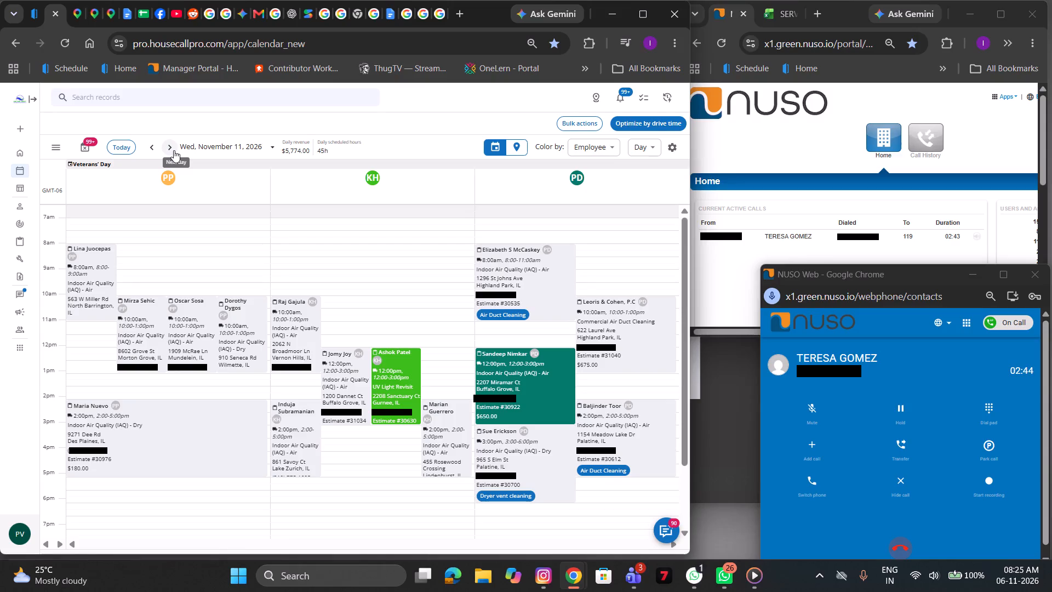
left_click(174, 150)
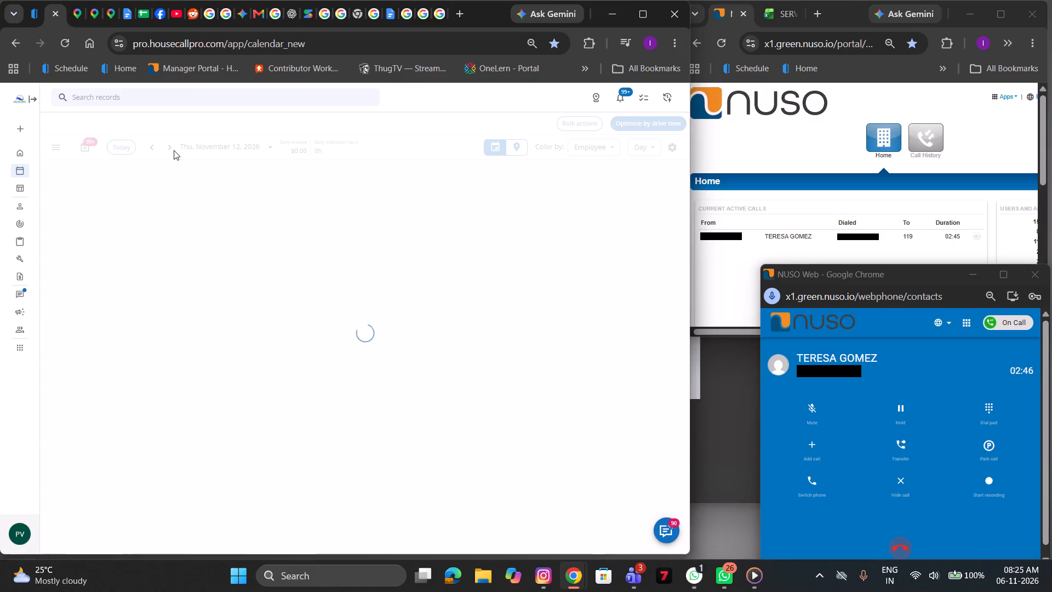
left_click(174, 150)
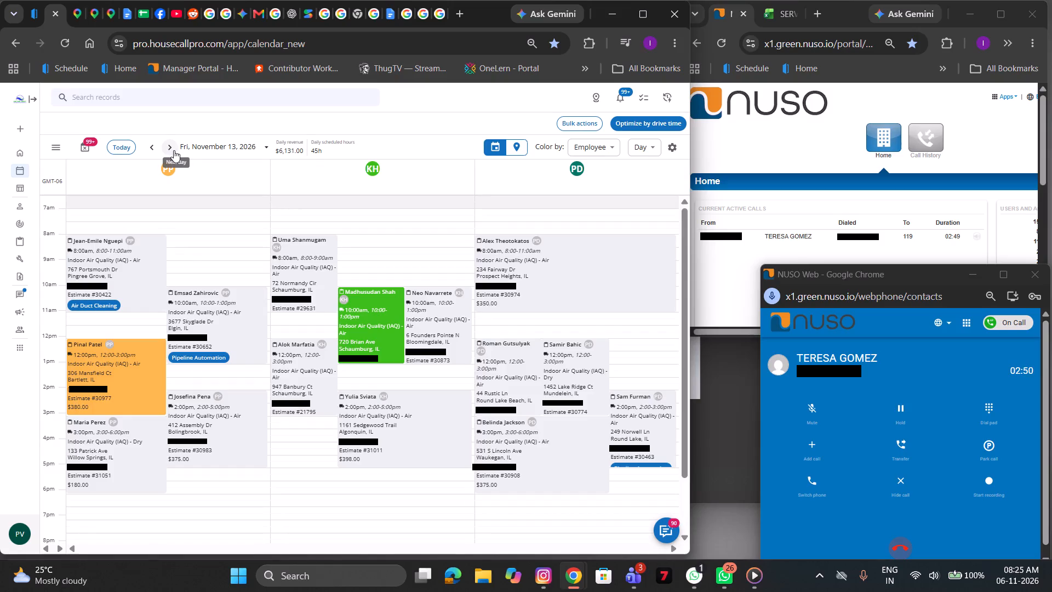
left_click(174, 150)
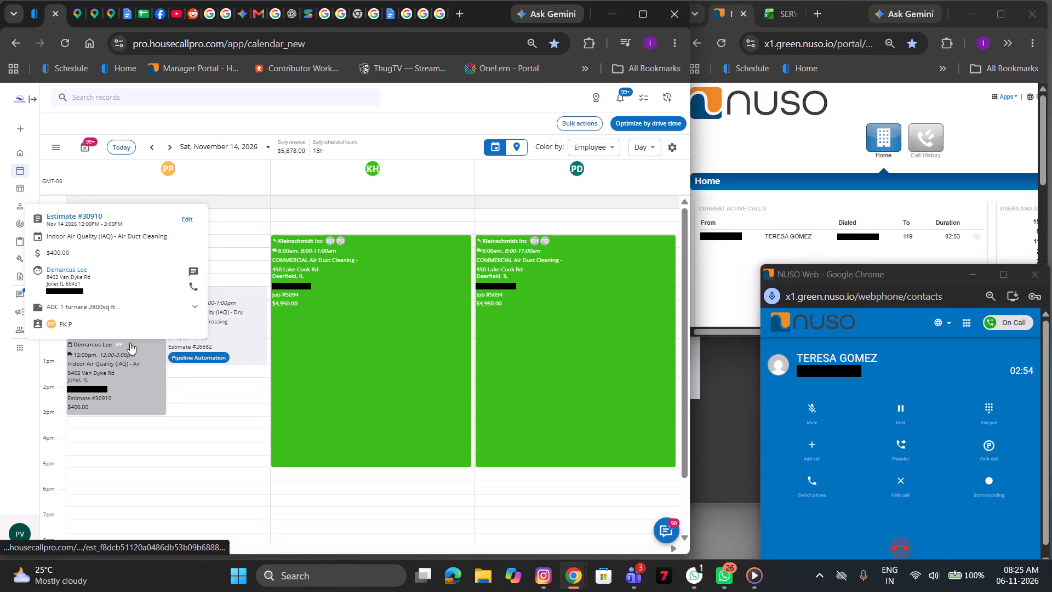
left_click_drag(94, 285, 48, 274)
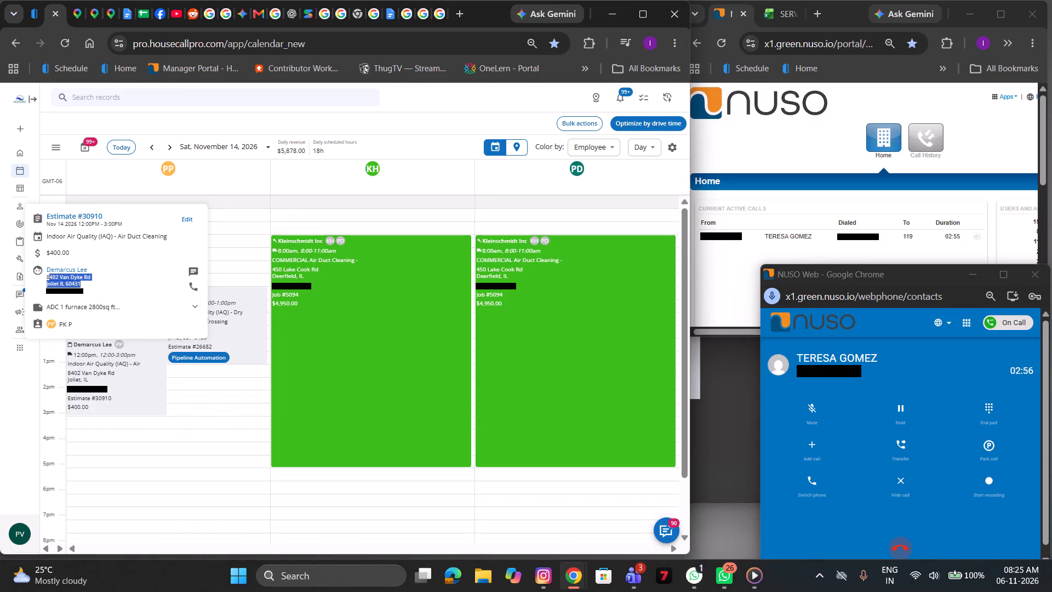
left_click_drag(48, 274, 47, 275)
key("ctrl+c")
left_click(78, 15)
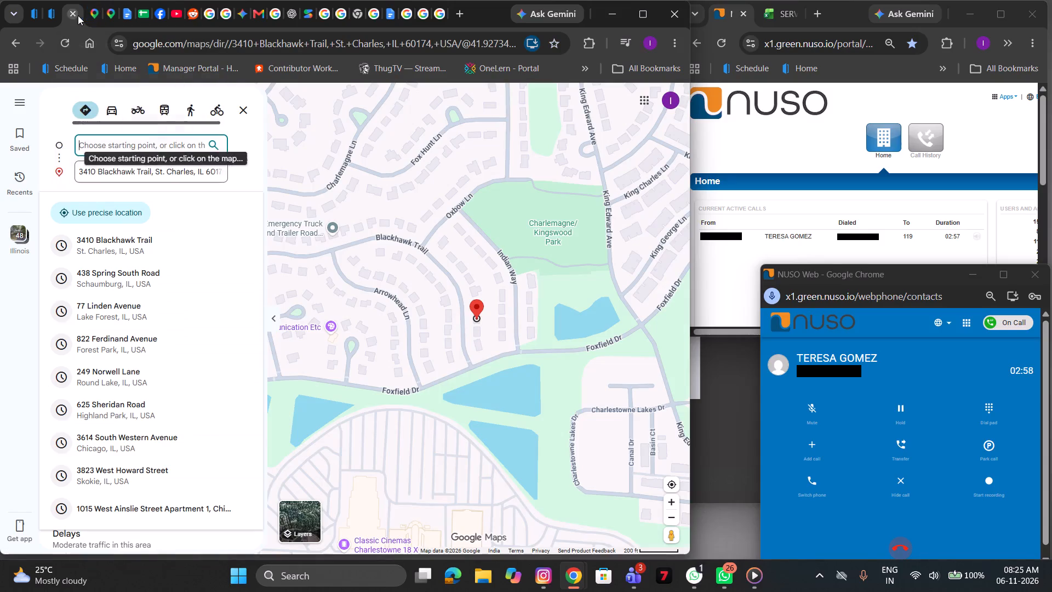
key("ctrl+v")
key("Return")
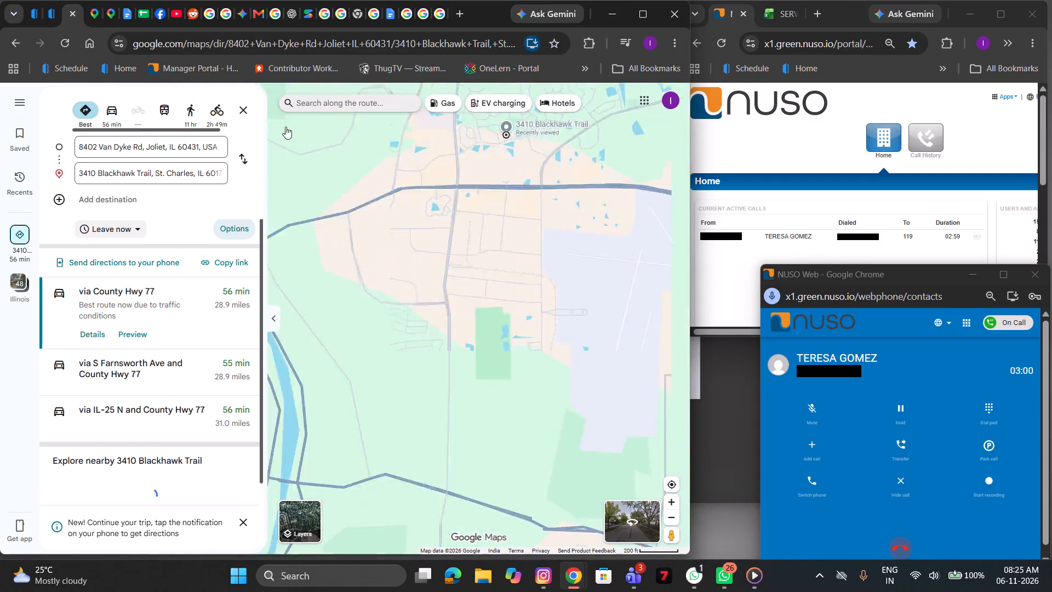
left_click(58, 9)
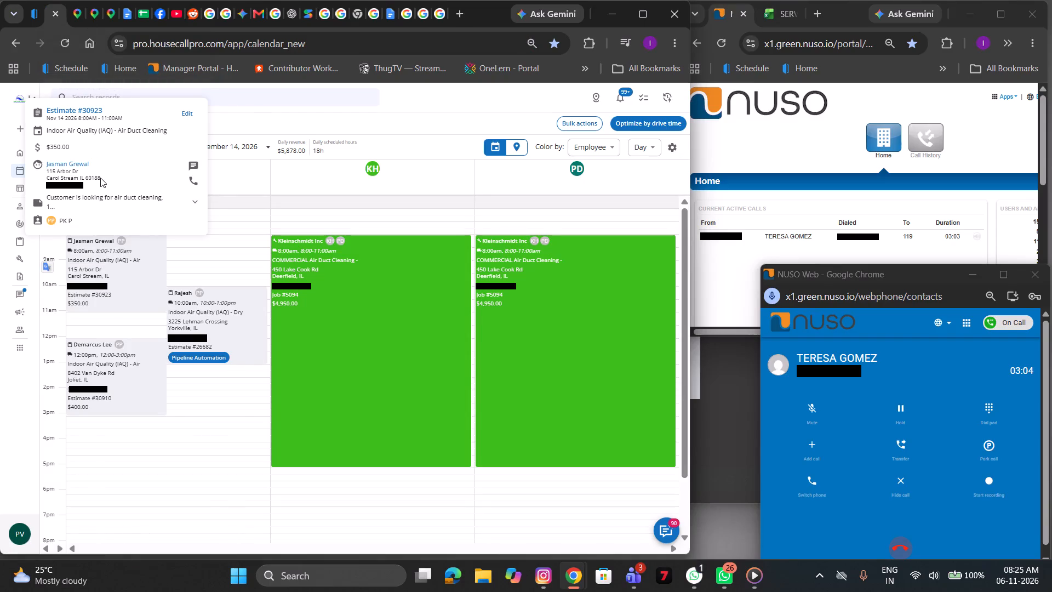
left_click_drag(101, 178, 47, 174)
key("ctrl+c")
key("ctrl+c")
key("ctrl+c")
key("ctrl+c")
key("ctrl+c")
key("ctrl+c")
key("ctrl+c")
key("ctrl+c")
key("ctrl+c")
key("ctrl+c")
key("ctrl+c")
key("ctrl+c")
key("ctrl+c")
key("ctrl+c")
key("ctrl+c")
key("ctrl+c")
key("ctrl+c")
key("ctrl+c")
key("ctrl+c")
key("ctrl+c")
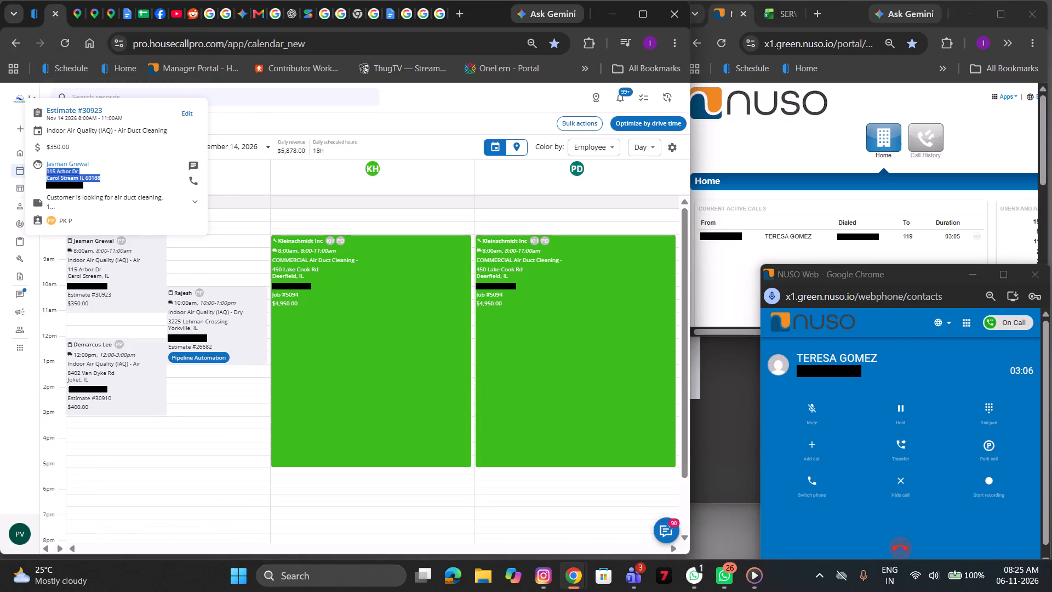
left_click_drag(47, 174, 47, 173)
key("ctrl+c")
left_click(83, 18)
left_click(165, 147)
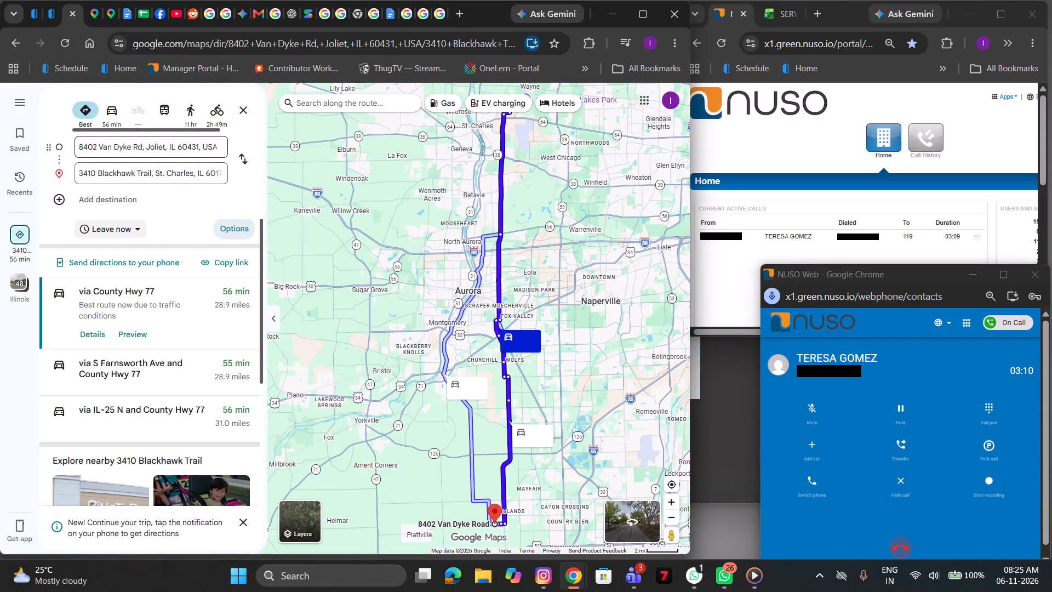
key("ctrl+v")
key("Return")
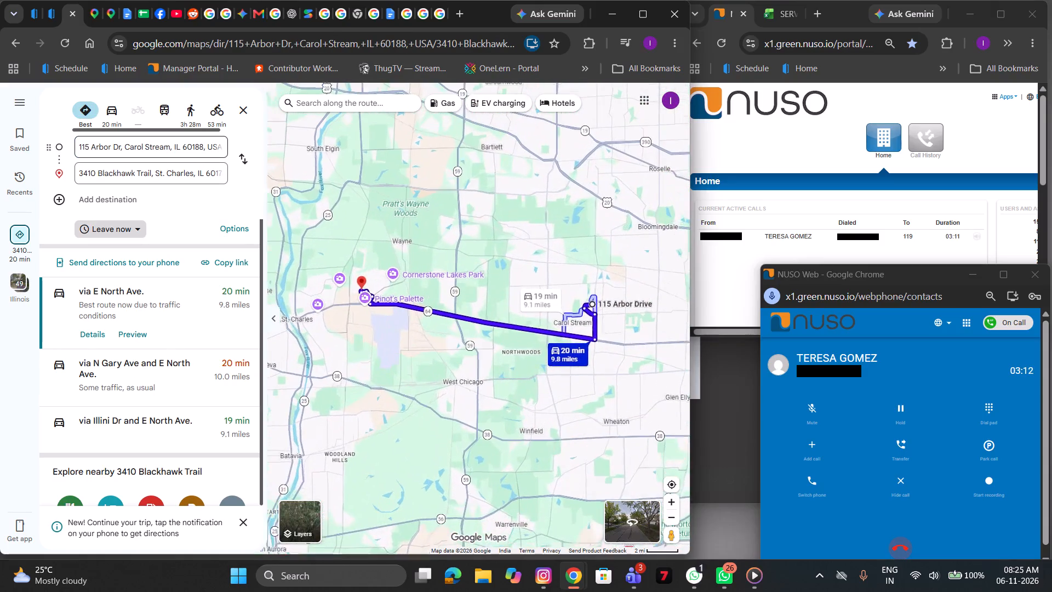
left_click(59, 18)
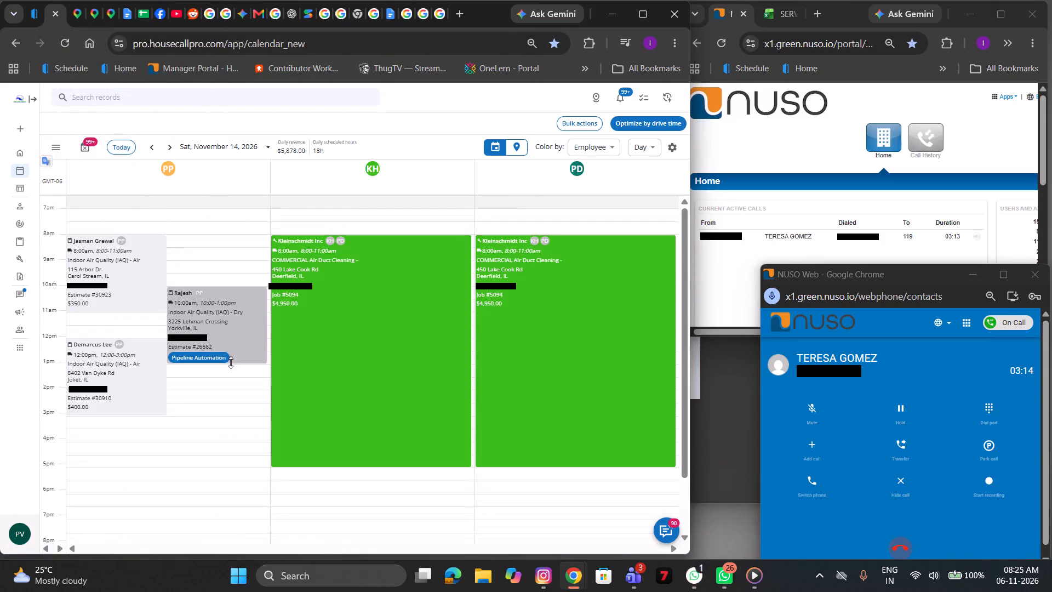
left_click_drag(198, 212, 148, 206)
key("ctrl+c")
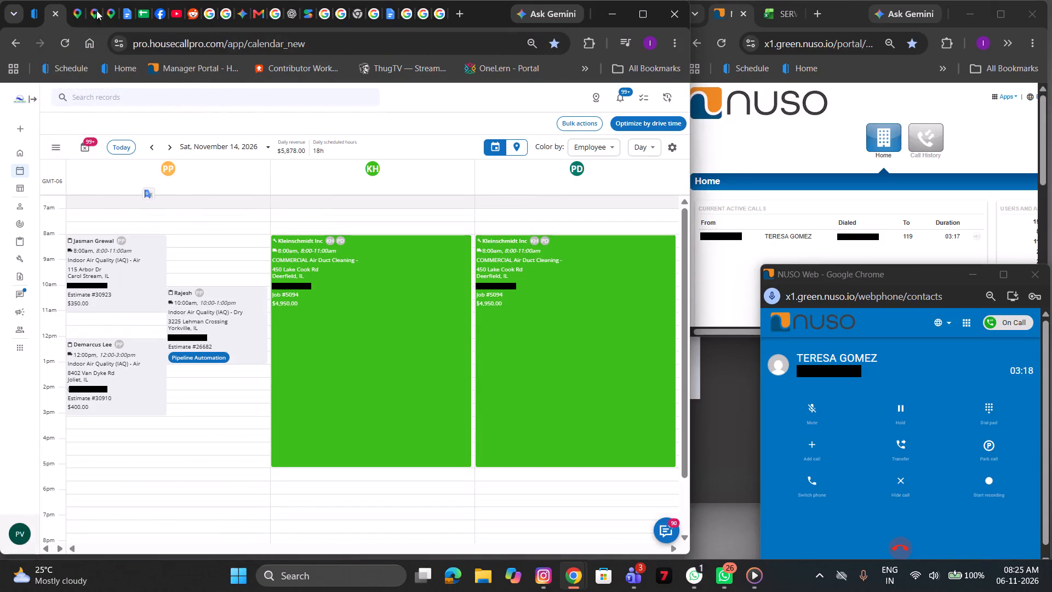
left_click(78, 9)
left_click(97, 193)
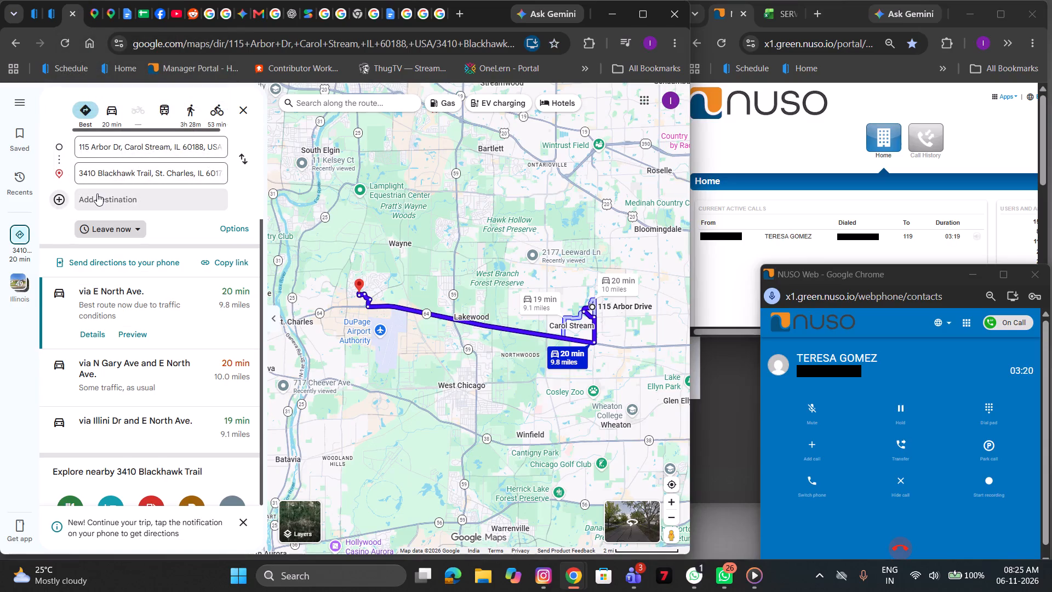
key("ctrl+v")
key("Return")
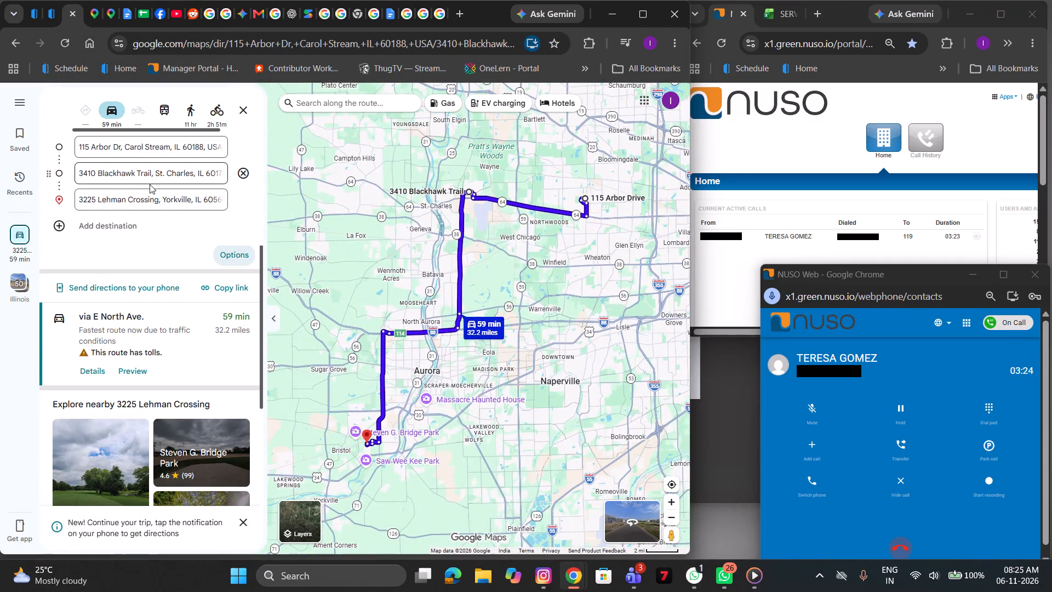
left_click(50, 18)
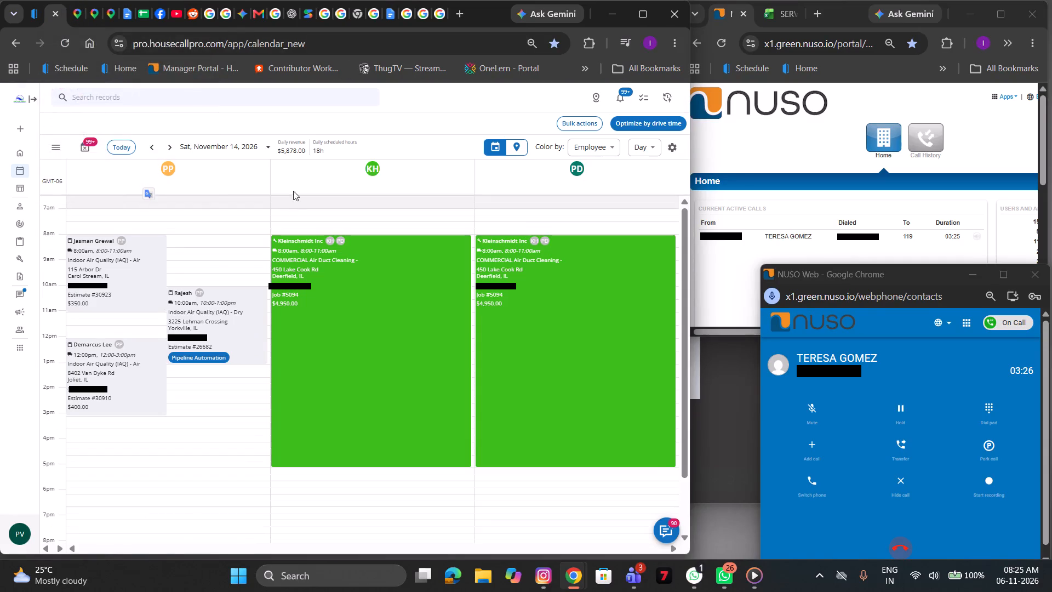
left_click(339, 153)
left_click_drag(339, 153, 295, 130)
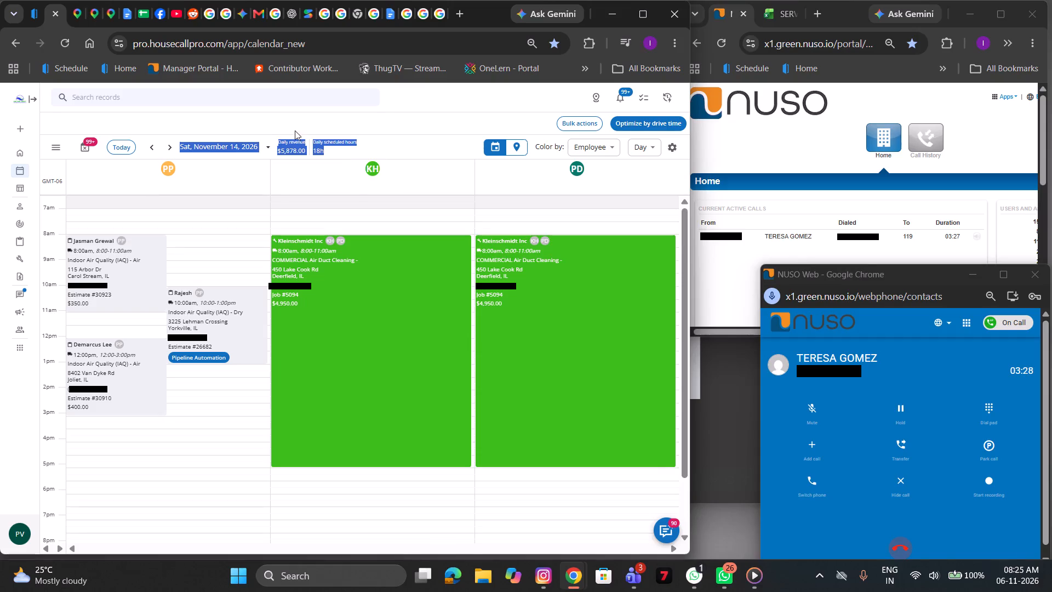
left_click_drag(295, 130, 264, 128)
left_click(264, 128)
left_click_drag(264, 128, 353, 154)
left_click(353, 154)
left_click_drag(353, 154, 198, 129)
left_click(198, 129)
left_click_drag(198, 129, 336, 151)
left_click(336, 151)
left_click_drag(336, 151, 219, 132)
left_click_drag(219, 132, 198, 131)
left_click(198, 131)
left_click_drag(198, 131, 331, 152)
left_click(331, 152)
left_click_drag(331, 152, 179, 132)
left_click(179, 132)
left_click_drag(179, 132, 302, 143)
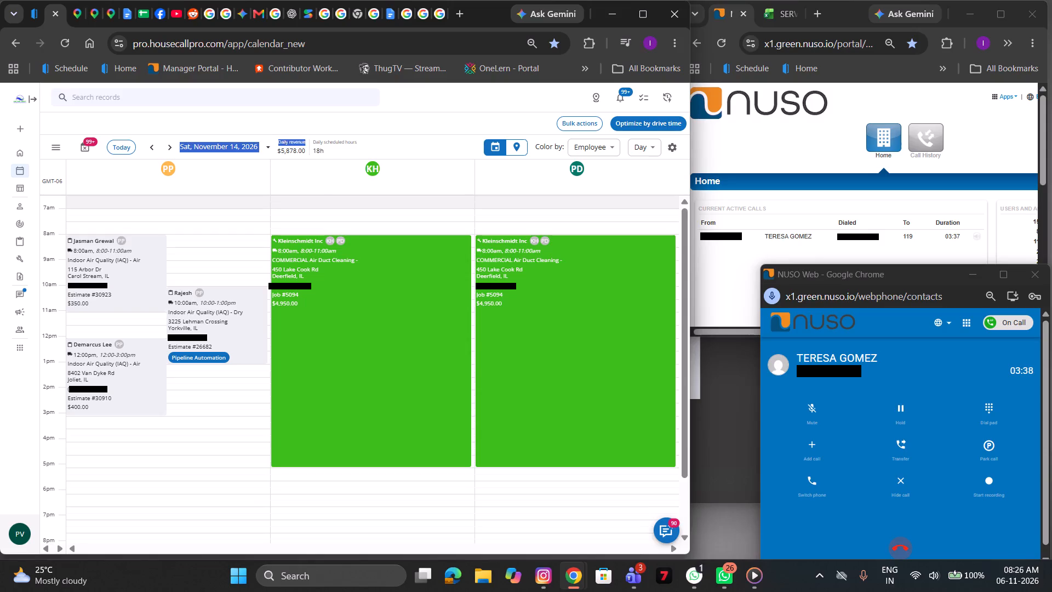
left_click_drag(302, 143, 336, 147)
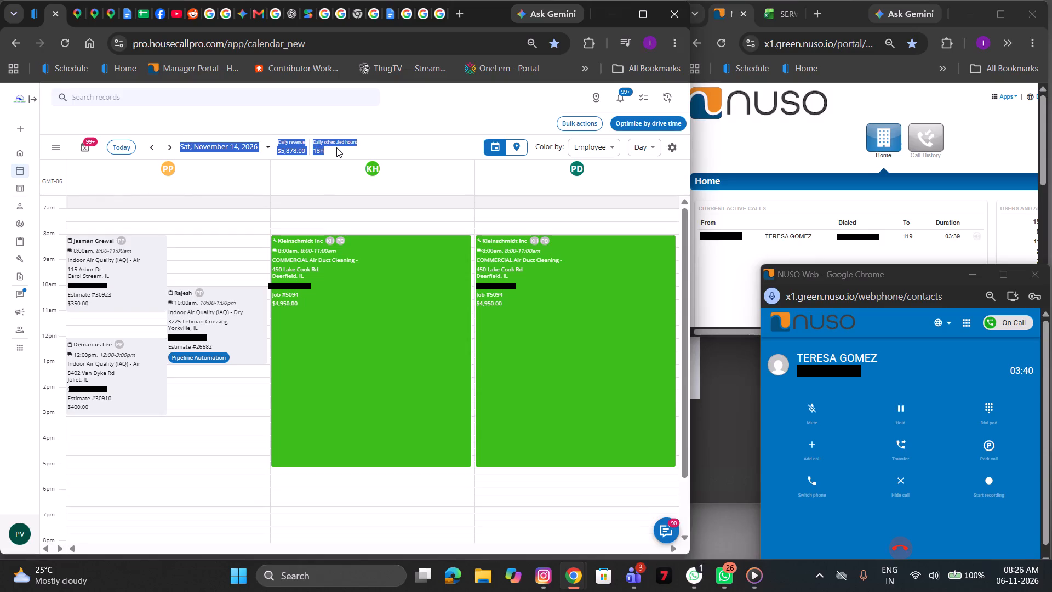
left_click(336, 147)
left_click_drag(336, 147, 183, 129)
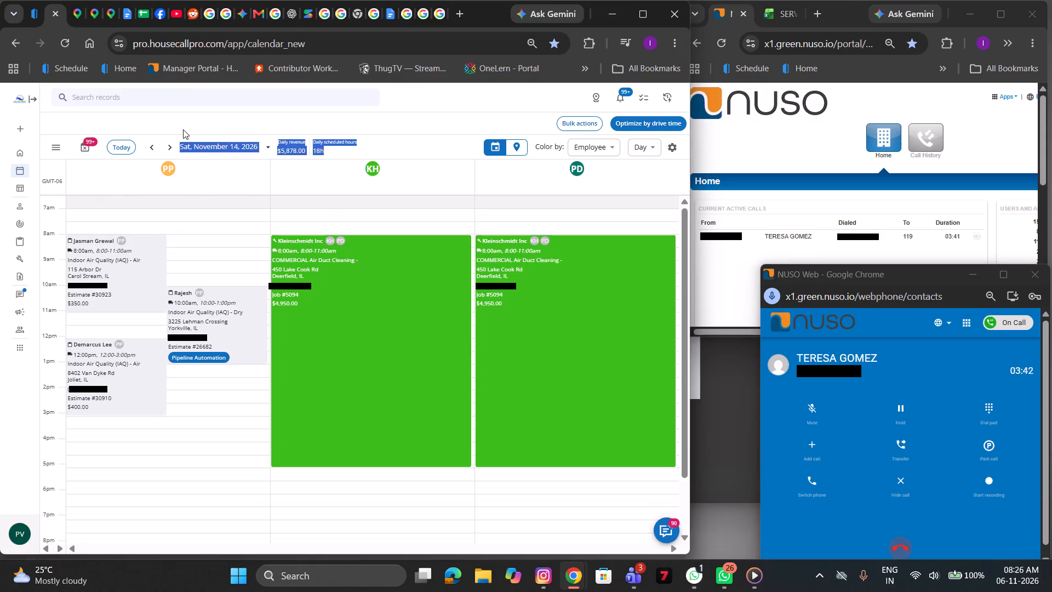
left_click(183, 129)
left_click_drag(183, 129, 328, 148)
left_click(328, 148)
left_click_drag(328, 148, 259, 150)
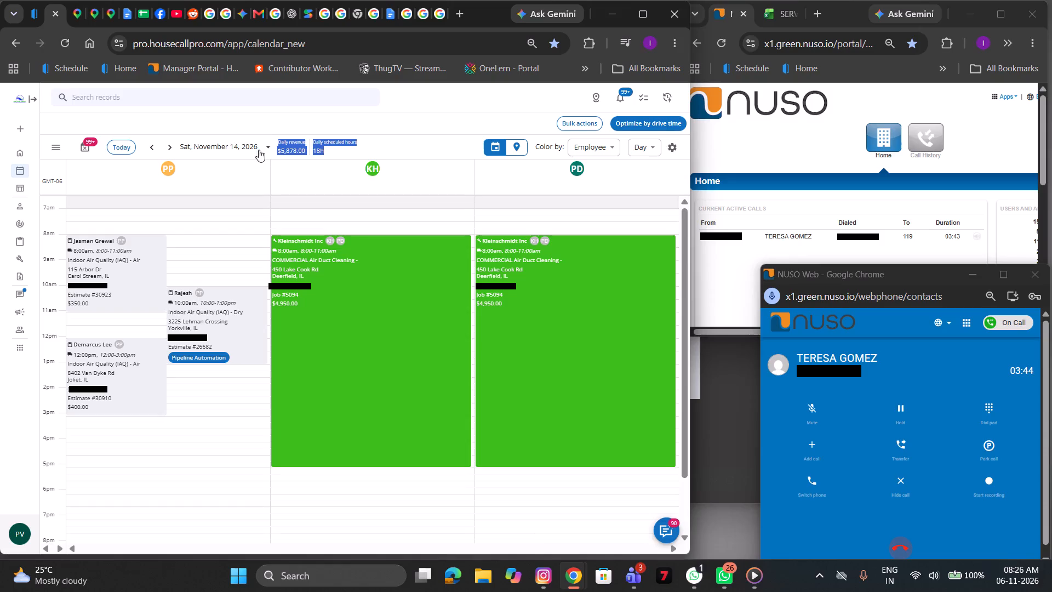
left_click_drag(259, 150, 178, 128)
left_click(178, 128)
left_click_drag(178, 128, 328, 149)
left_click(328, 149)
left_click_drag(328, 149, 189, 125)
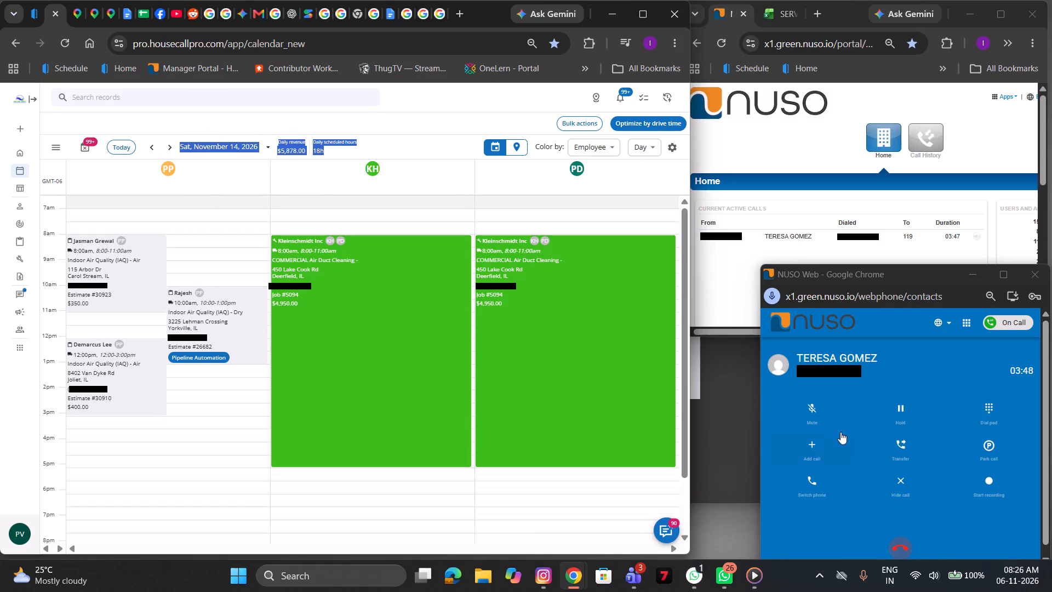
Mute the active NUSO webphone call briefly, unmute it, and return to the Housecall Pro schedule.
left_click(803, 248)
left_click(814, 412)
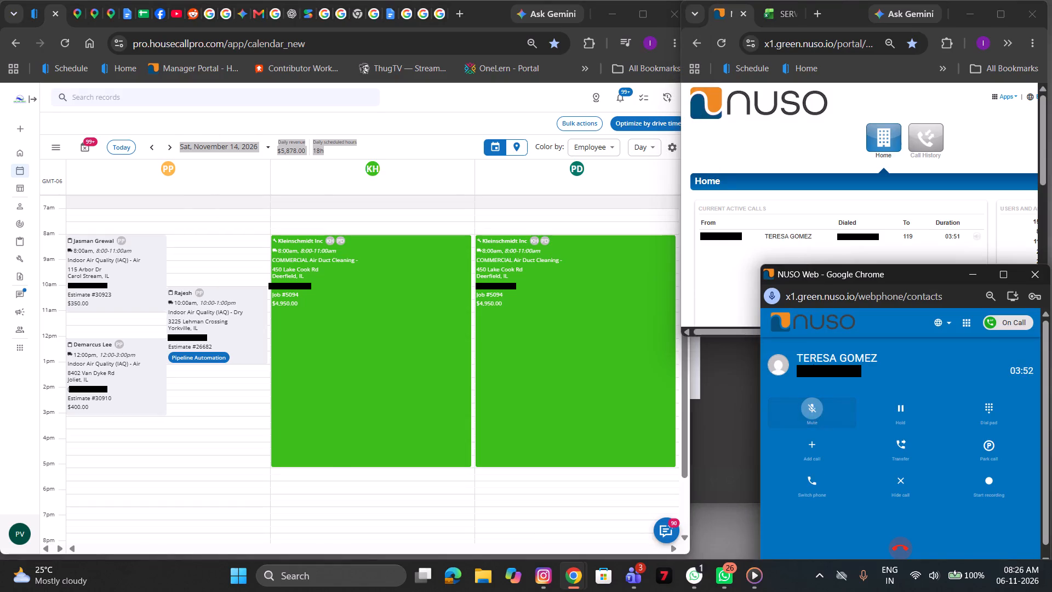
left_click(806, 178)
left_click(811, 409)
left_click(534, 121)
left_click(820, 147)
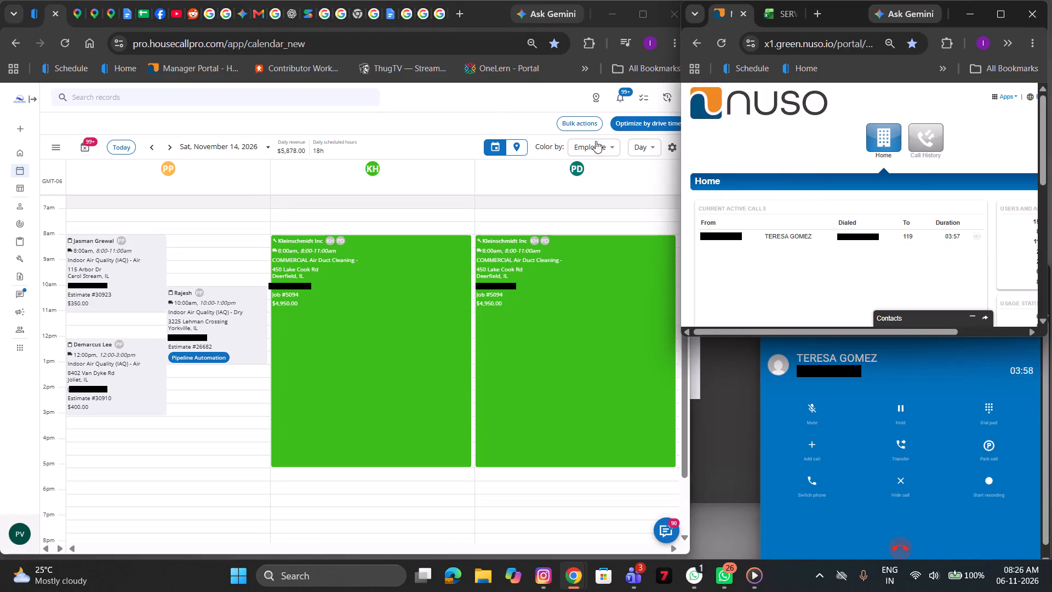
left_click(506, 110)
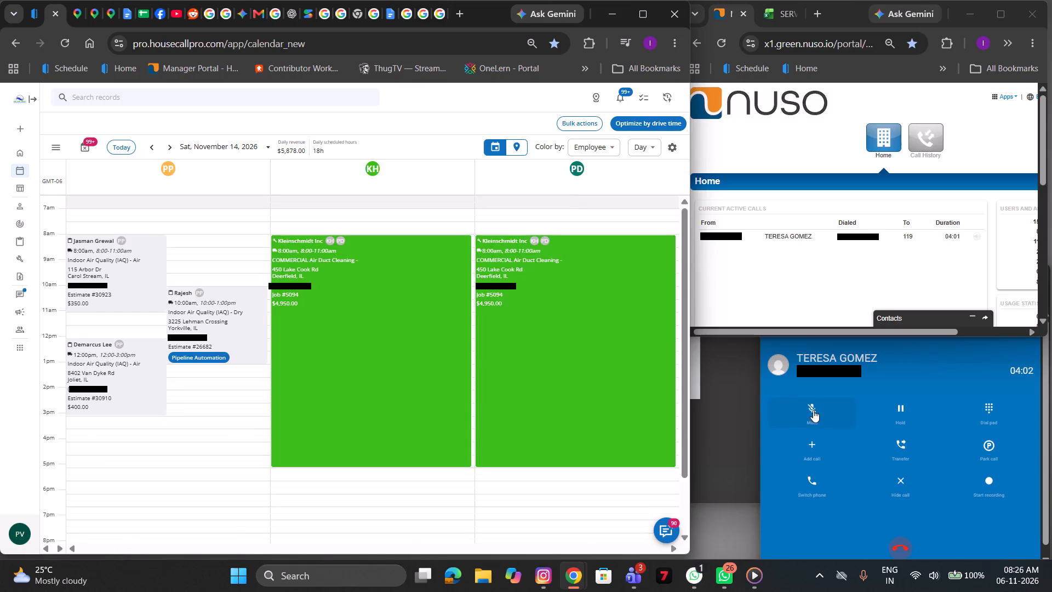
Start a new customer record and enter the active caller's first and last name.
left_click(19, 127)
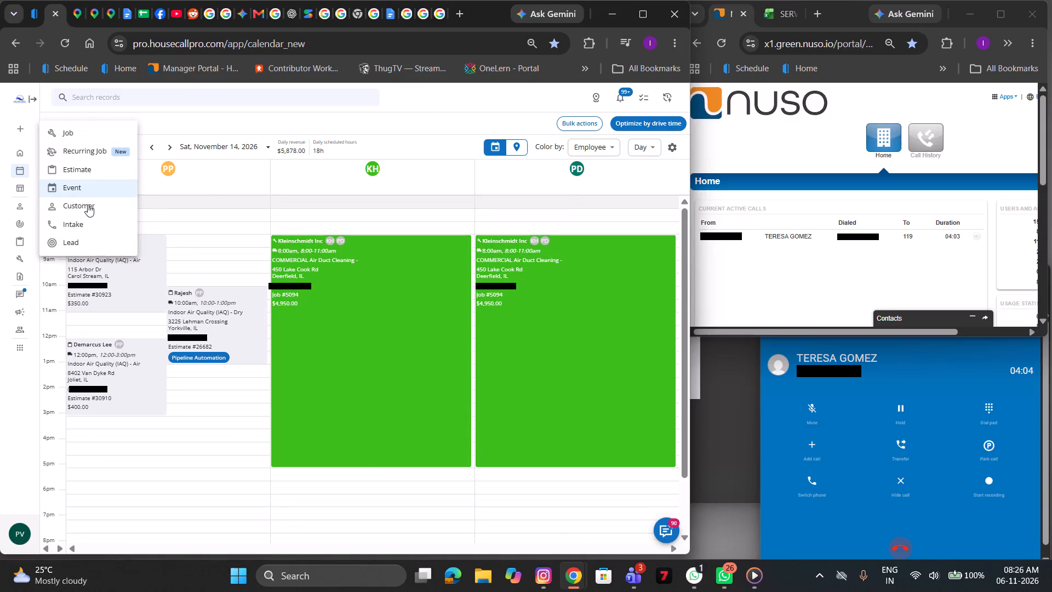
left_click(91, 209)
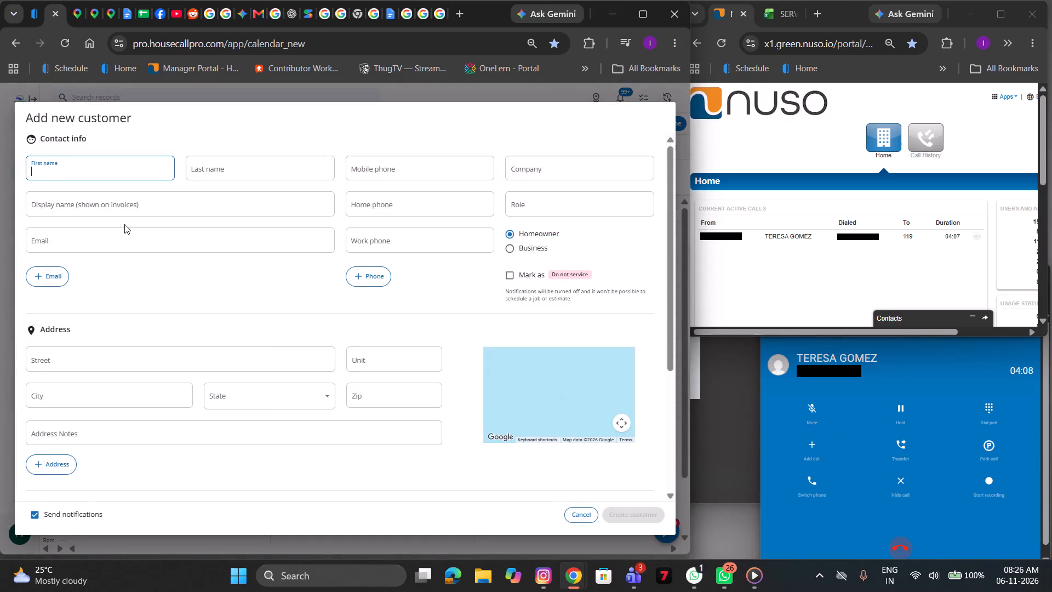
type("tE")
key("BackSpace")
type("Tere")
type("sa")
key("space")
left_click(214, 174)
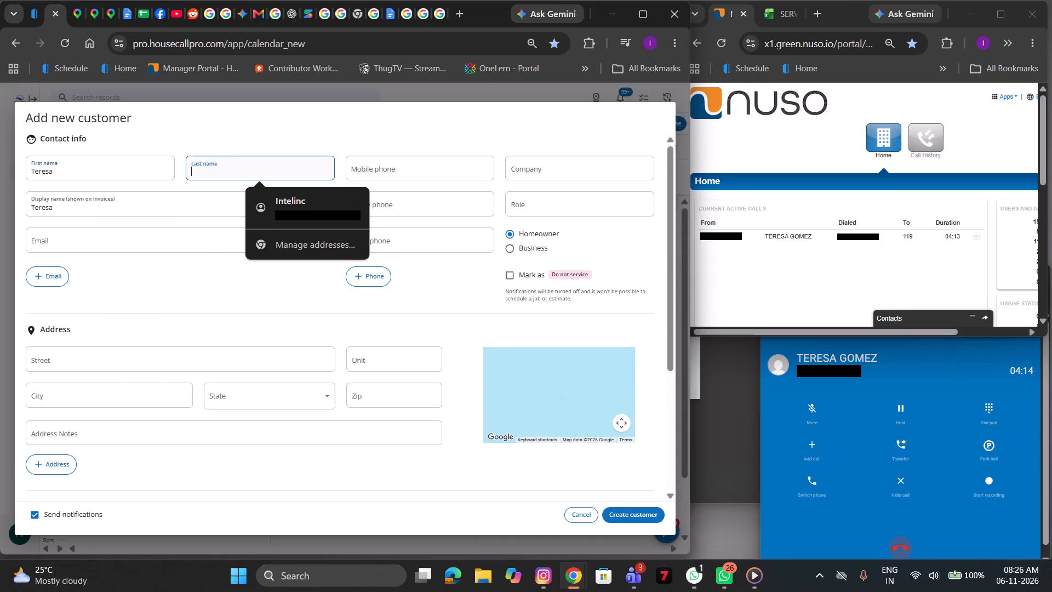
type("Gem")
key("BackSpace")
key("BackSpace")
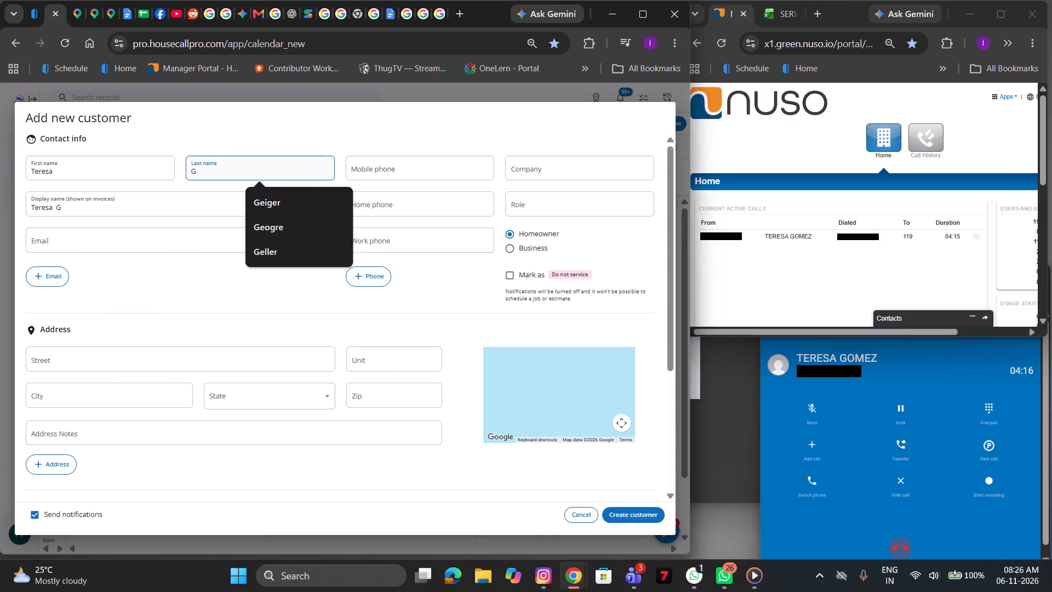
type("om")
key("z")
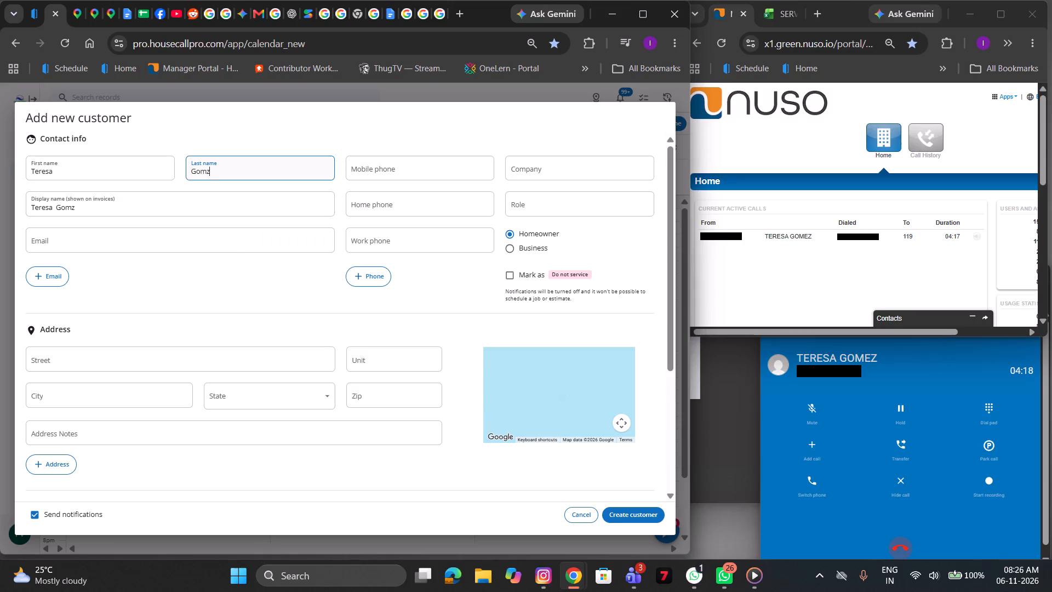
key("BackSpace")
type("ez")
Copy the caller's phone number from the webphone call into the new customer's mobile phone field.
triple_click(810, 375)
key("ctrl+c")
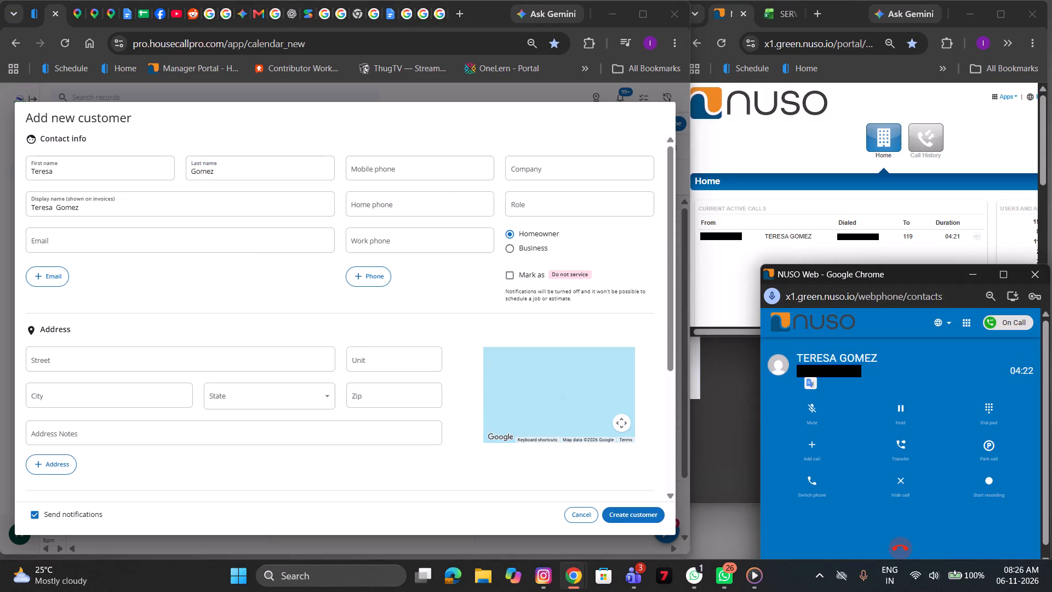
left_click(422, 175)
key("ctrl+v")
left_click(150, 369)
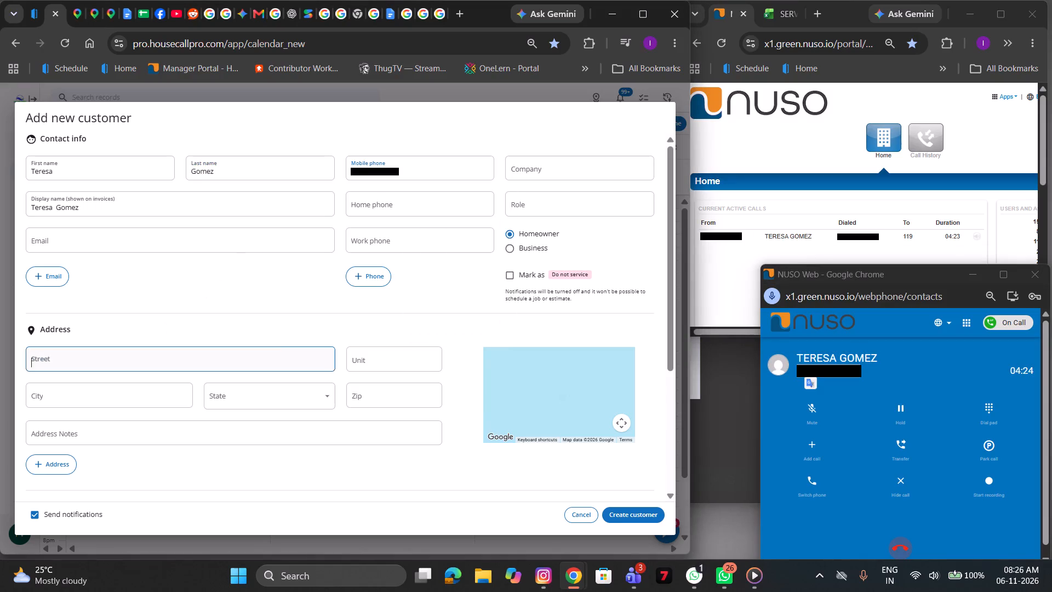
key("super+v")
scroll(152, 296, "down", 1)
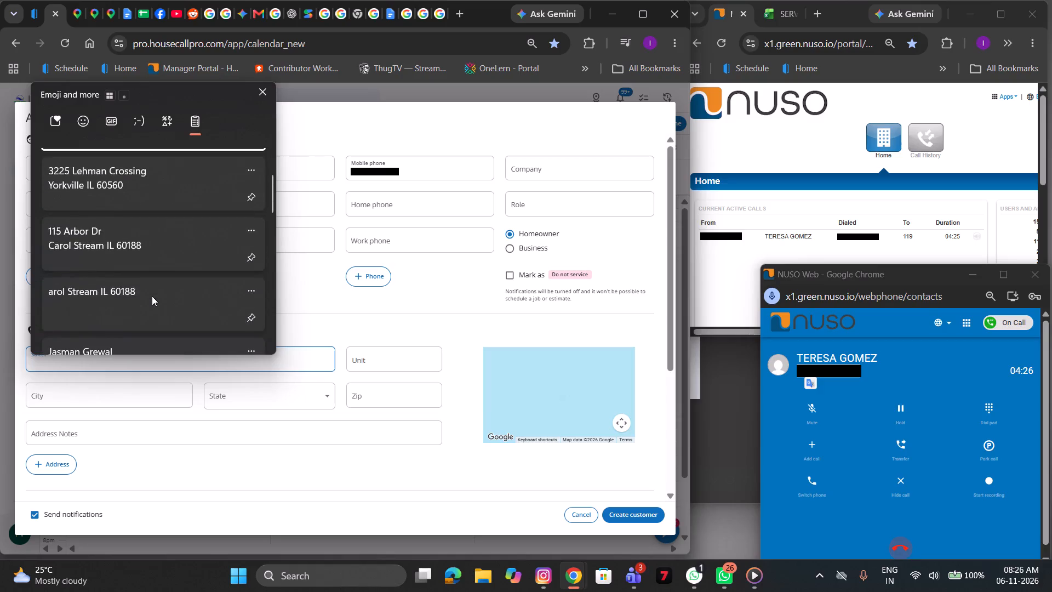
scroll(152, 296, "down", 2)
left_click(152, 296)
key("ctrl+v")
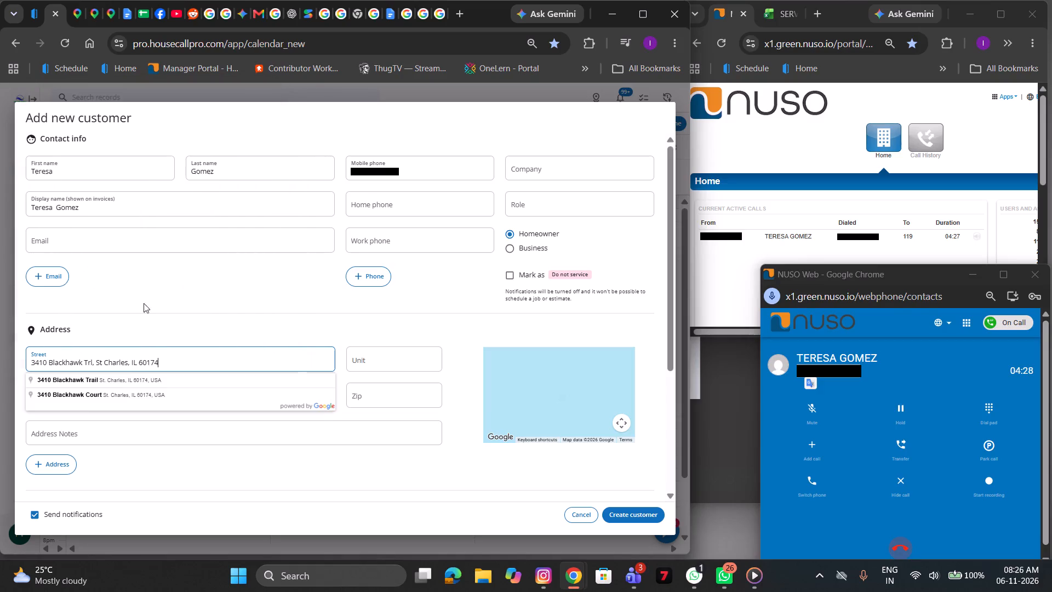
left_click(82, 382)
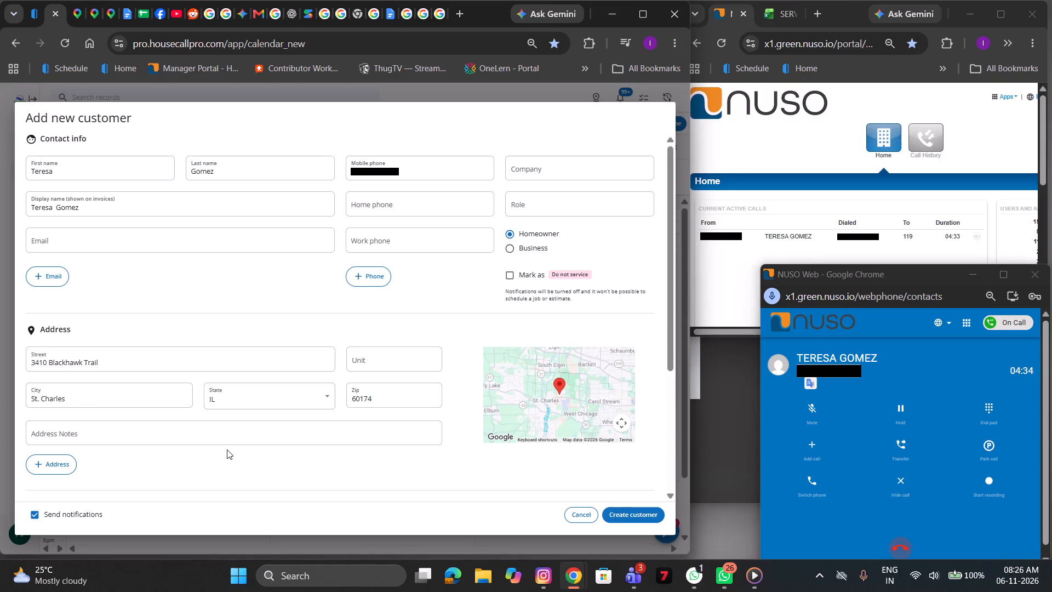
Add the address note "Standard Dryer Vent" to the new customer's record.
left_click(213, 436)
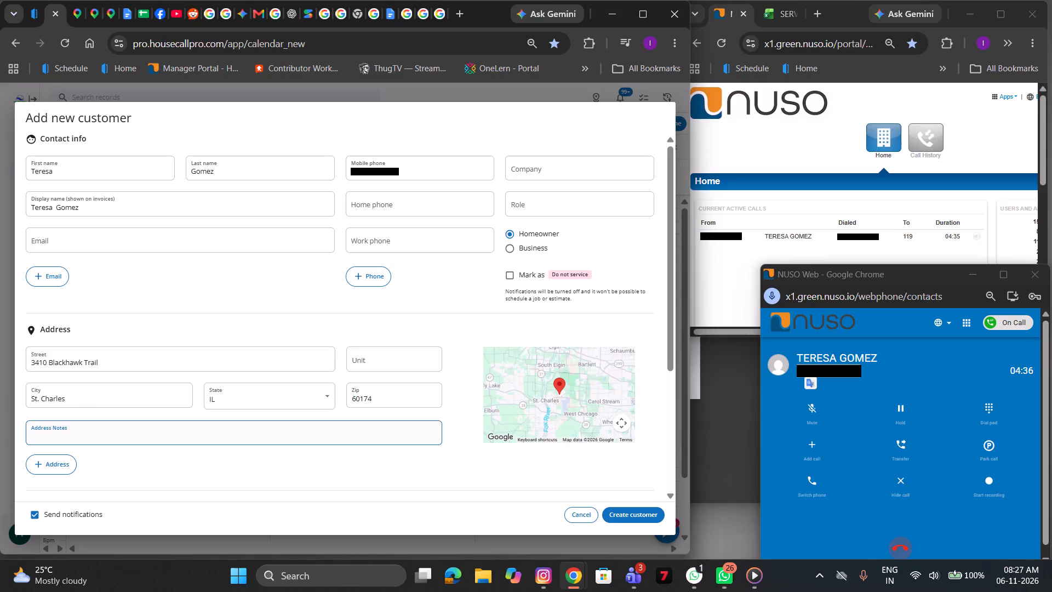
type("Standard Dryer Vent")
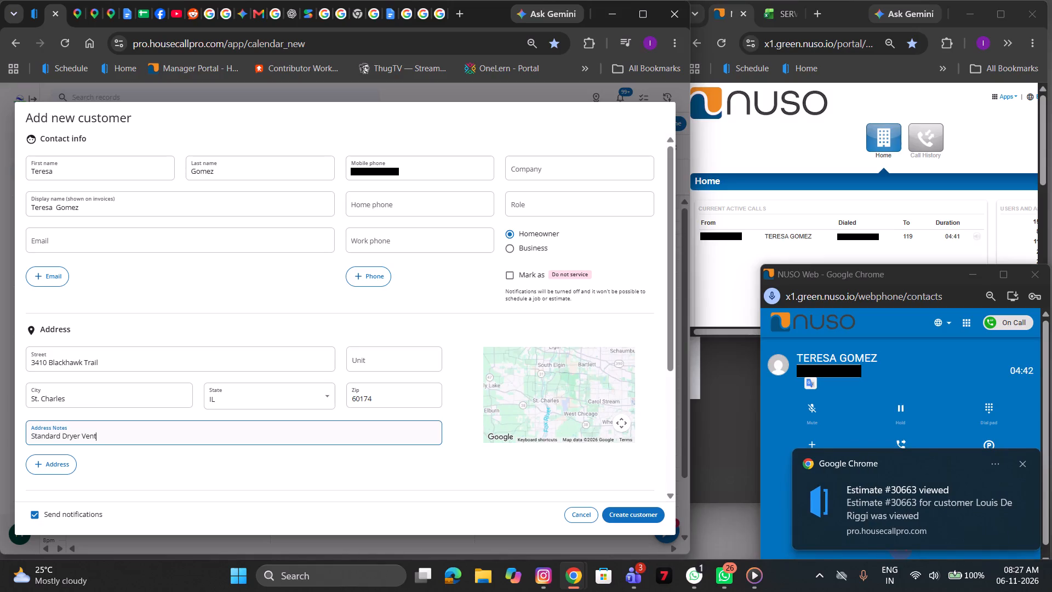
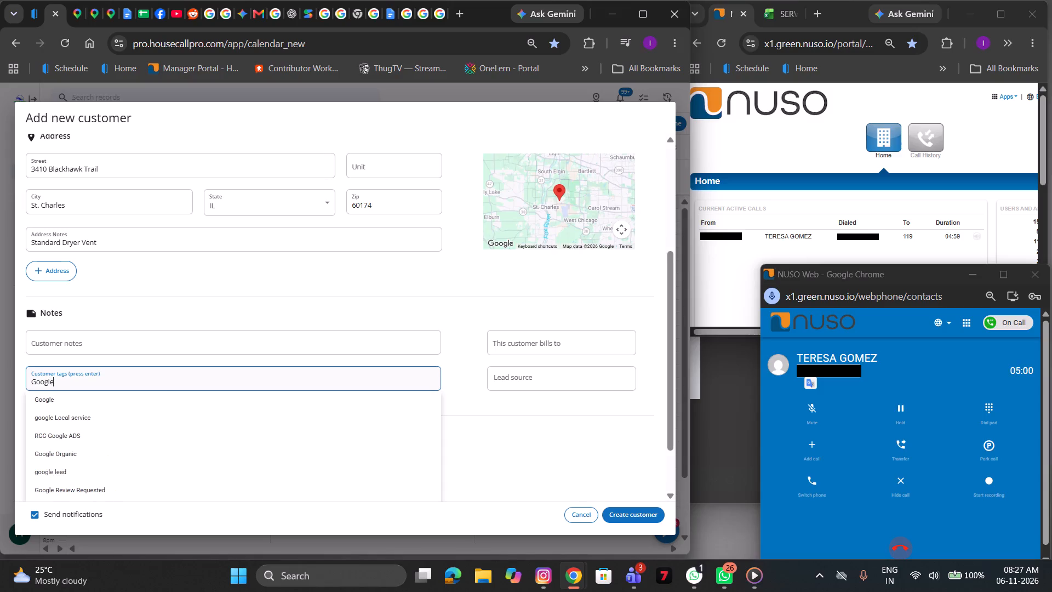
Create the new customer record and decline saving the address to the browser.
left_click(658, 515)
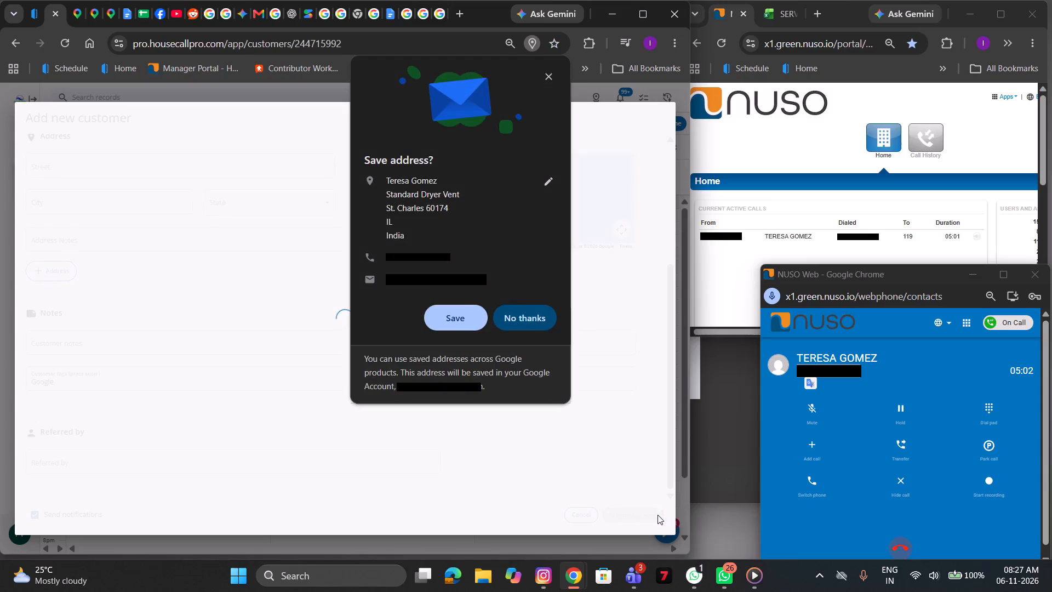
left_click(519, 325)
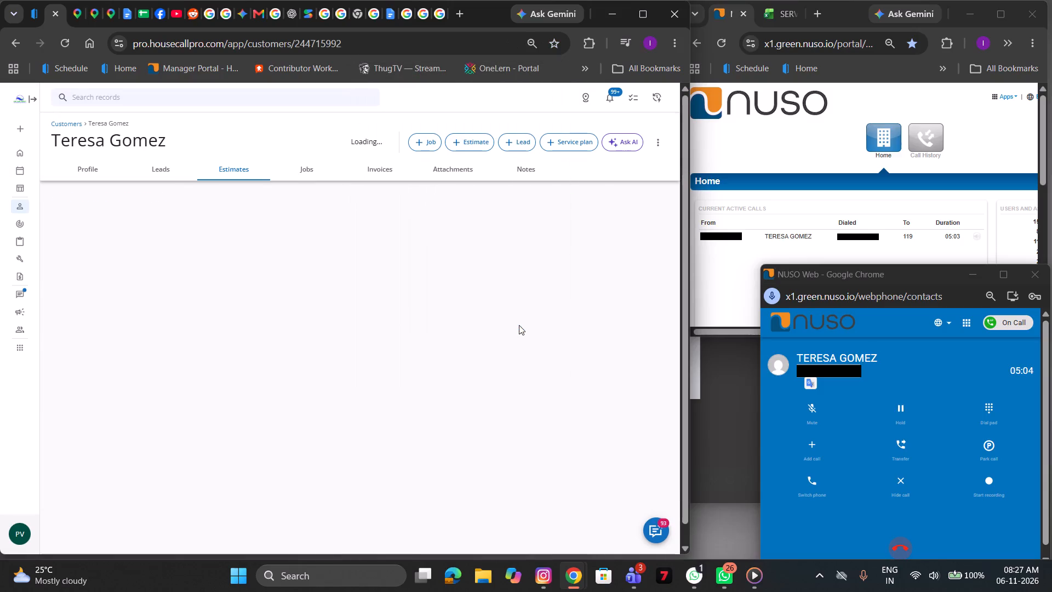
Start a new estimate for this customer and create its first option from scratch.
left_click(477, 145)
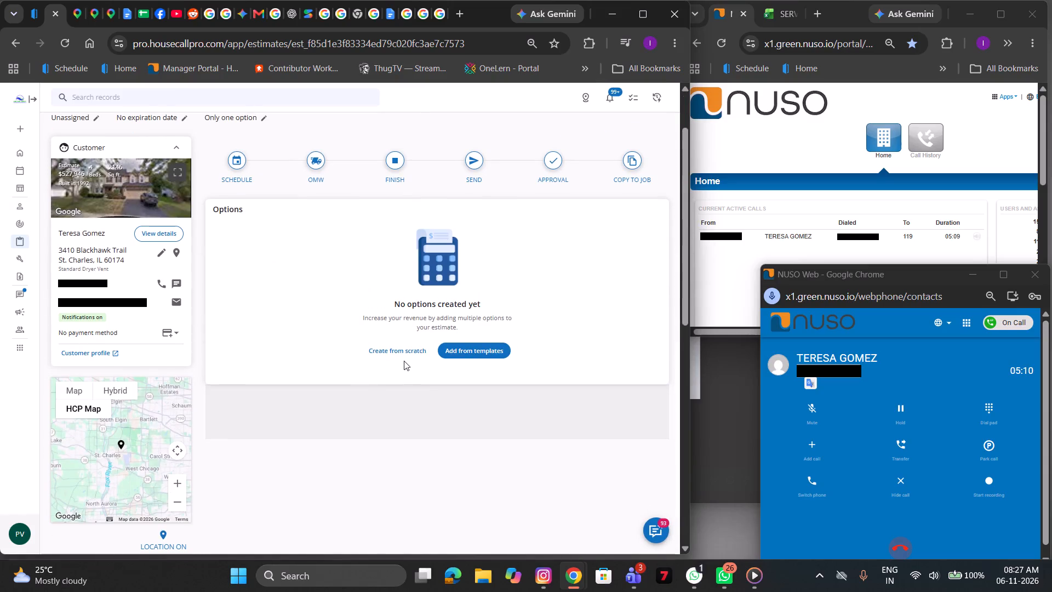
left_click(410, 350)
Add a service line to Option #1 and enter "dryer vent cleaning" as the service name.
left_click(348, 396)
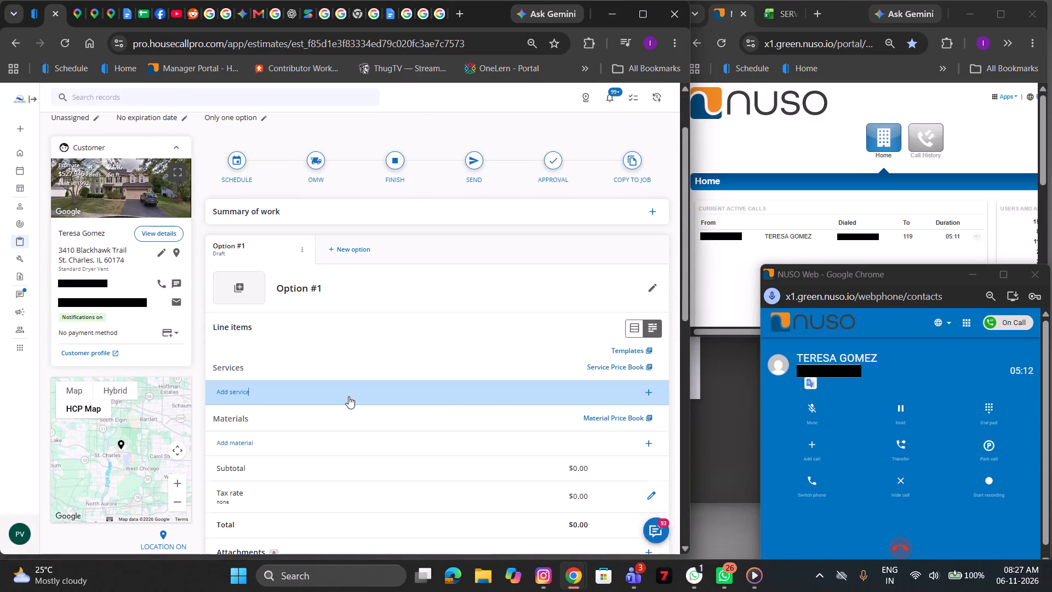
type("dyr")
key("BackSpace")
key("BackSpace")
type("ryuer v")
key("BackSpace")
key("BackSpace")
key("BackSpace")
key("BackSpace")
key("BackSpace")
key("BackSpace")
type("er")
key("space")
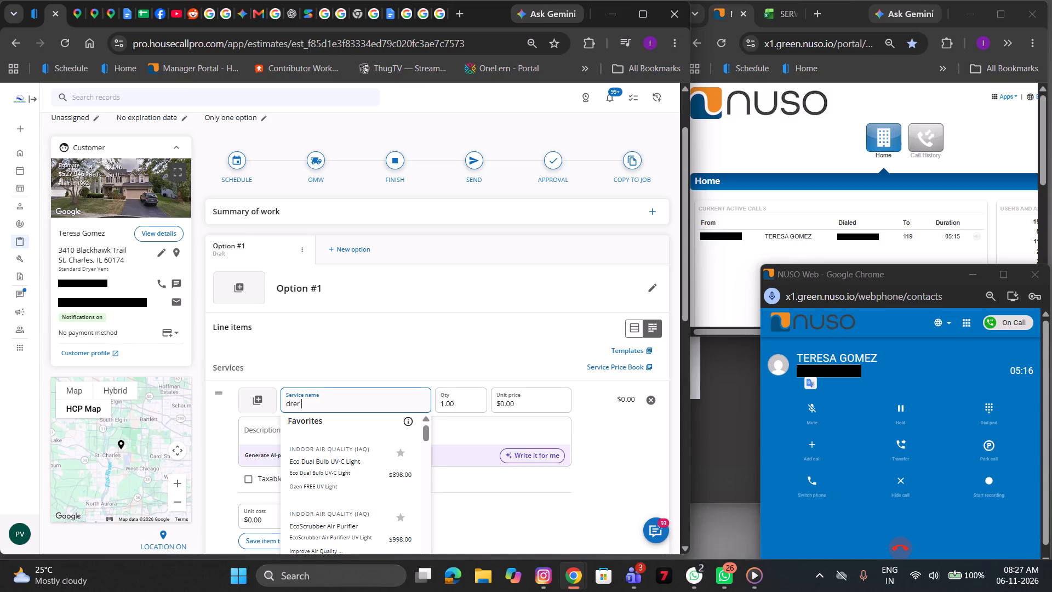
key("BackSpace")
key("BackSpace")
key("BackSpace")
type("yer vent cleaning")
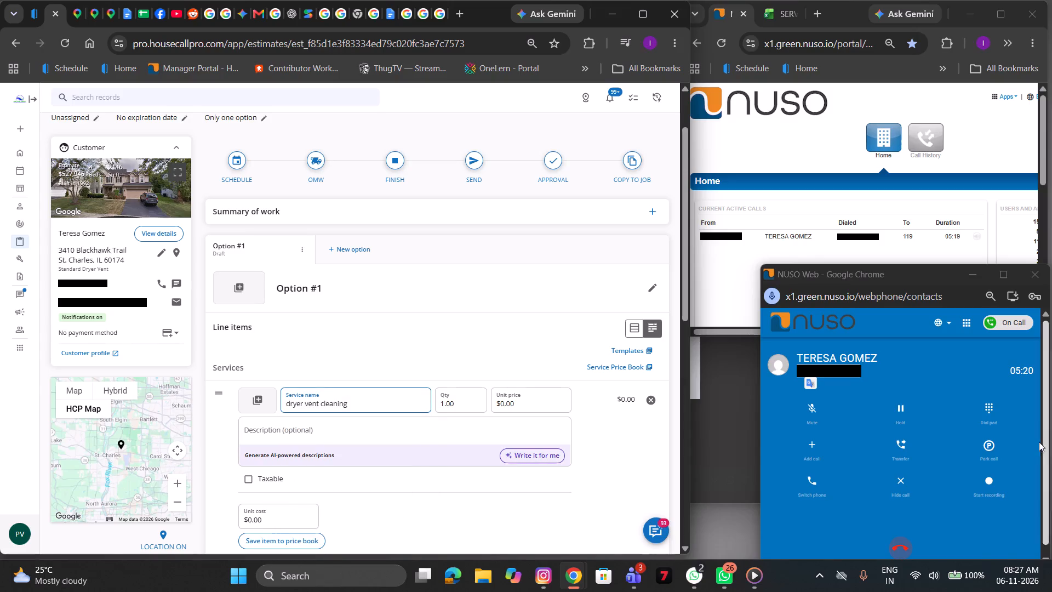
Mute the active webphone call.
left_click(812, 414)
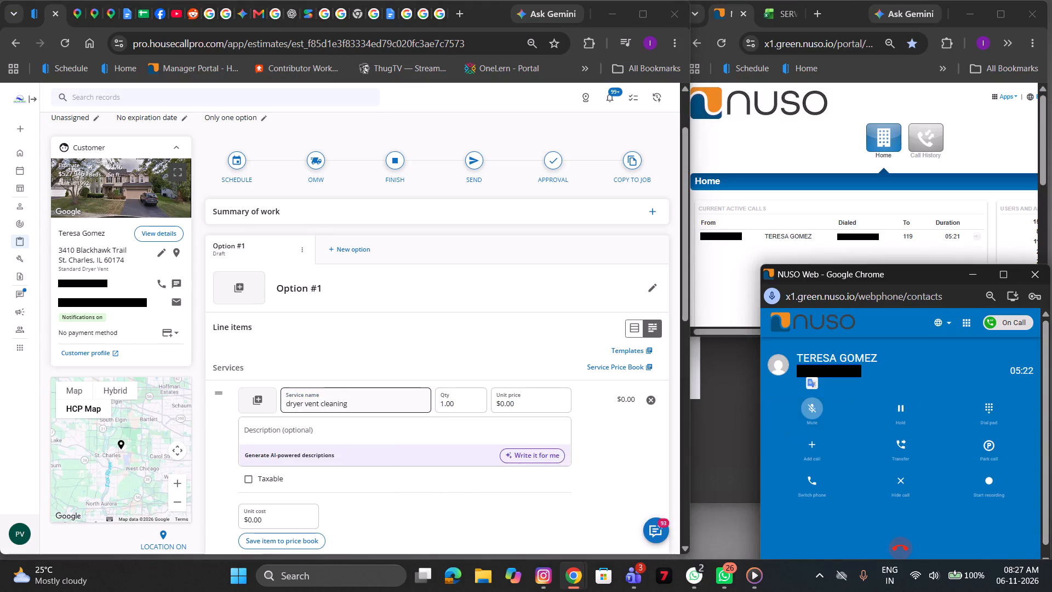
Fill the service line with the suggested Indoor Air Quality "Dryer Vent Cleaning" item priced at $198.00.
left_click(367, 402)
left_click(370, 409)
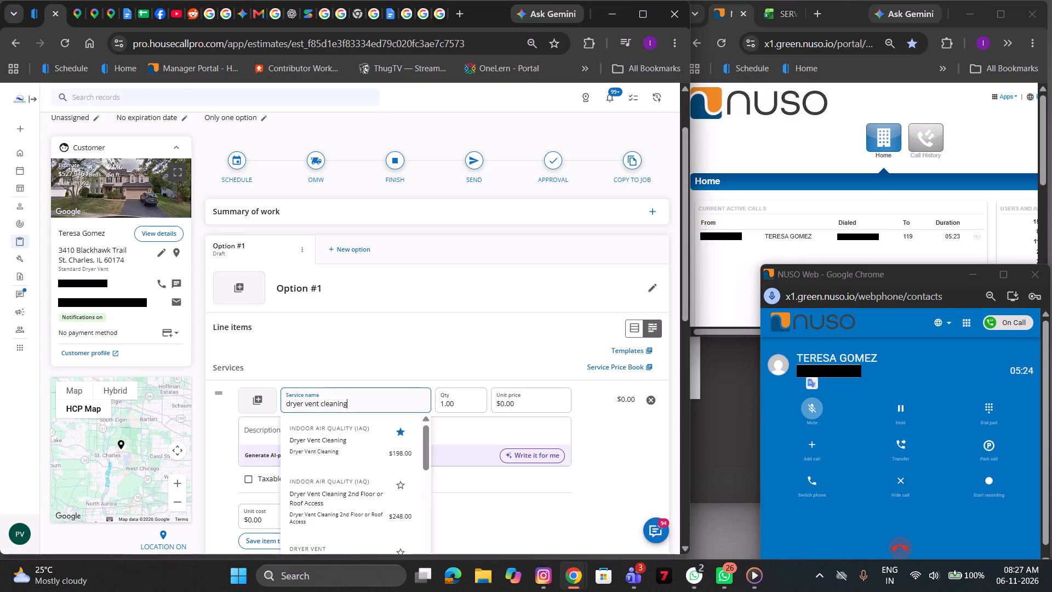
left_click(358, 430)
Add a $50.00 dollar-amount discount to the estimate option and save it.
scroll(358, 430, "down", 4)
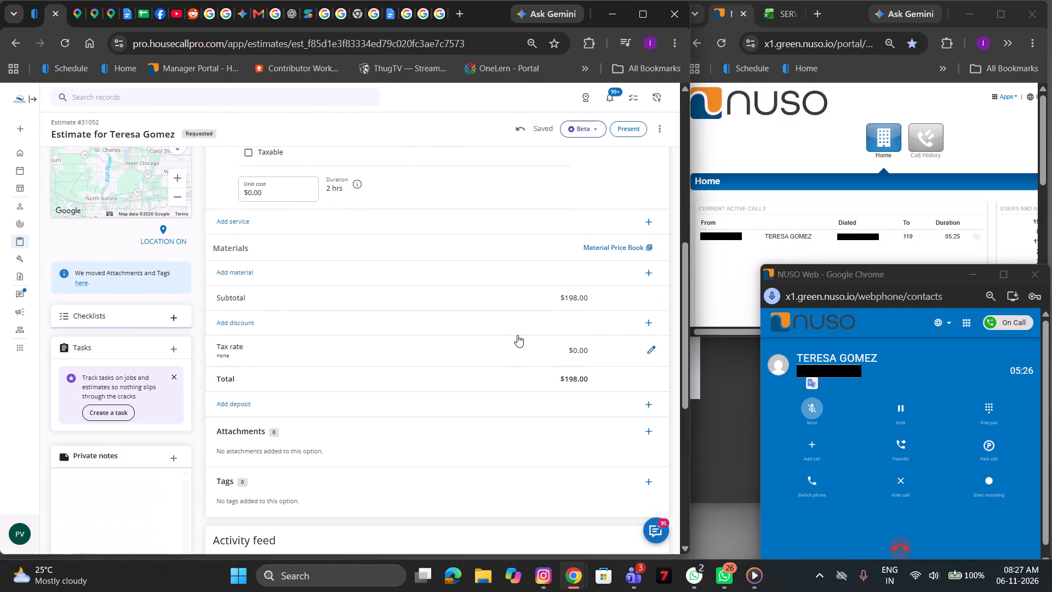
left_click(518, 333)
left_click(436, 332)
type("50")
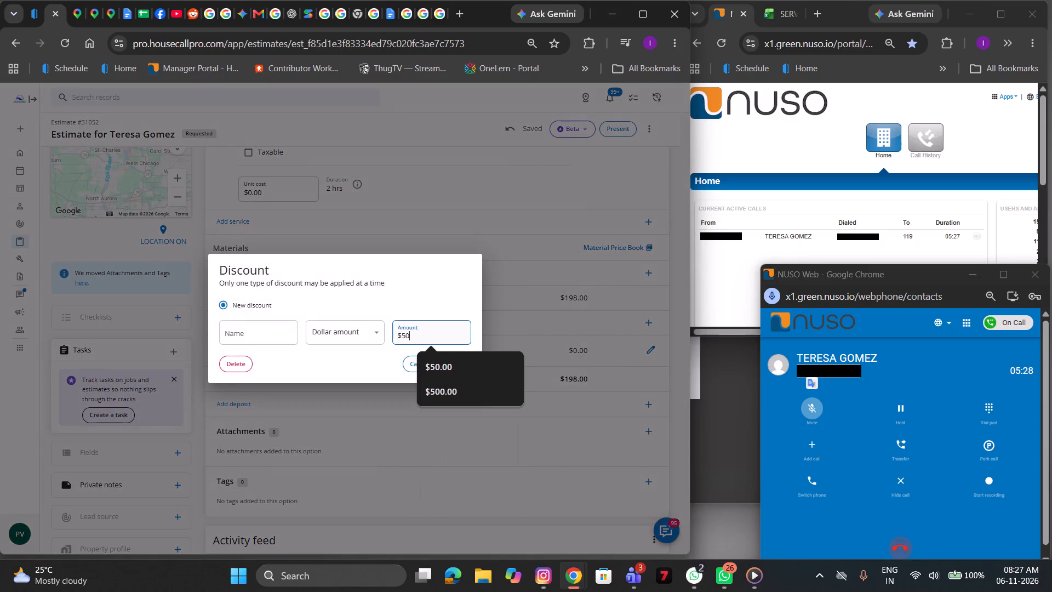
left_click(450, 369)
left_click(455, 367)
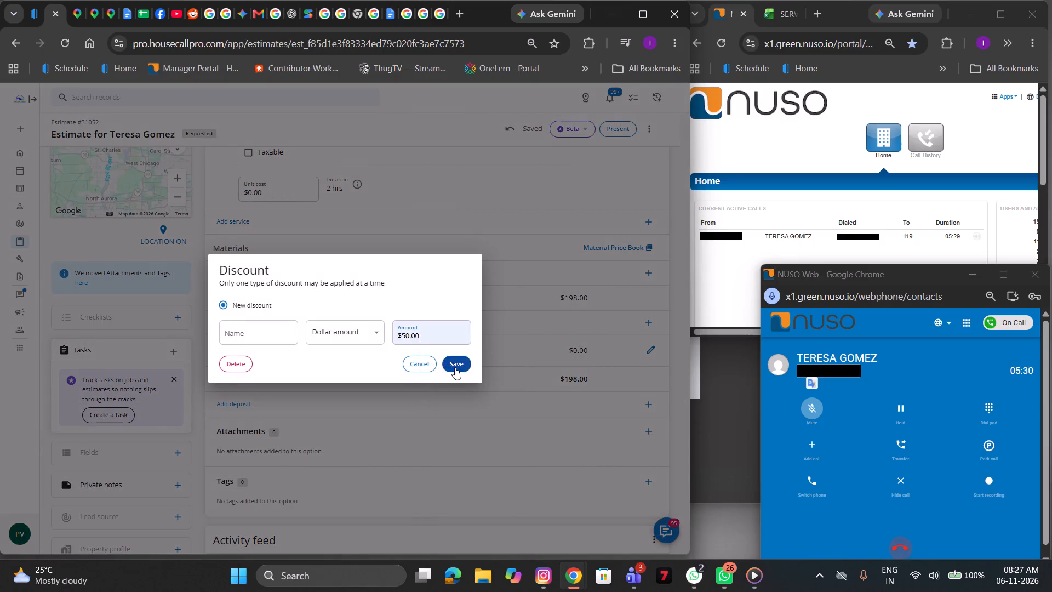
Set the Dryer Vent Cleaning service's unit price to $200.00.
scroll(455, 367, "up", 3)
left_click(511, 345)
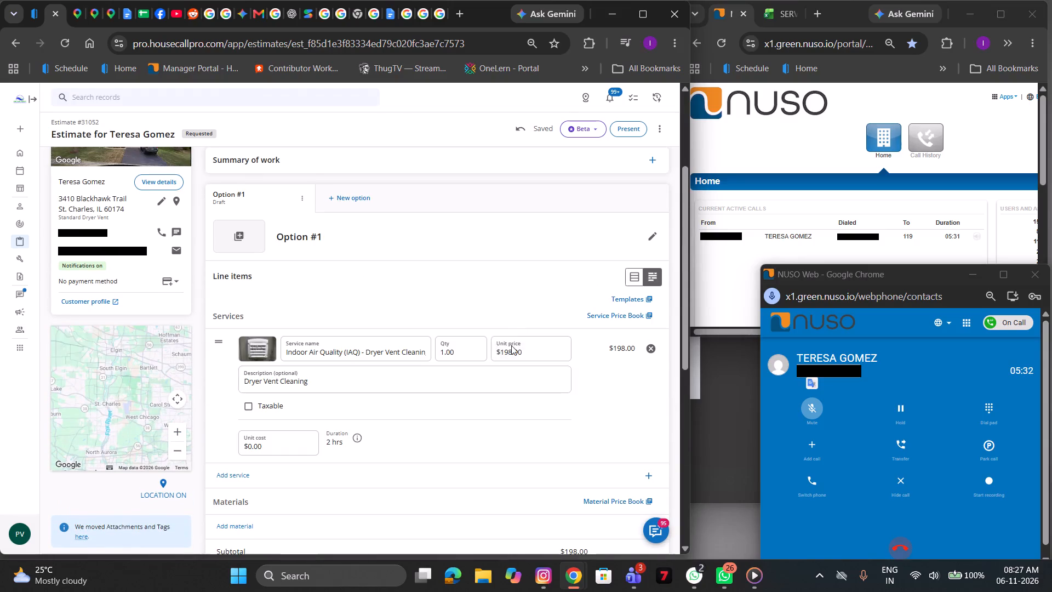
type("200")
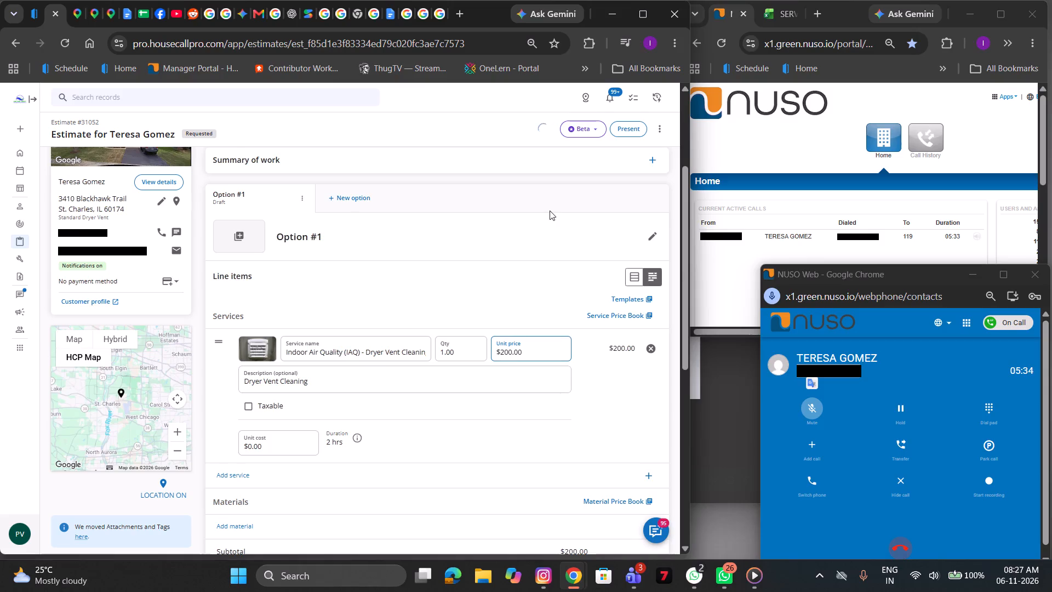
Send the estimate to the customer by both email and text.
left_click(631, 127)
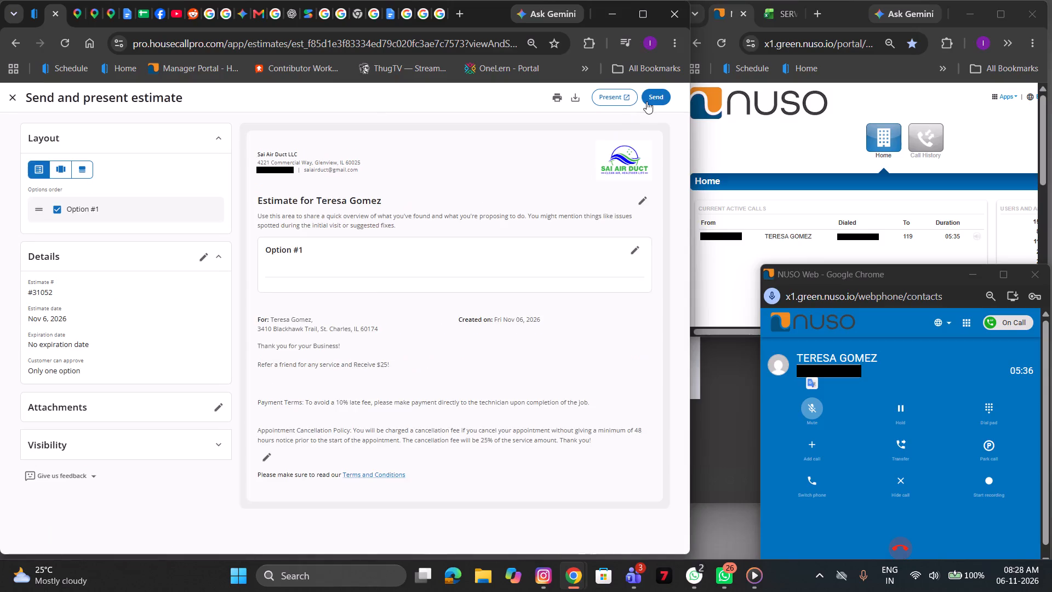
left_click(654, 91)
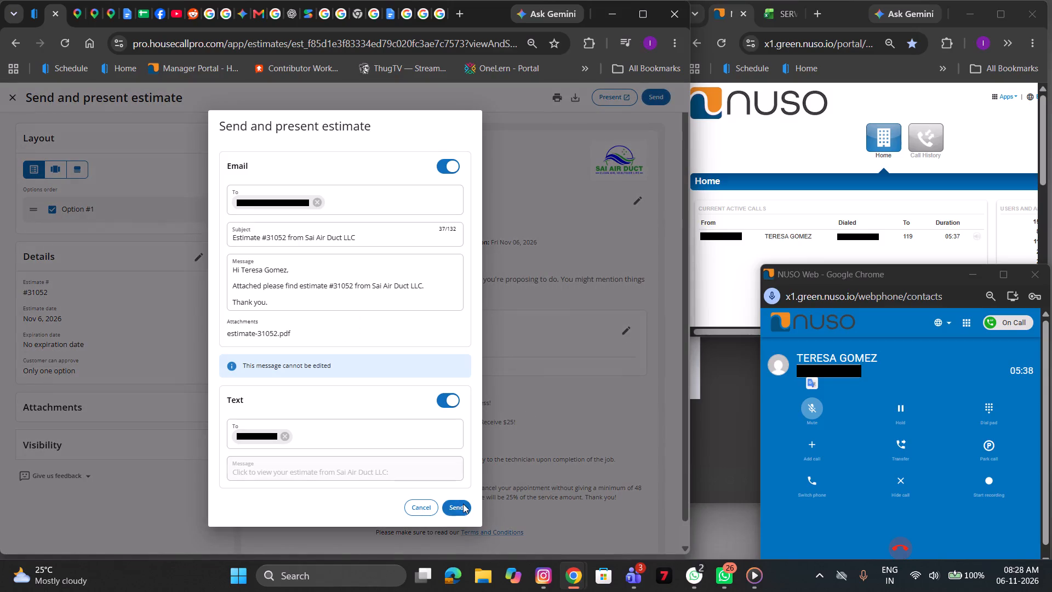
left_click(462, 504)
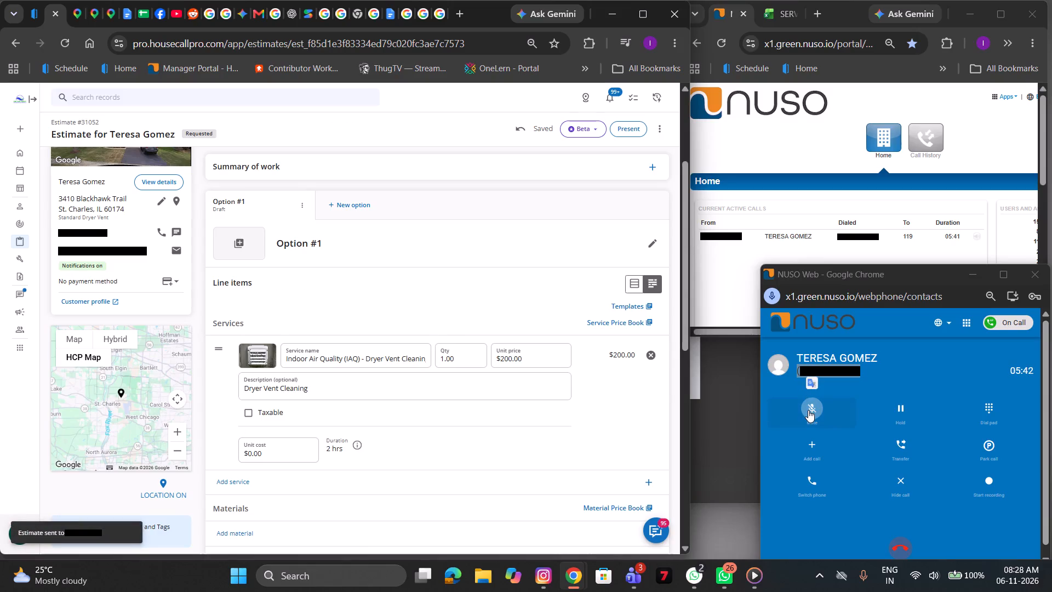
Unmute the active webphone call.
left_click(808, 410)
Schedule the estimate on Saturday, November 14, 2026, at 8:00am in technician PP's column.
scroll(688, 490, "up", 1)
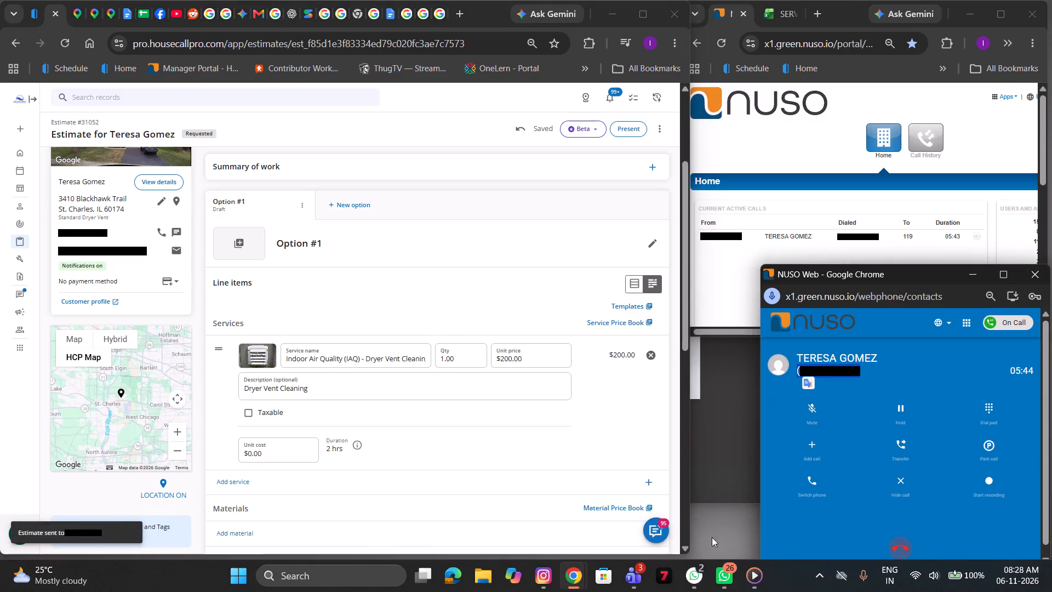
scroll(447, 210, "up", 7)
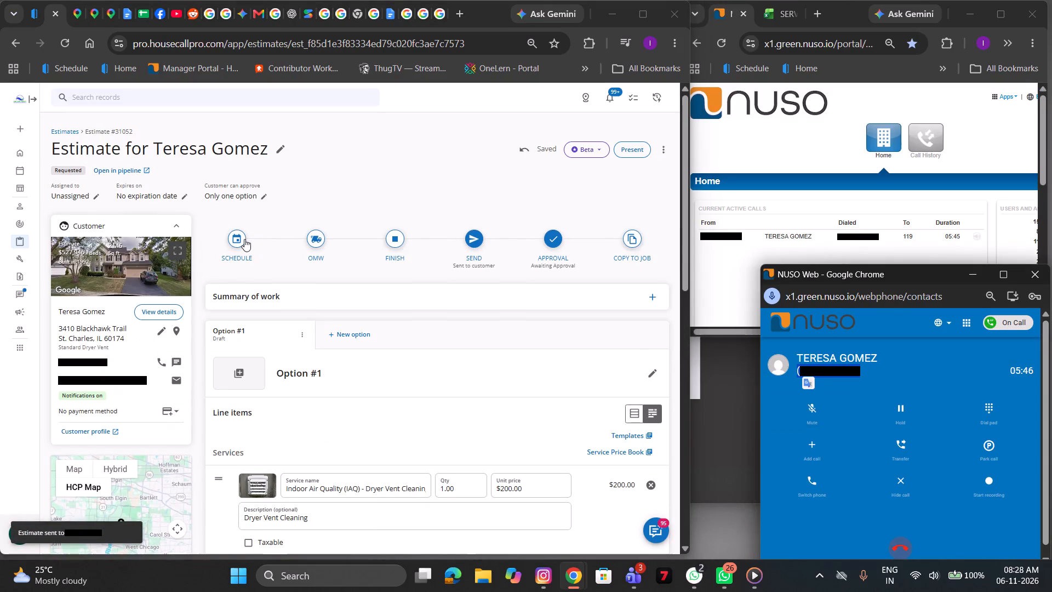
left_click(244, 239)
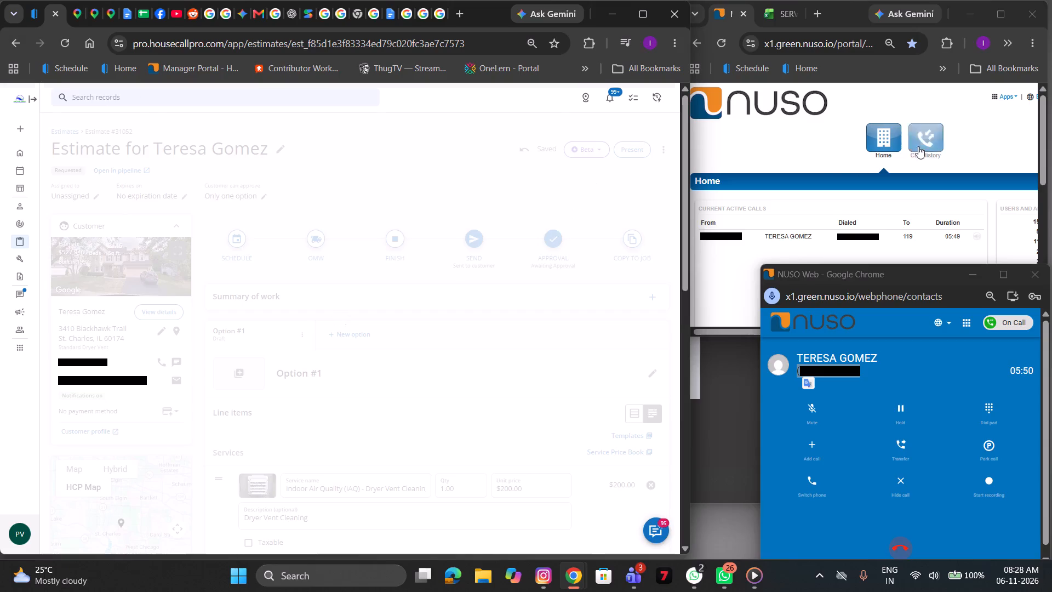
left_click(815, 154)
left_click(304, 134)
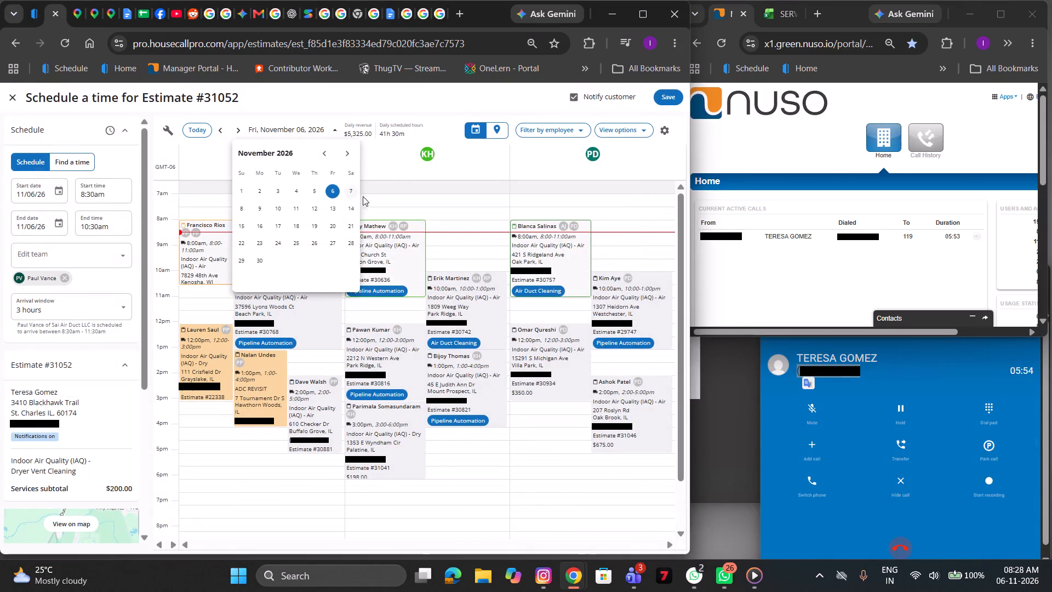
left_click(353, 206)
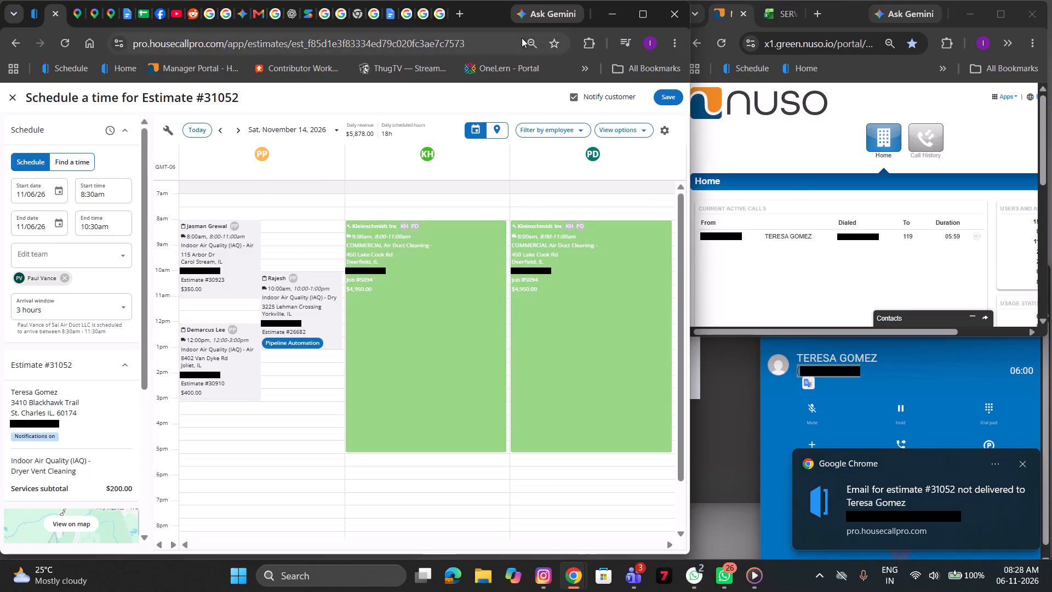
left_click(284, 226)
Set the estimate appointment's end time to 11:00am.
left_click(269, 246)
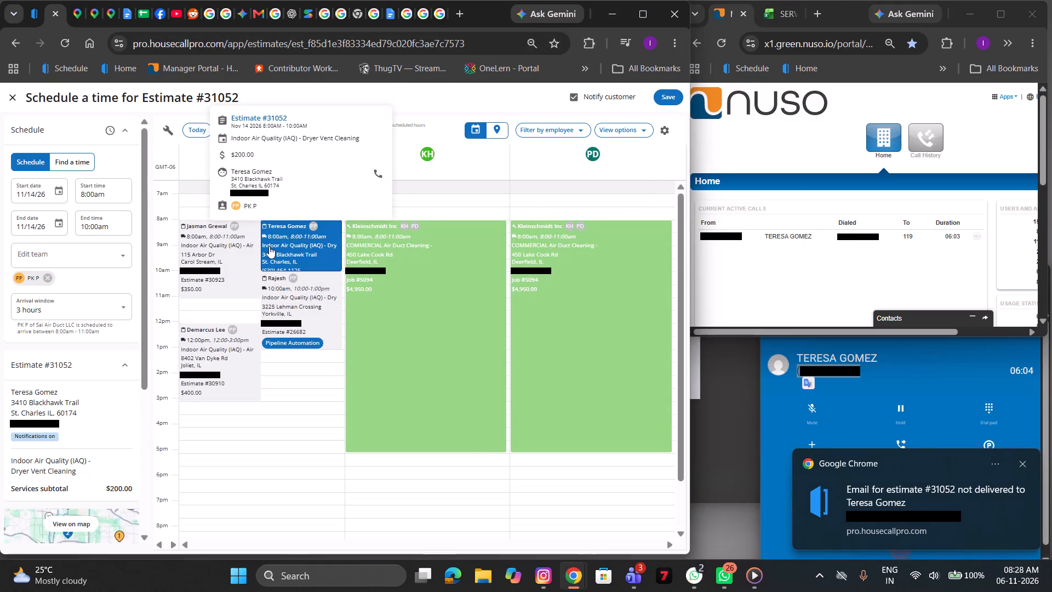
left_click(375, 339)
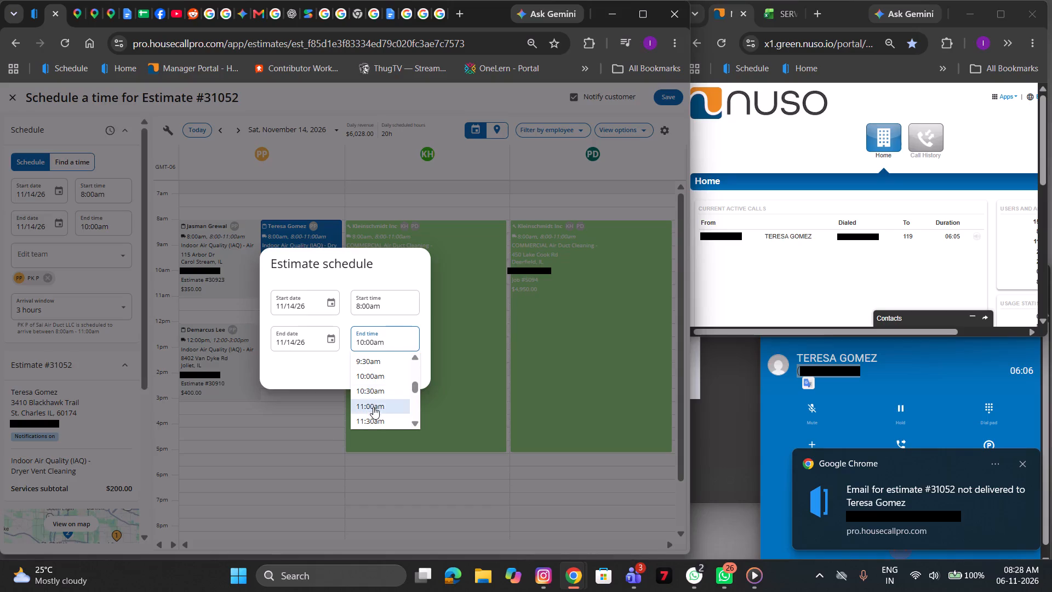
scroll(370, 418, "down", 1)
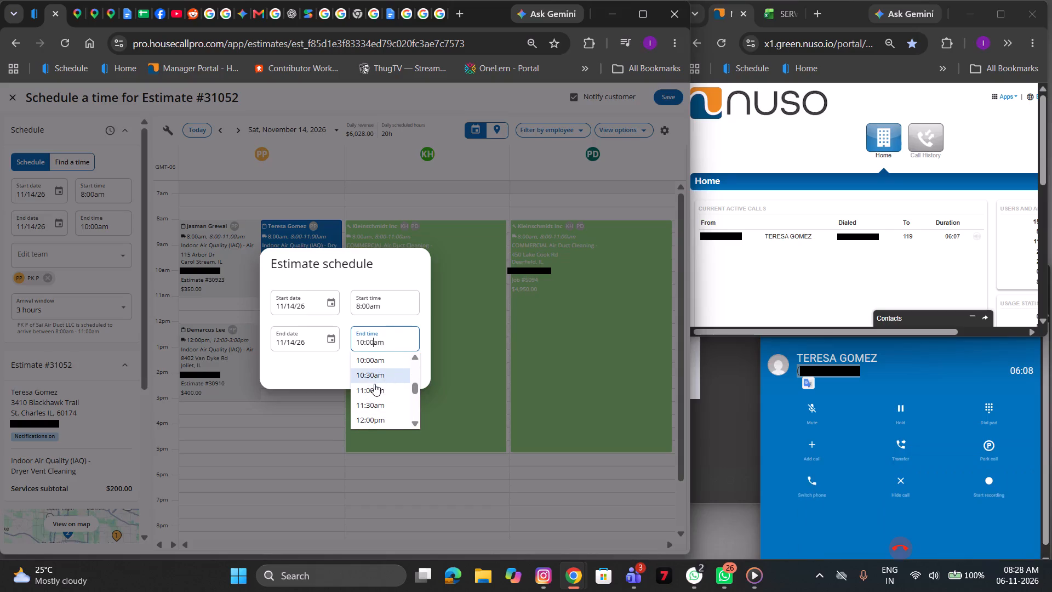
left_click(374, 395)
left_click(405, 368)
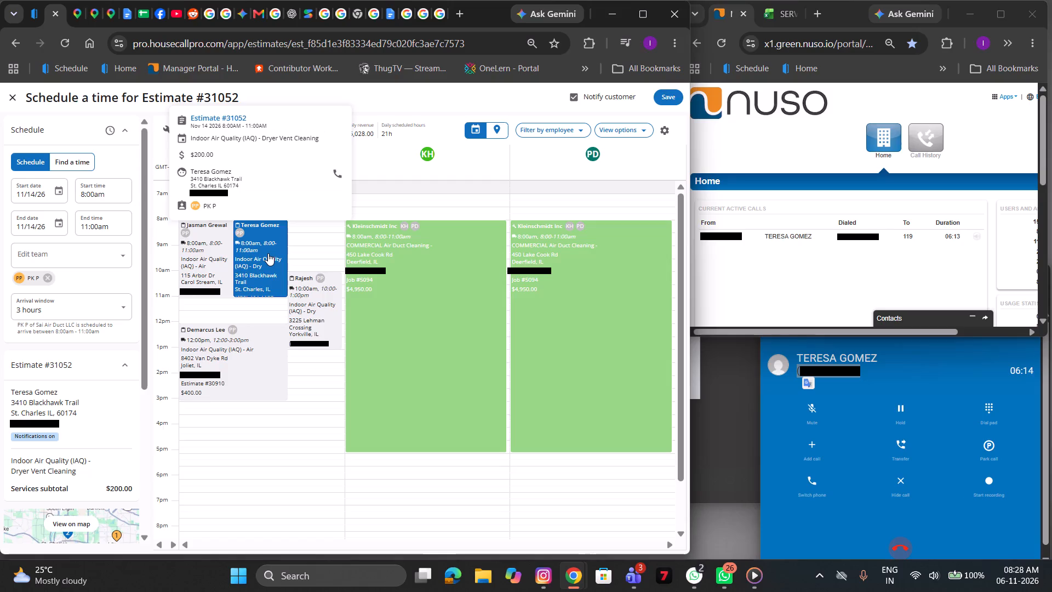
Move the appointment to 9:00am–12:00pm for the same technician and save the schedule.
left_click_drag(268, 253, 272, 280)
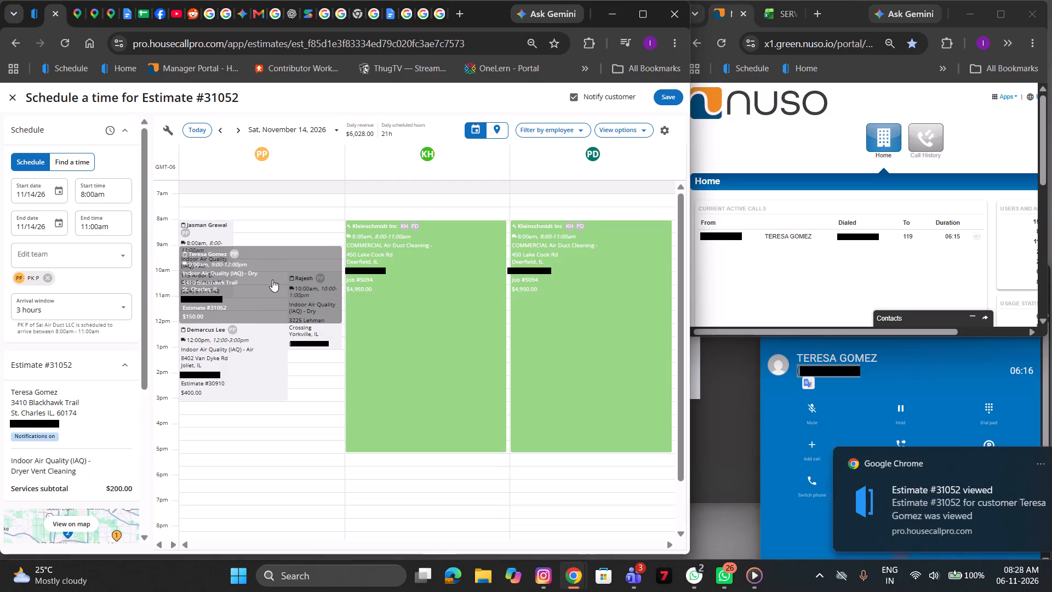
left_click(661, 102)
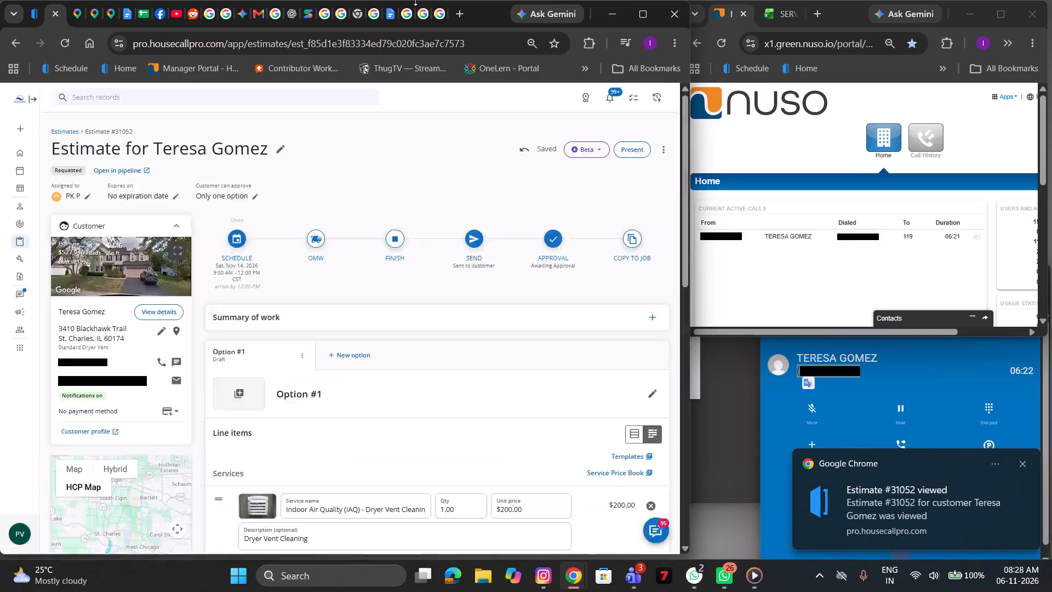
Review the scheduled estimate's appointment, dryer vent cleaning line item, discount and customer contact details.
scroll(212, 349, "down", 7)
scroll(212, 349, "up", 4)
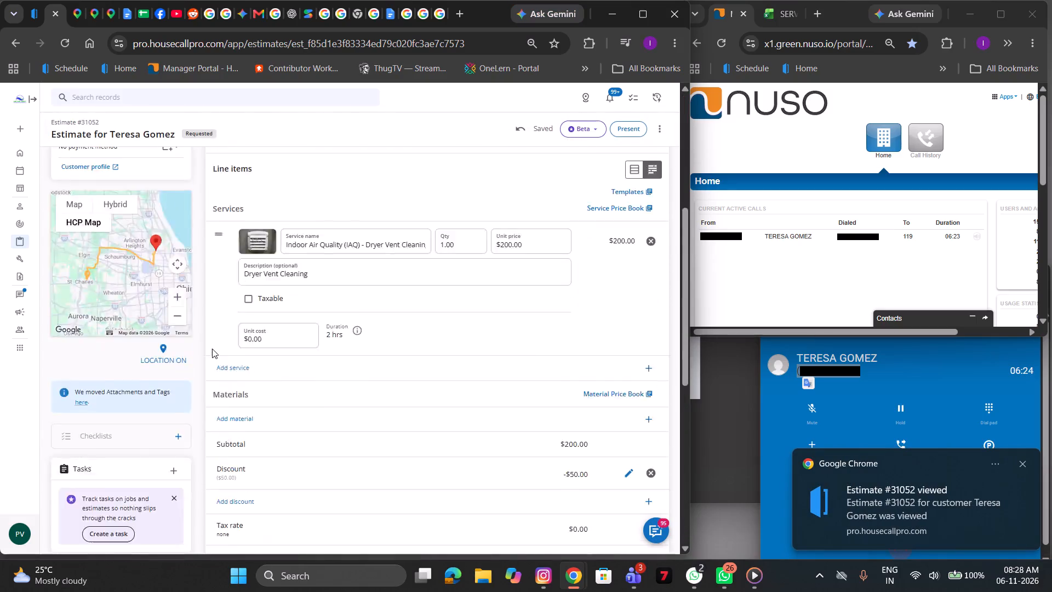
scroll(212, 349, "up", 5)
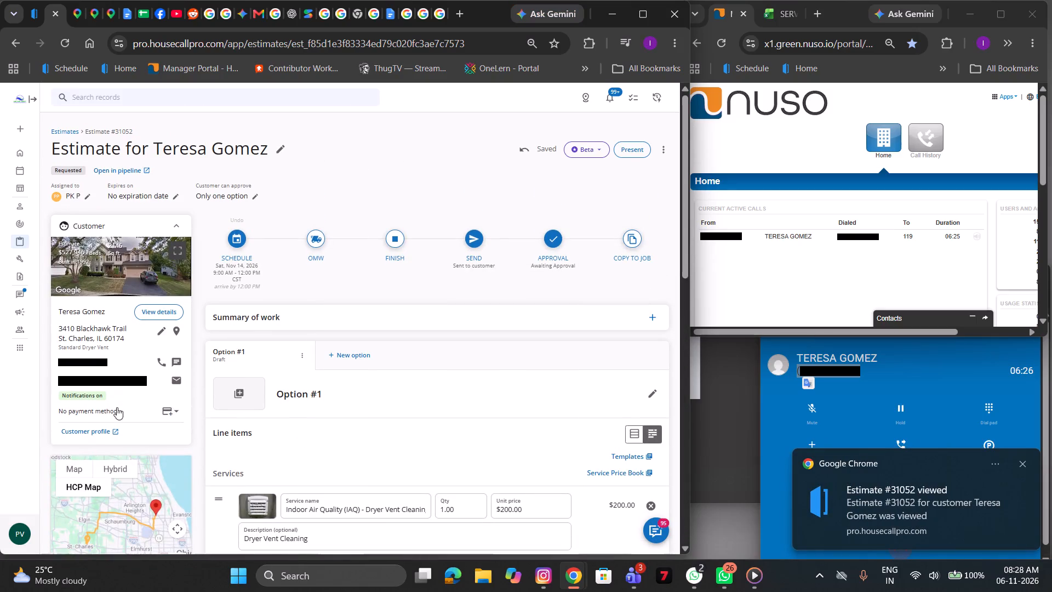
scroll(110, 301, "down", 4)
scroll(110, 301, "up", 3)
scroll(194, 163, "up", 3)
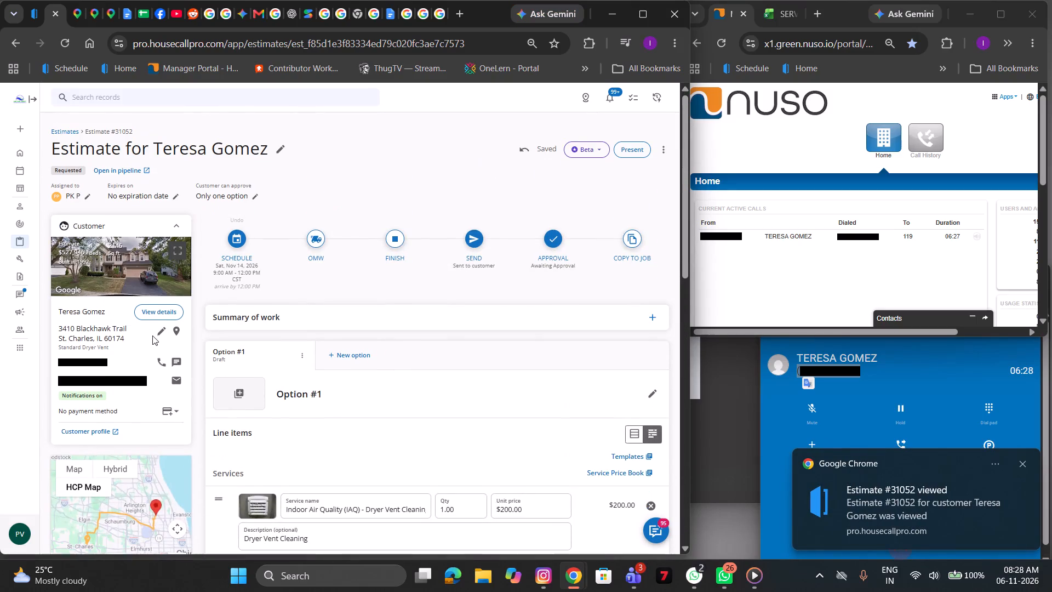
Correct the customer's email address in the contact info, copy the corrected address, and save the update.
left_click(163, 300)
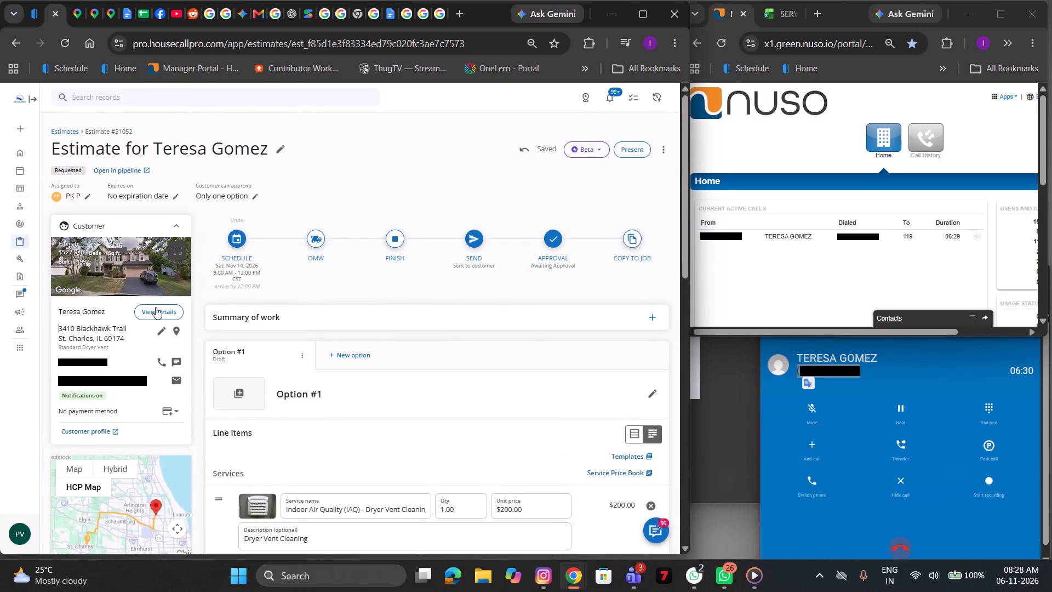
left_click(154, 309)
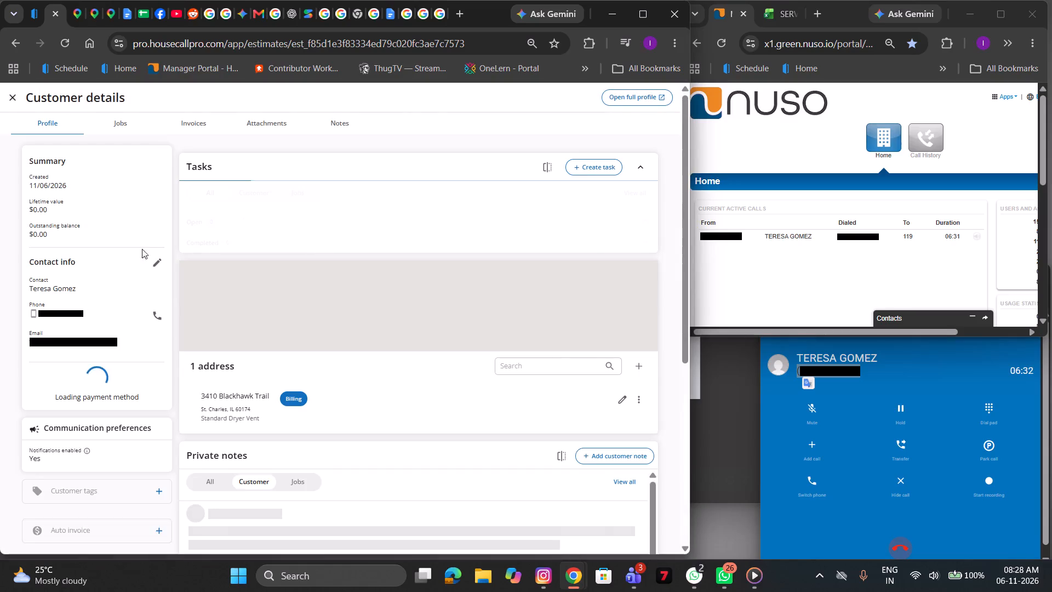
left_click(154, 265)
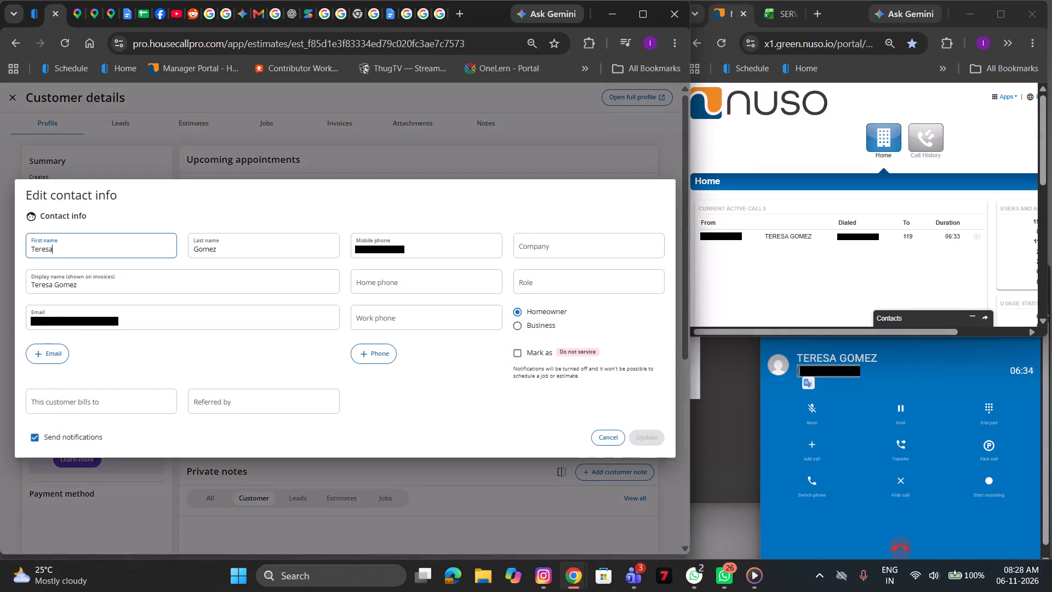
left_click(40, 321)
left_click(53, 322)
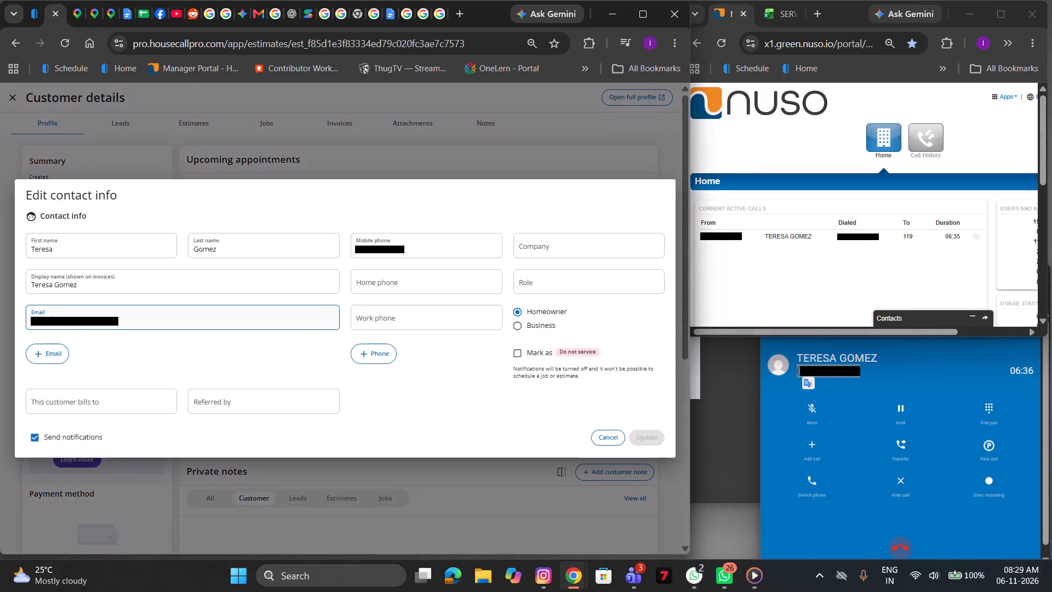
left_click(122, 316)
left_click(77, 317)
key("BackSpace")
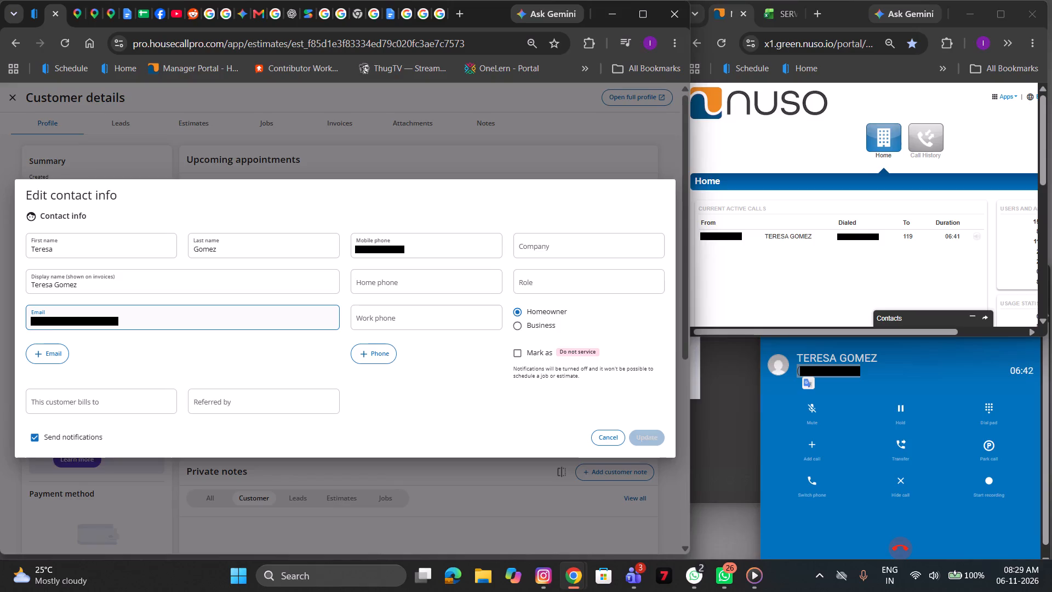
key("3")
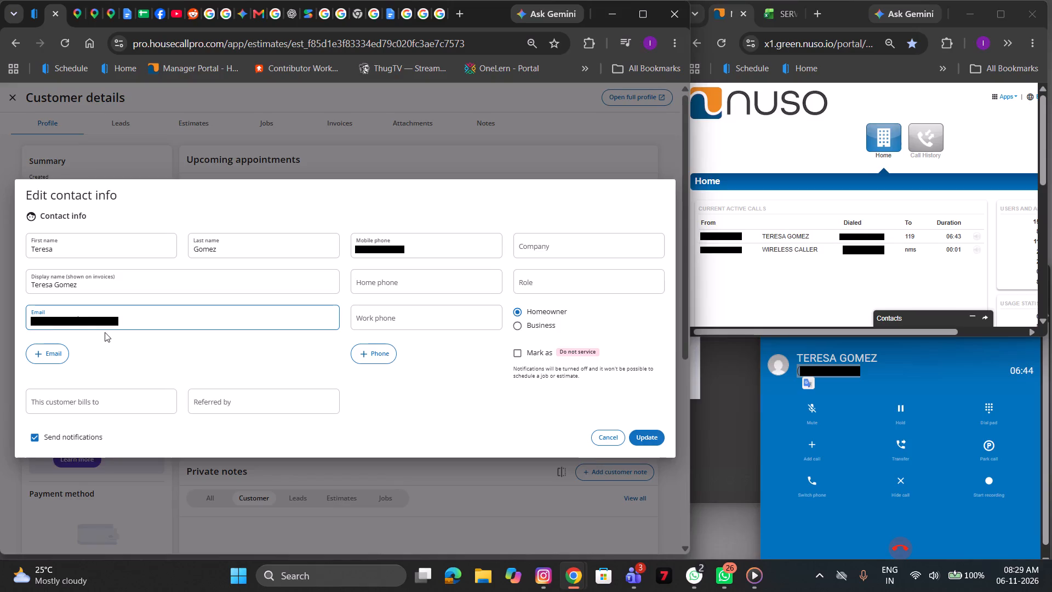
triple_click(74, 320)
key("ctrl+c")
left_click(655, 445)
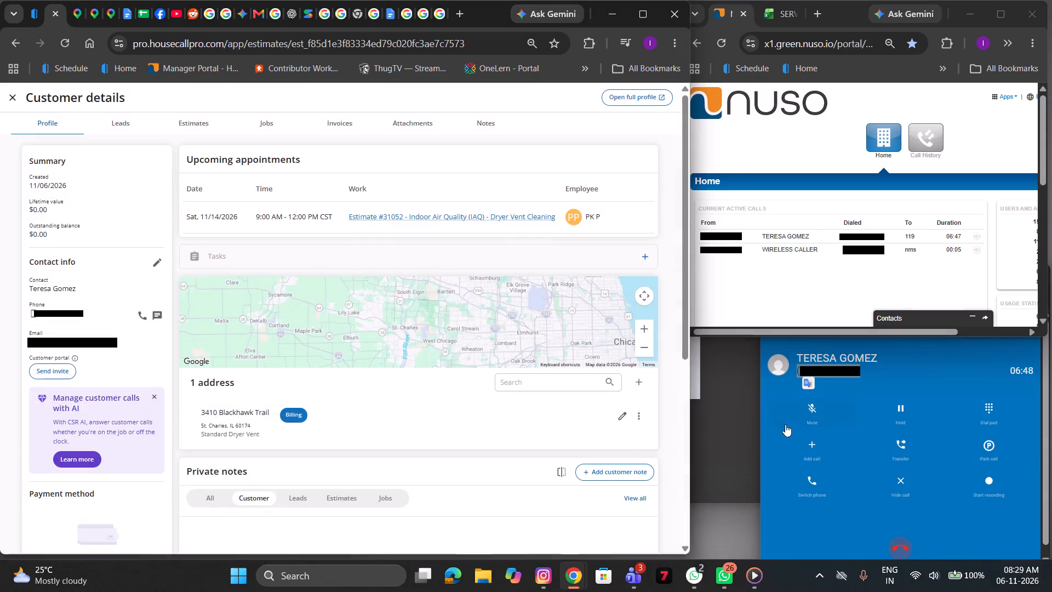
left_click(5, 101)
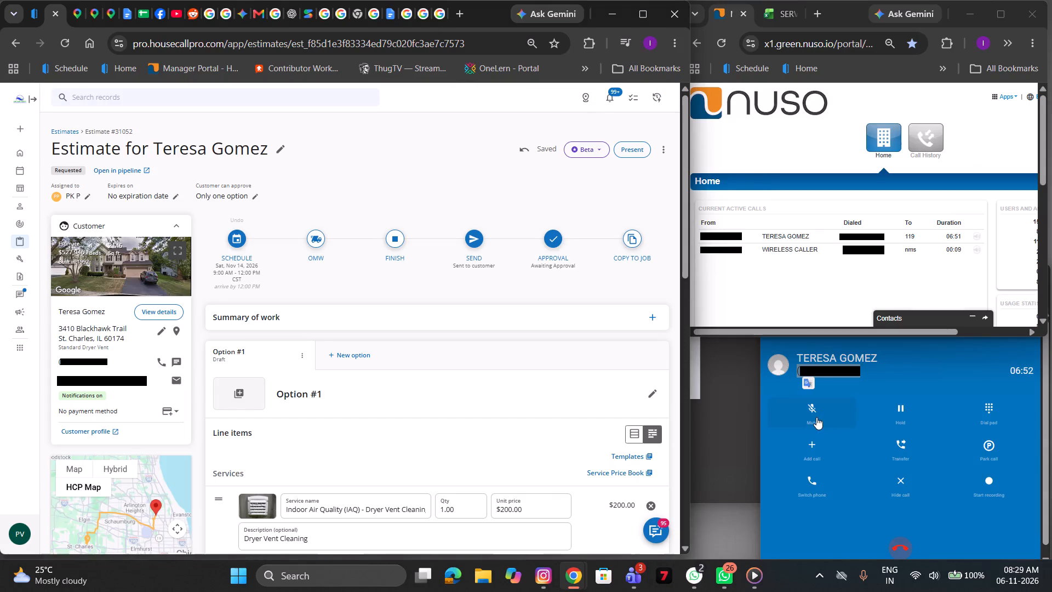
Mute the active webphone call.
left_click(815, 409)
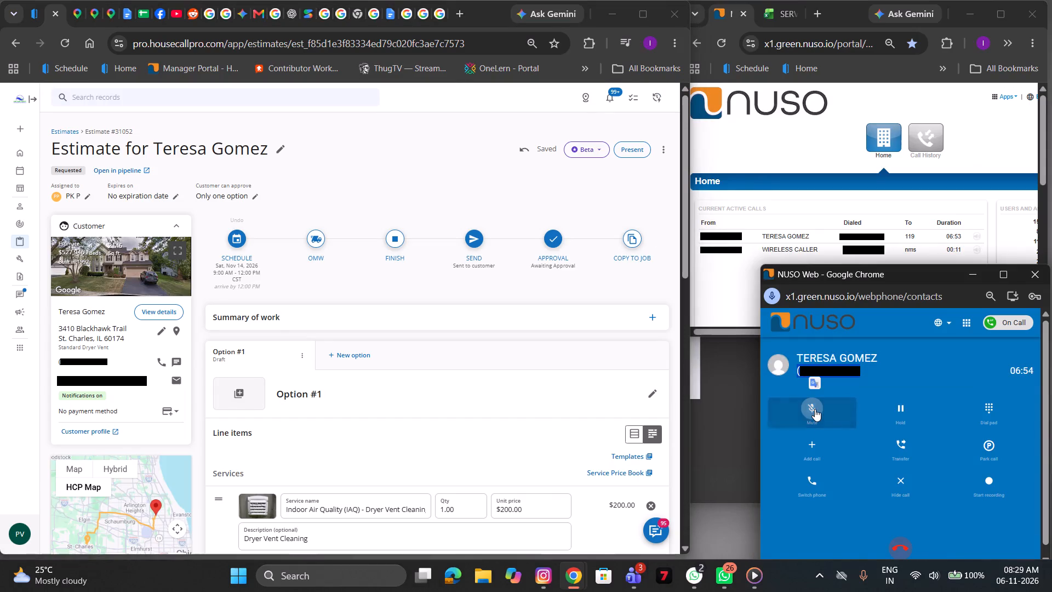
Check the active calls in the NUSO portal and the estimate's pricing, discount and total.
scroll(301, 391, "down", 4)
scroll(301, 391, "up", 7)
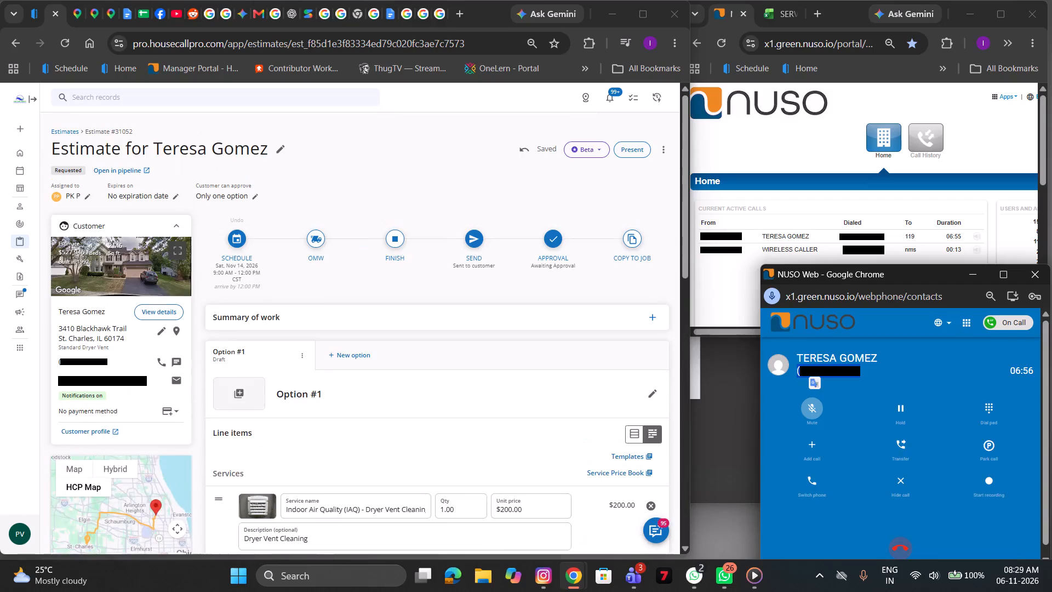
left_click(771, 195)
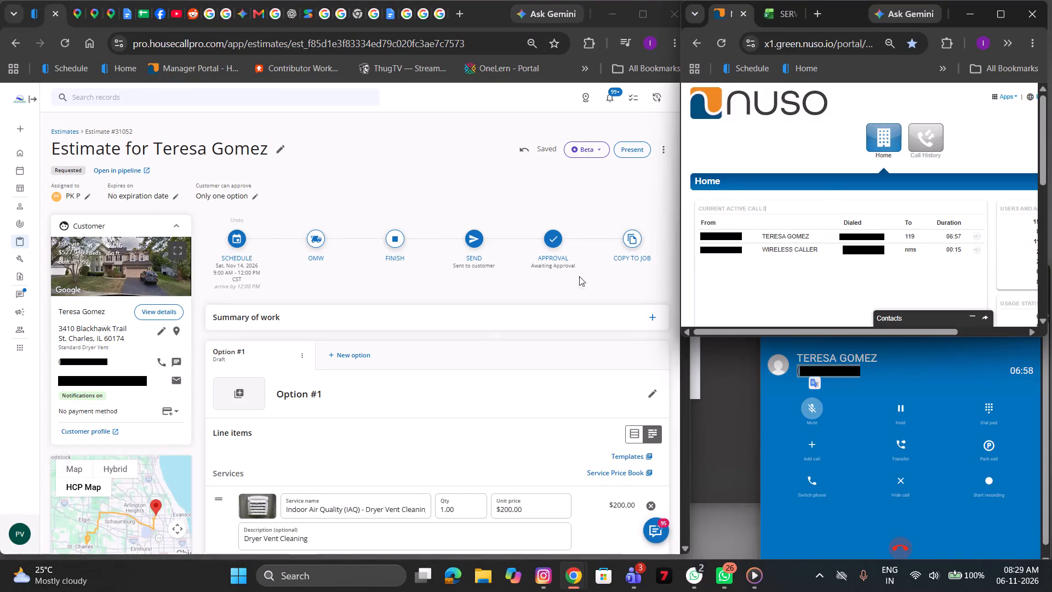
scroll(485, 328, "down", 5)
scroll(485, 328, "up", 4)
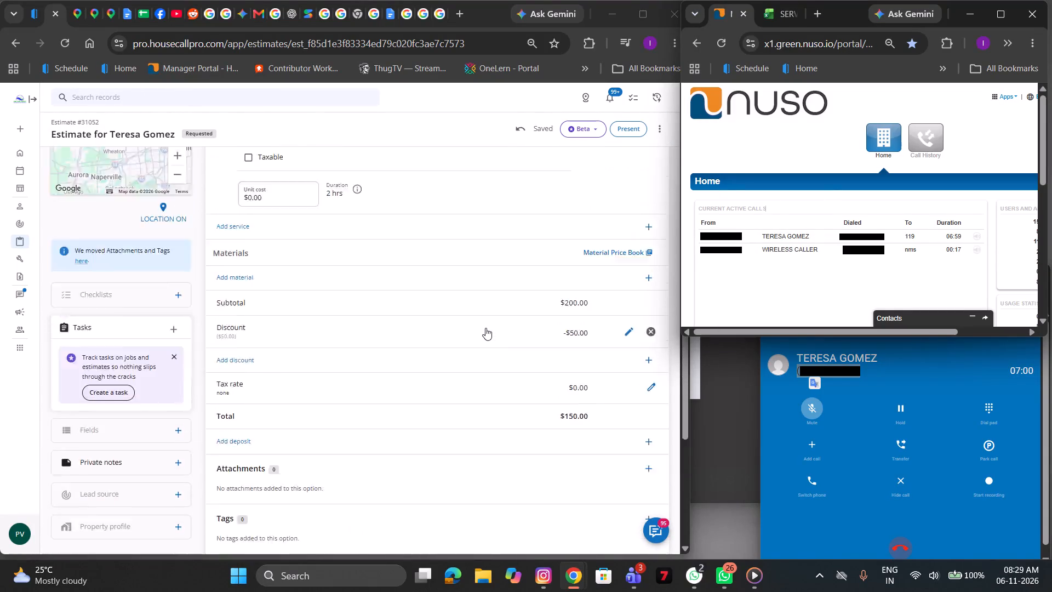
scroll(485, 328, "up", 2)
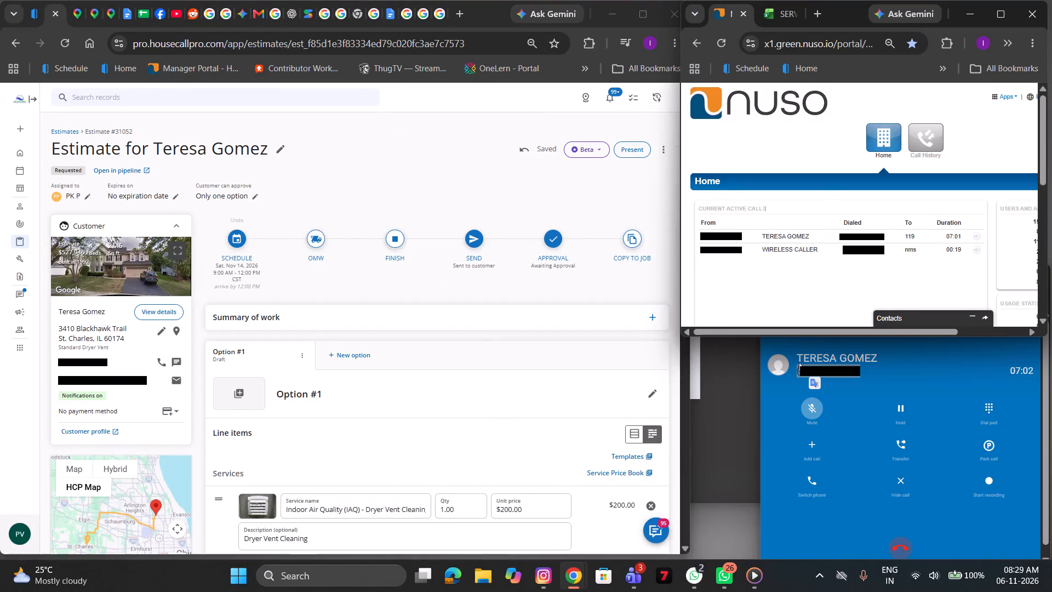
Unmute the active webphone call.
left_click(809, 404)
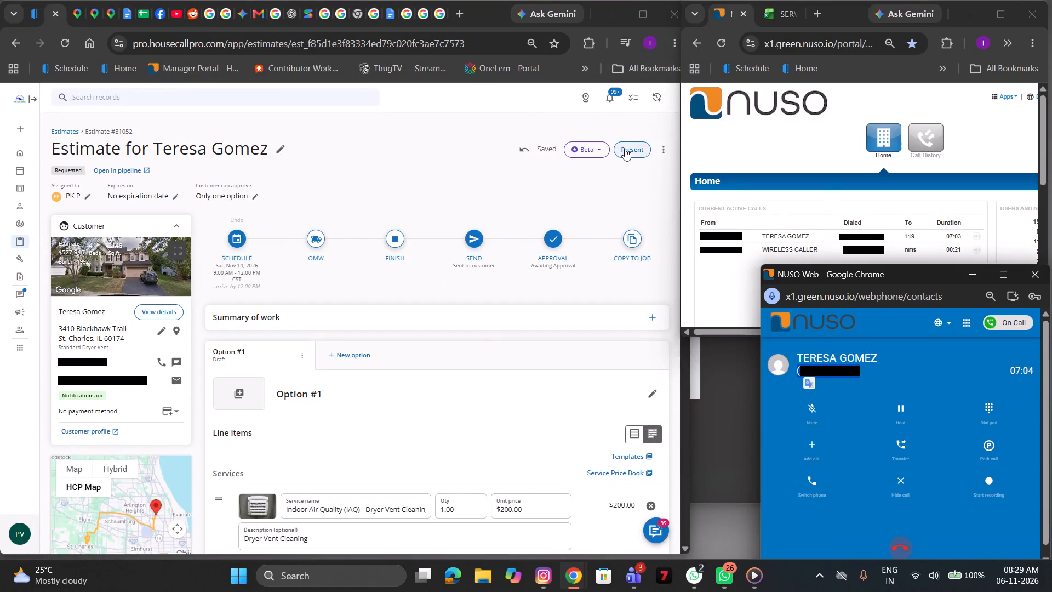
left_click(625, 149)
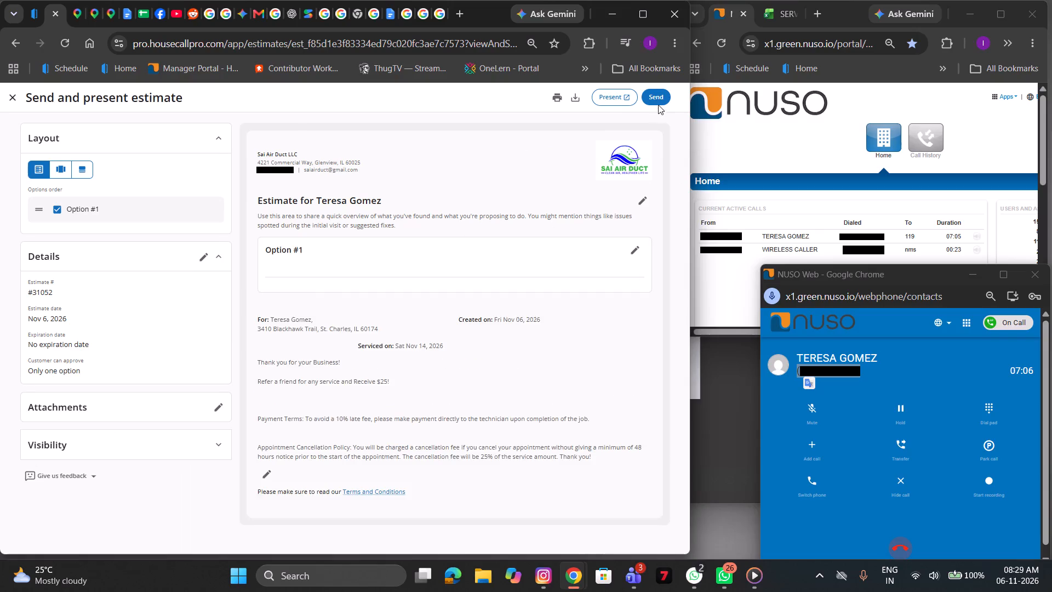
left_click(660, 105)
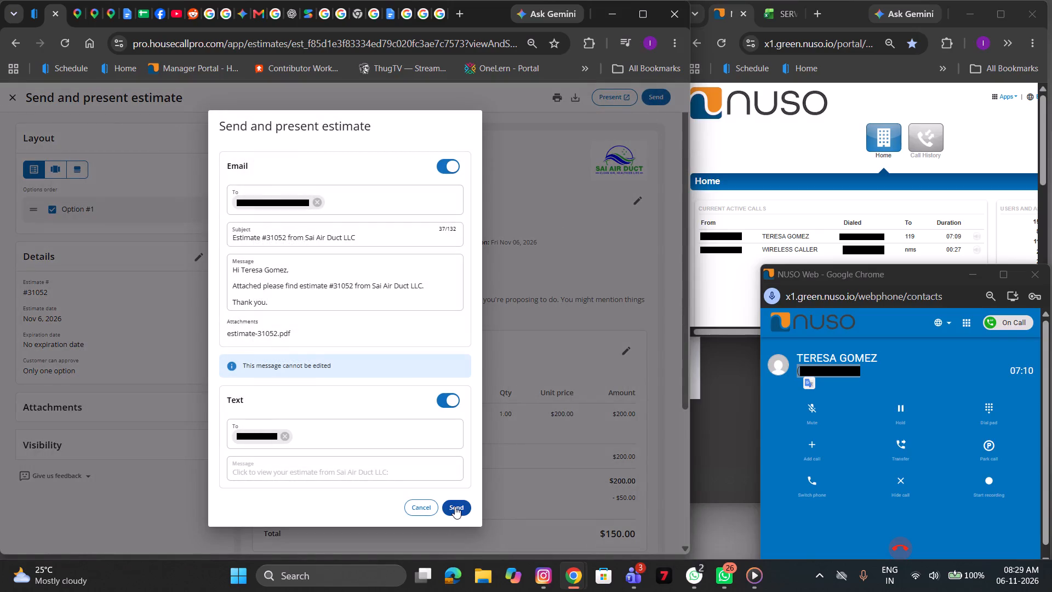
left_click(322, 203)
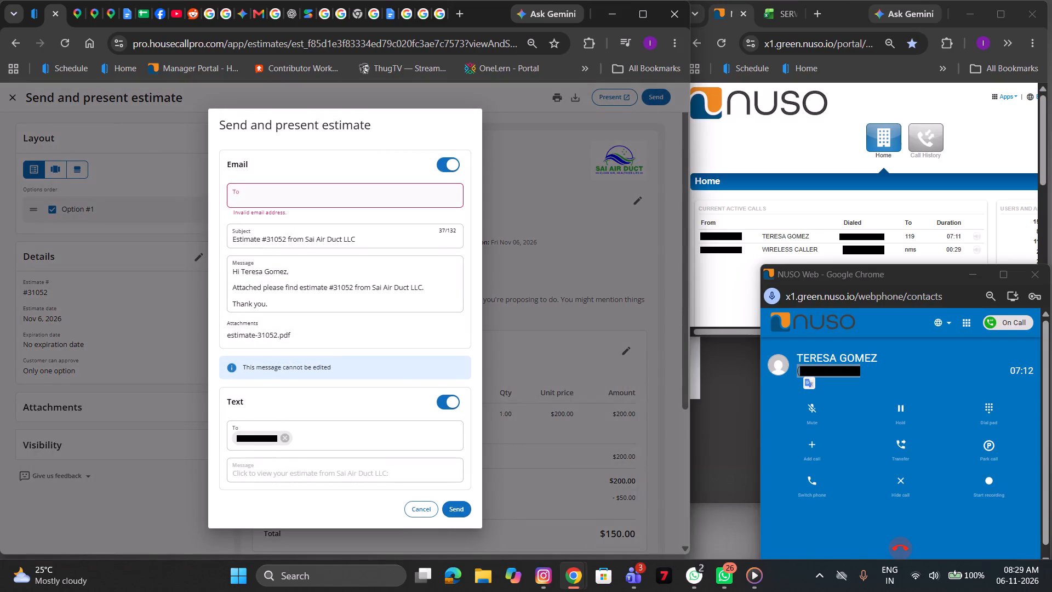
left_click(322, 203)
key("ctrl+v")
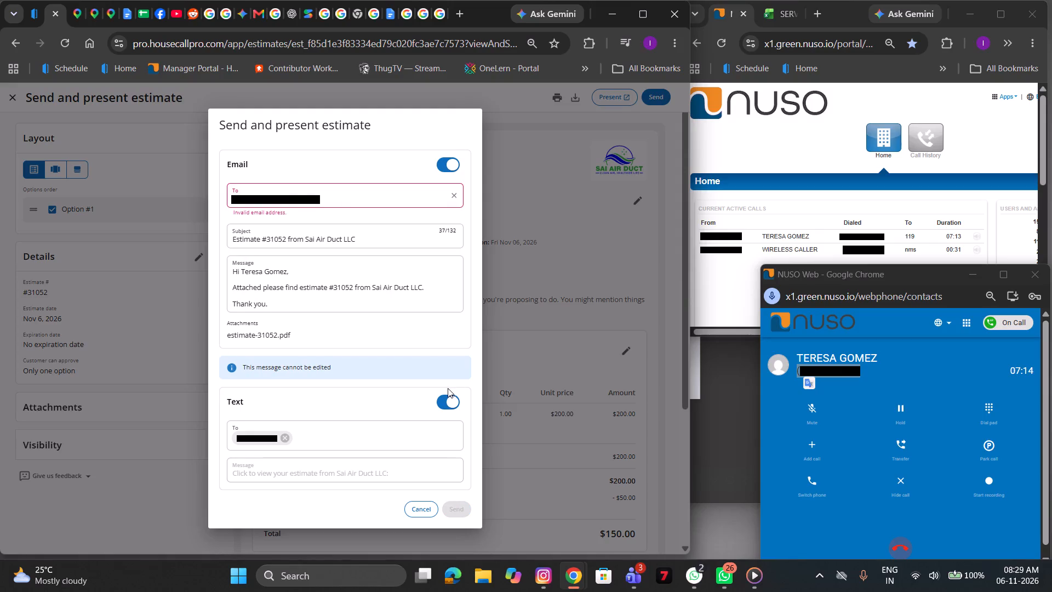
left_click(447, 395)
left_click(455, 470)
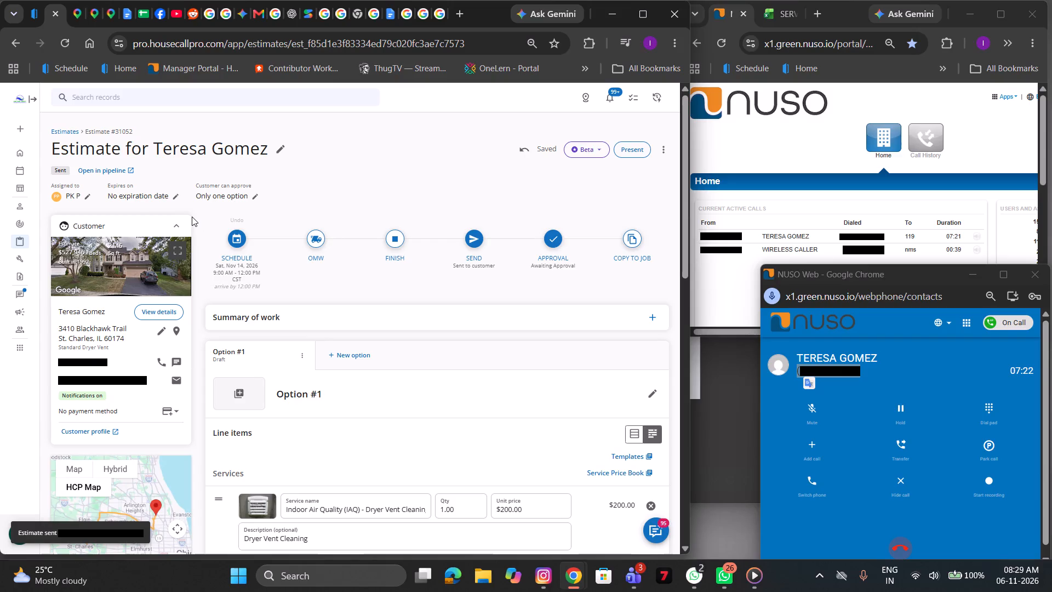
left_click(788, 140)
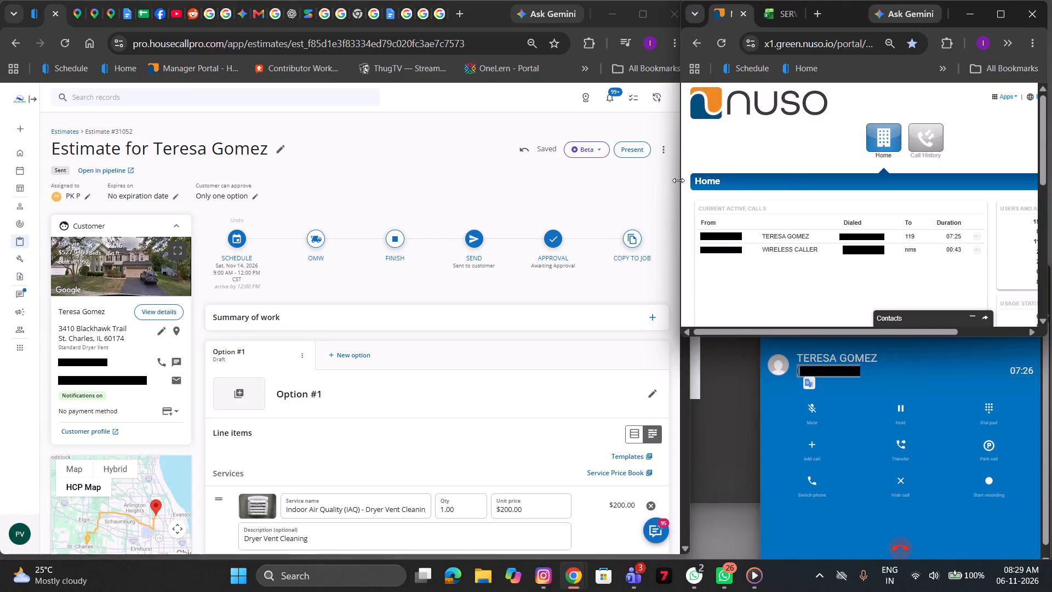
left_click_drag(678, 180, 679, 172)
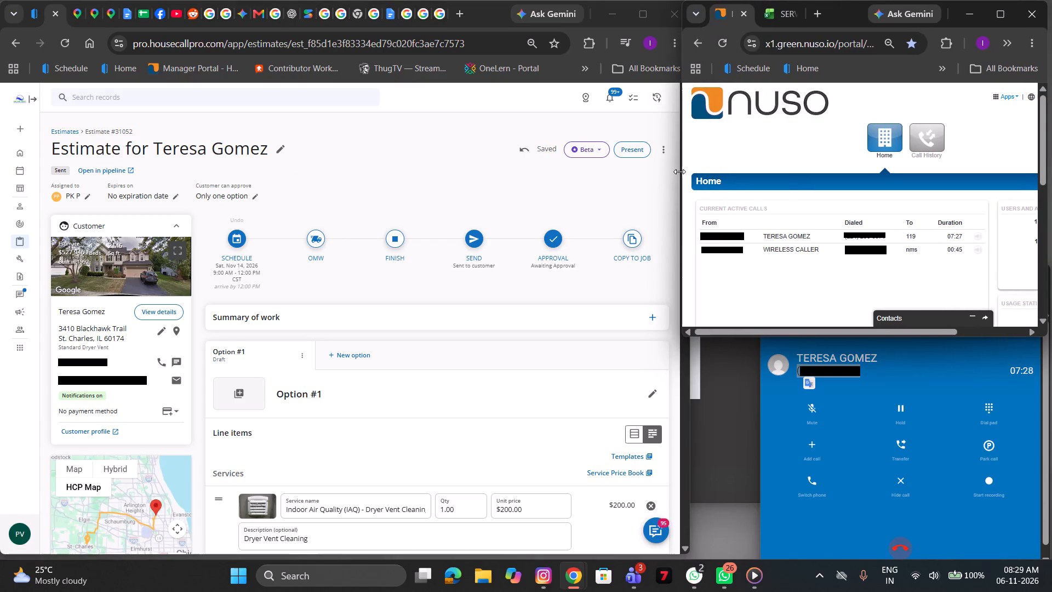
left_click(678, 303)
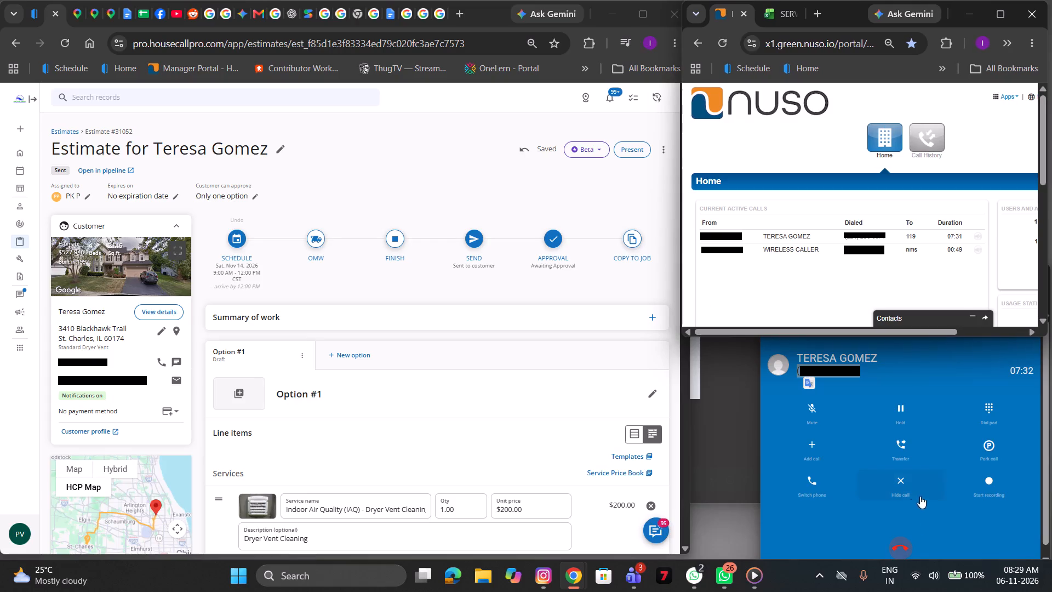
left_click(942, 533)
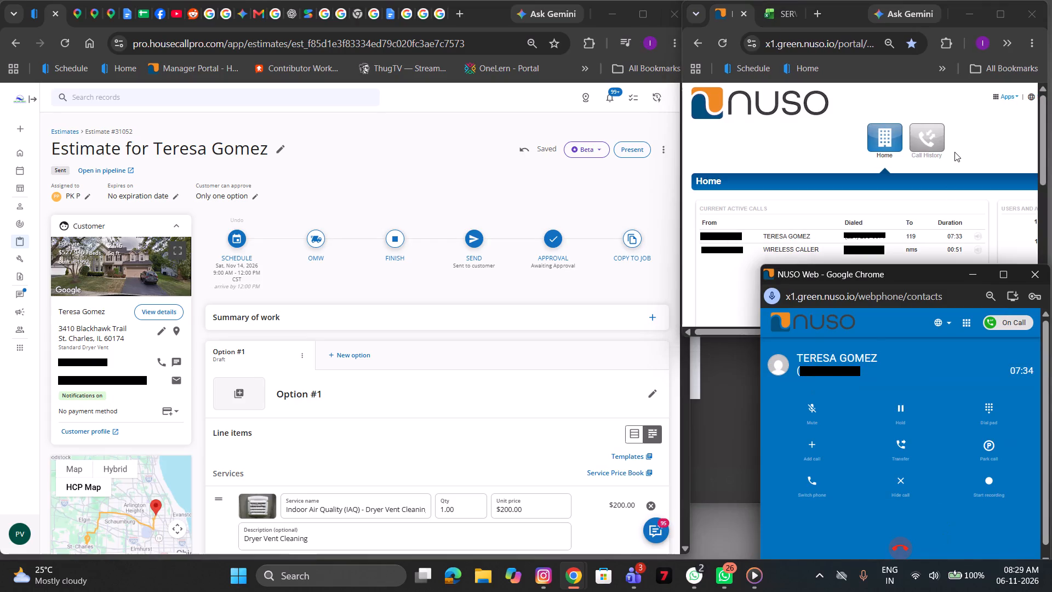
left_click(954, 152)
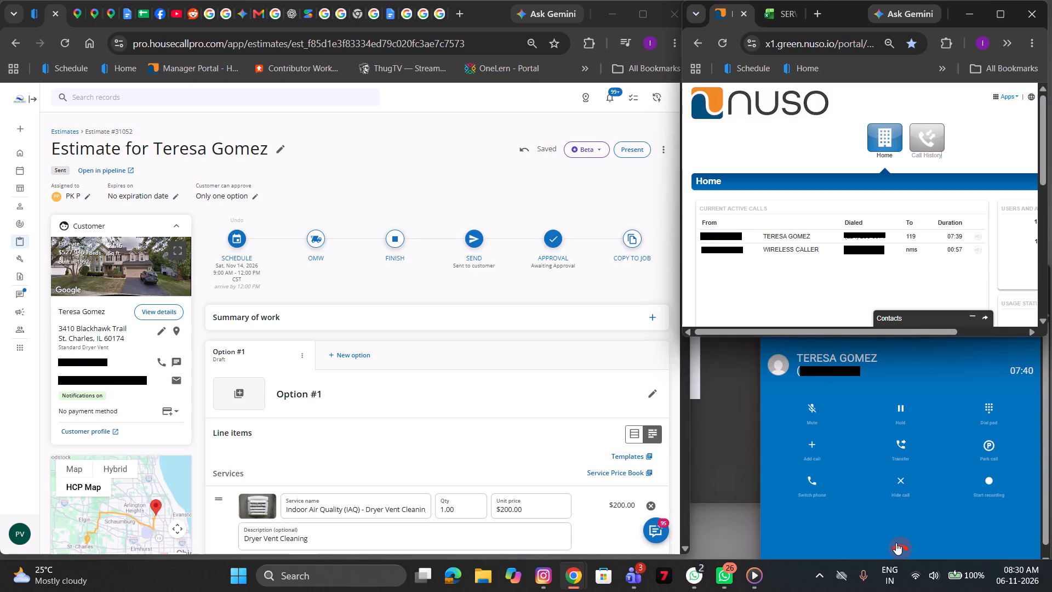
End the active webphone call with the estimate's customer.
left_click(896, 543)
left_click(896, 543)
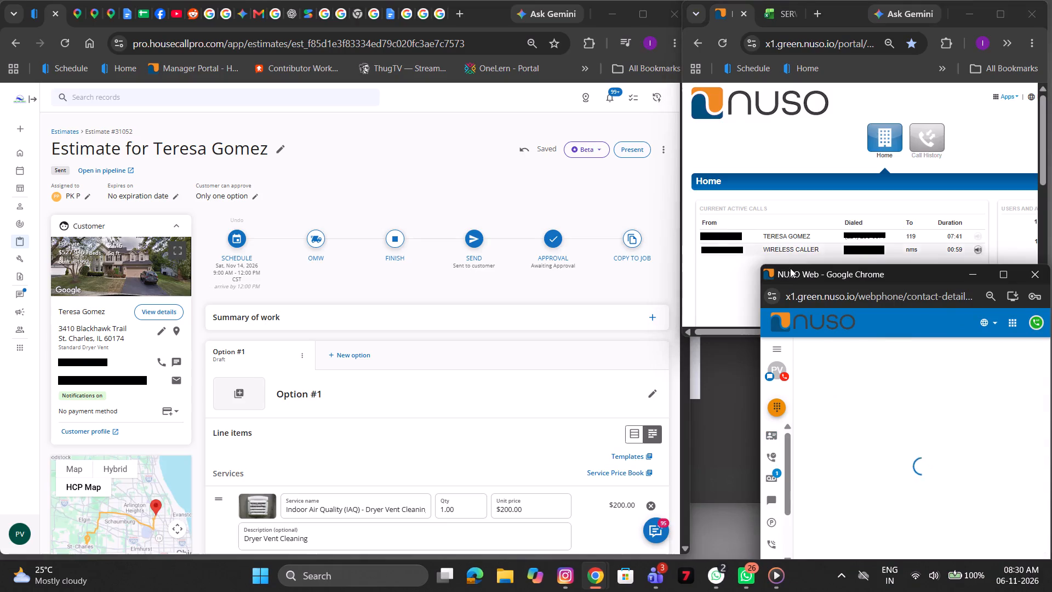
Copy the phone number of the remaining wireless caller from the NUSO portal's current active calls.
left_click(789, 270)
left_click(815, 225)
triple_click(731, 239)
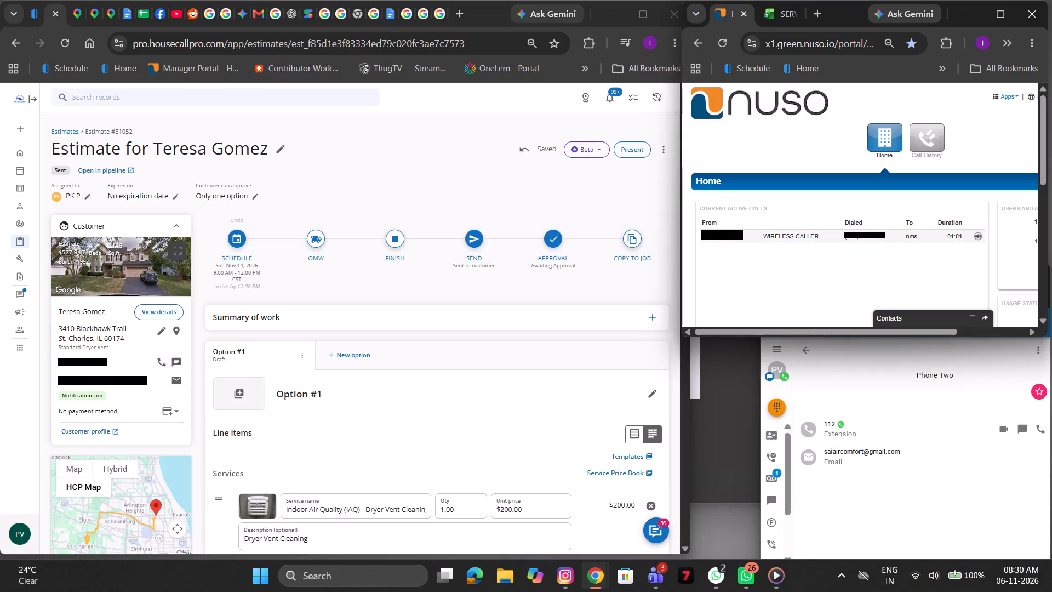
key("ctrl+c")
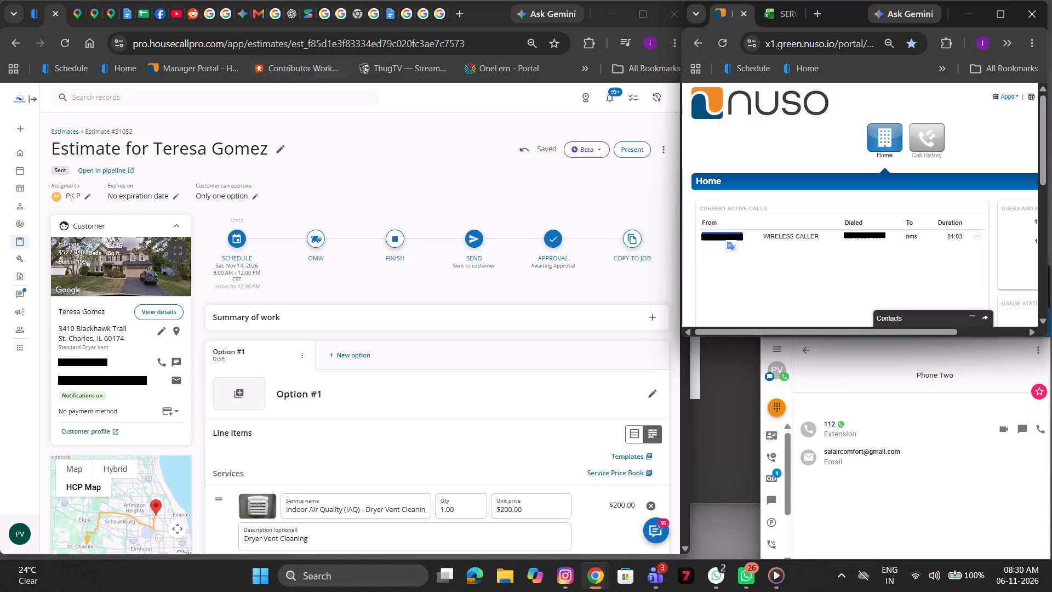
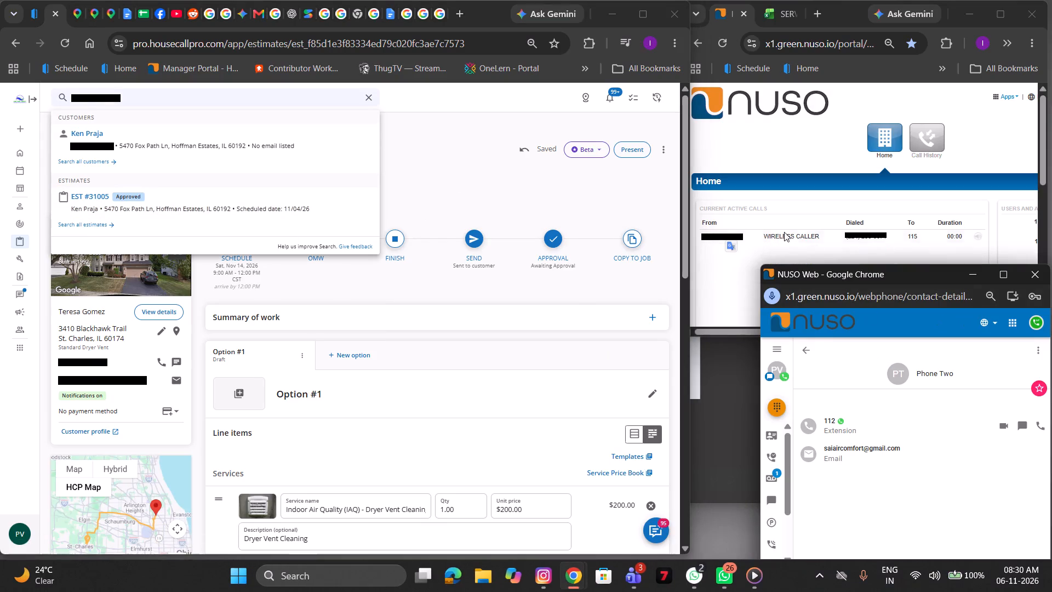
Open the call history in the NUSO portal, dismiss its filter dialog, and clear the customer record search.
left_click(811, 349)
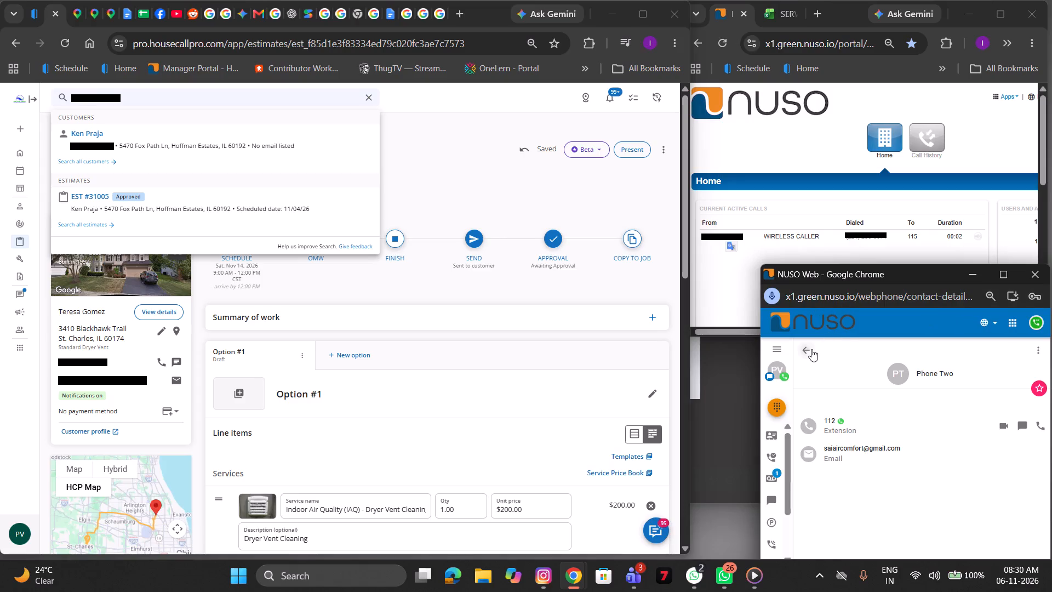
left_click(825, 186)
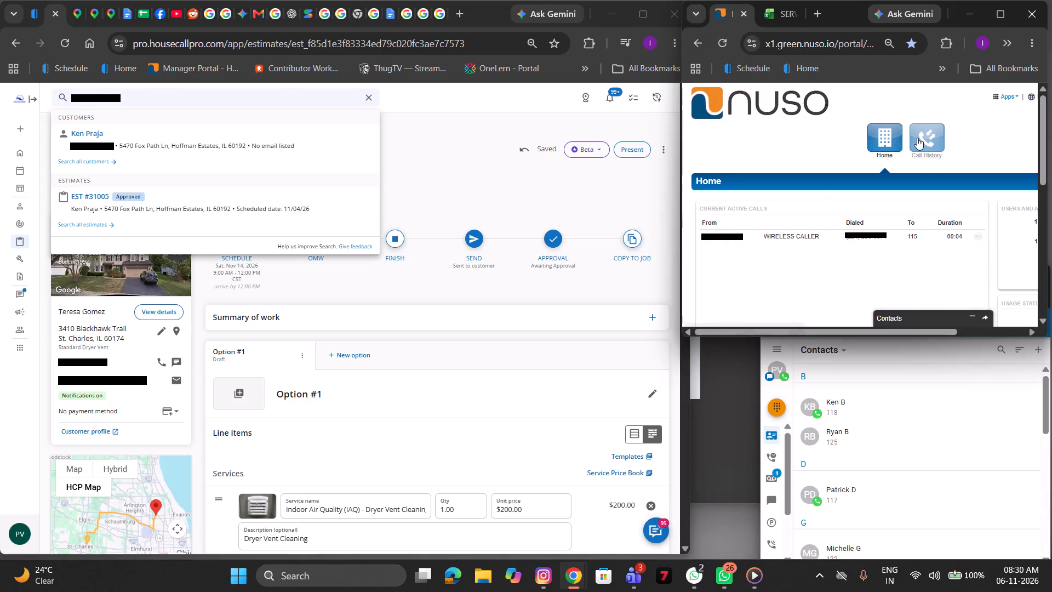
left_click(917, 138)
left_click(368, 92)
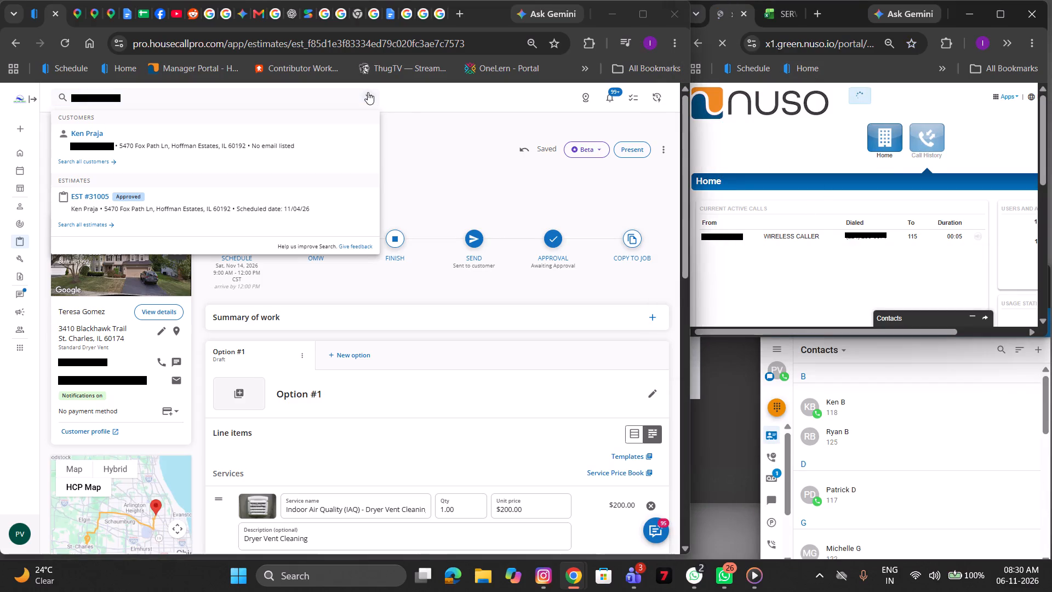
left_click(828, 199)
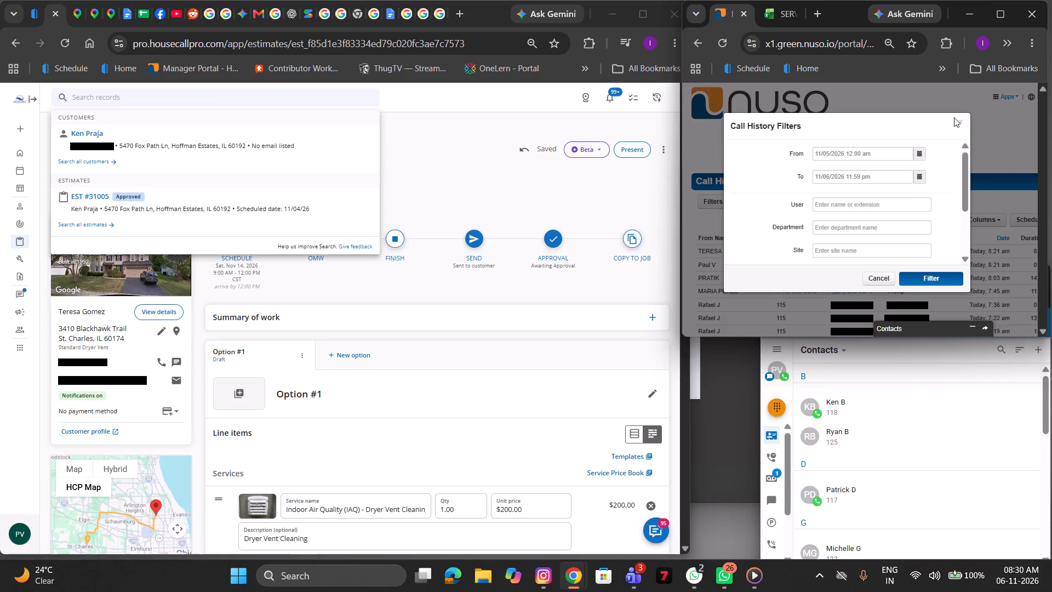
left_click(962, 121)
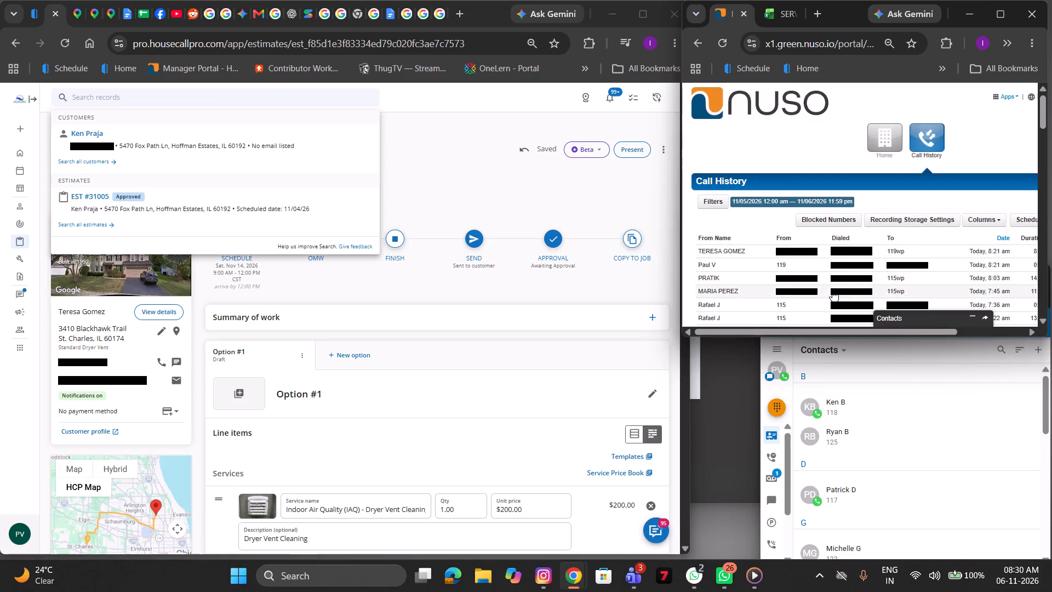
Copy the number dialed by extension 119 at 8:21 am today from the call history and open the webphone dial pad.
left_click_drag(876, 264, 811, 270)
key("ctrl+c")
left_click(779, 406)
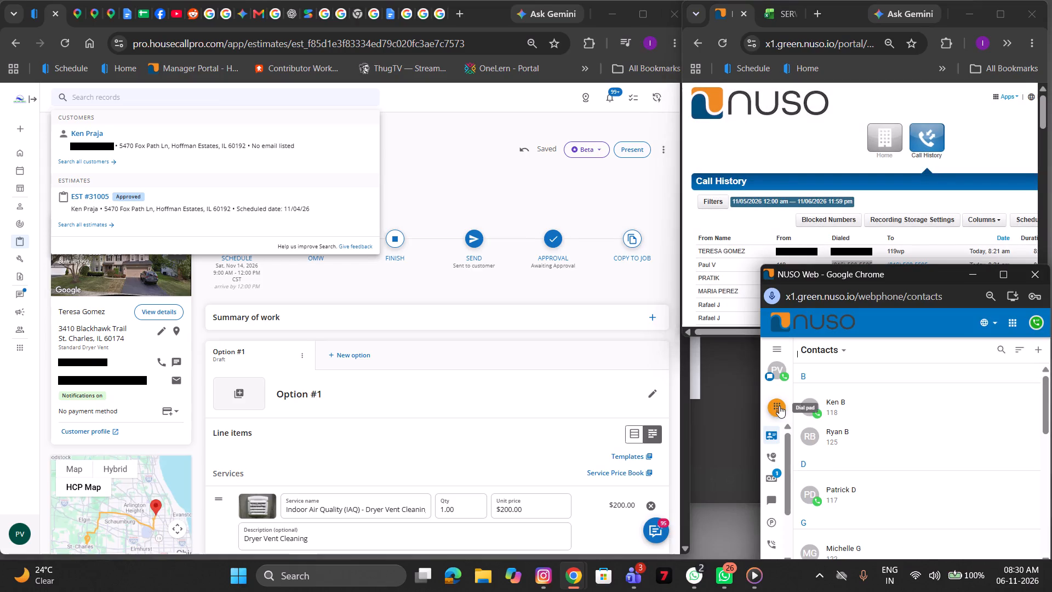
Enter the copied customer phone number in the webphone's dial pad.
key("ctrl+v")
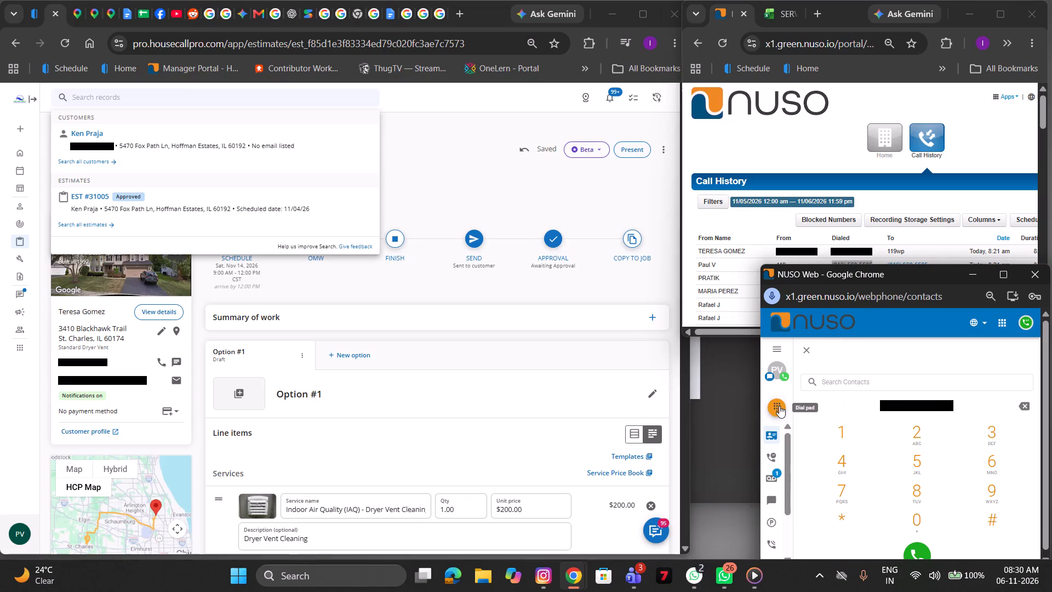
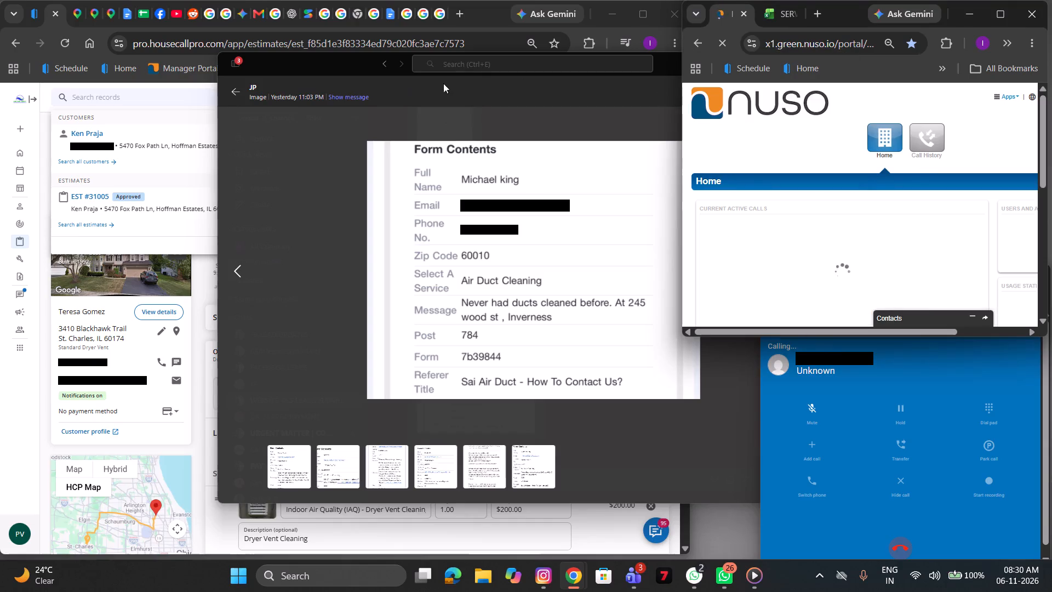
Move the Teams image window showing the air duct cleaning request form off the Housecall Pro customer search results.
left_click_drag(661, 70, 850, 70)
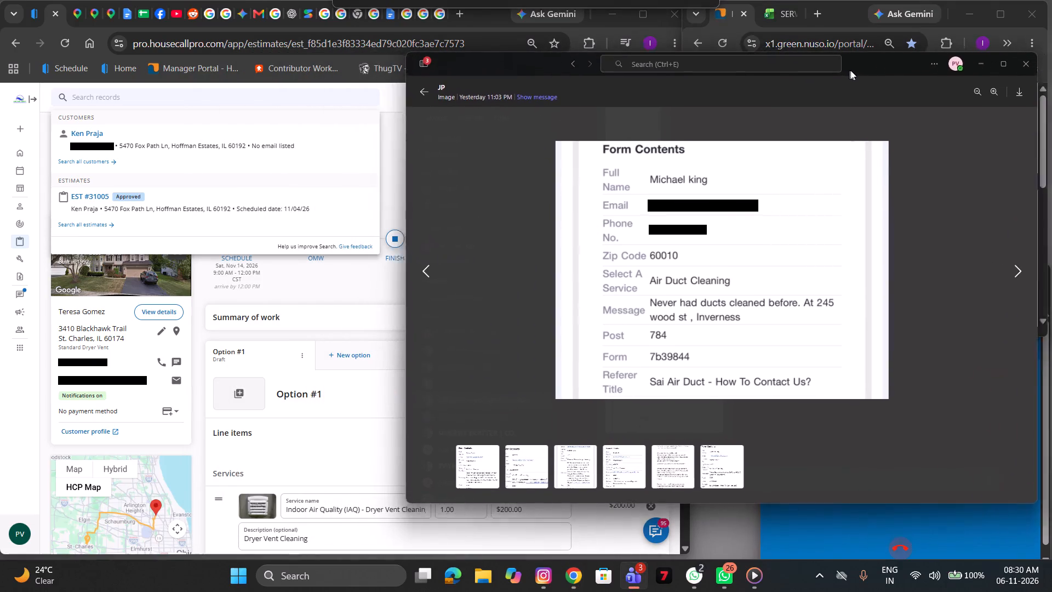
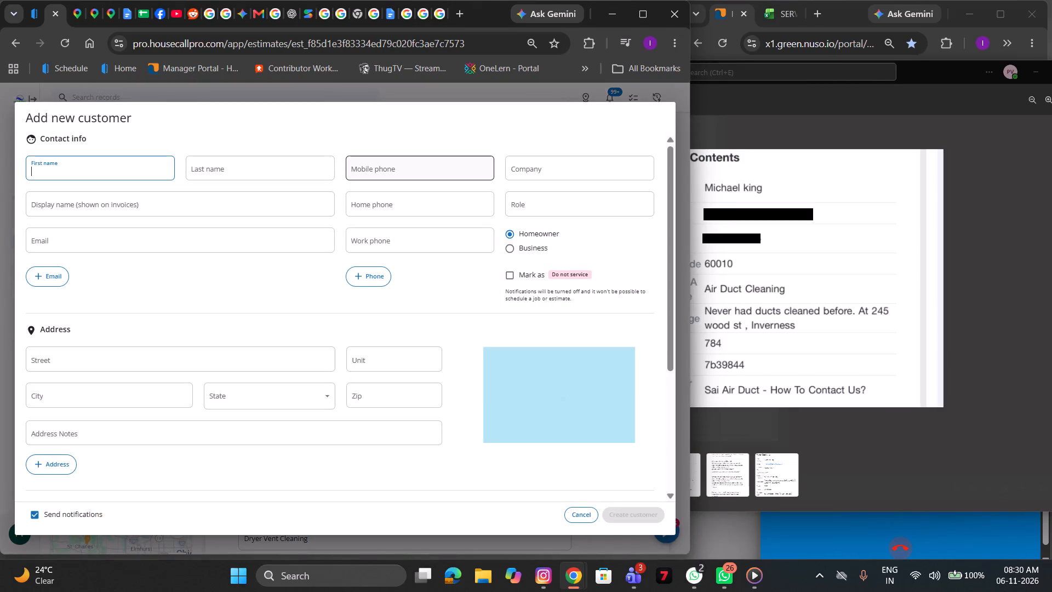
Enter the customer's first and last name from the air duct cleaning request form in the new customer record.
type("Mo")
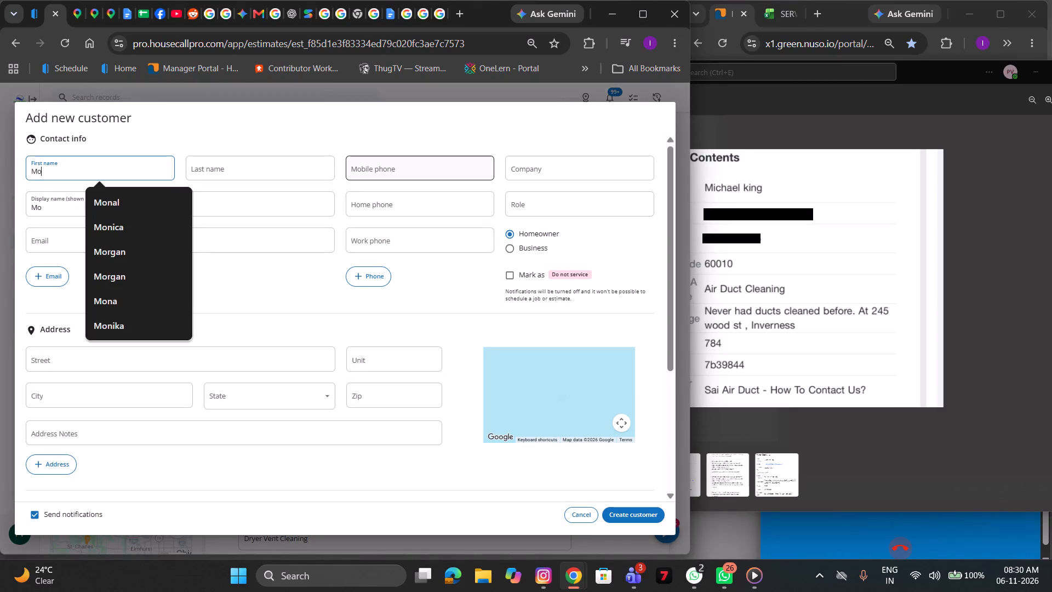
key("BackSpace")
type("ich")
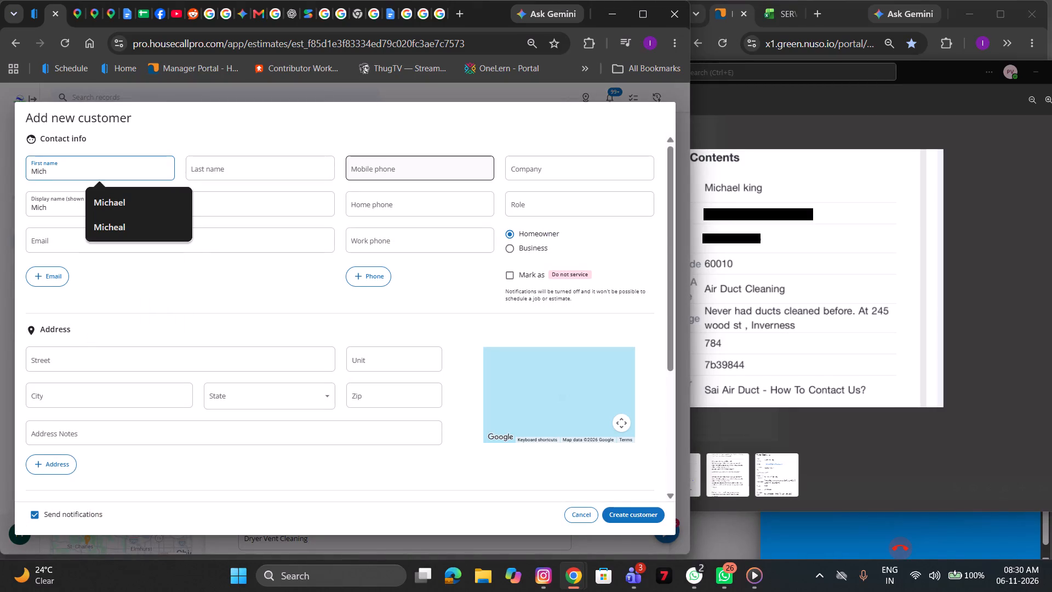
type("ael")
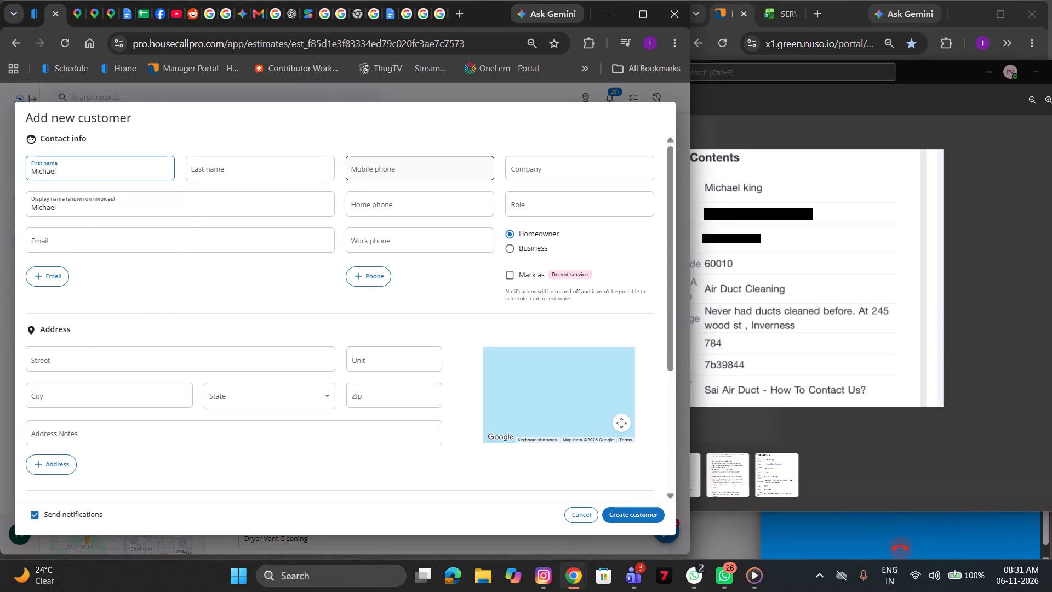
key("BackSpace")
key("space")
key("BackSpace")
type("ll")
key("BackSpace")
left_click(298, 177)
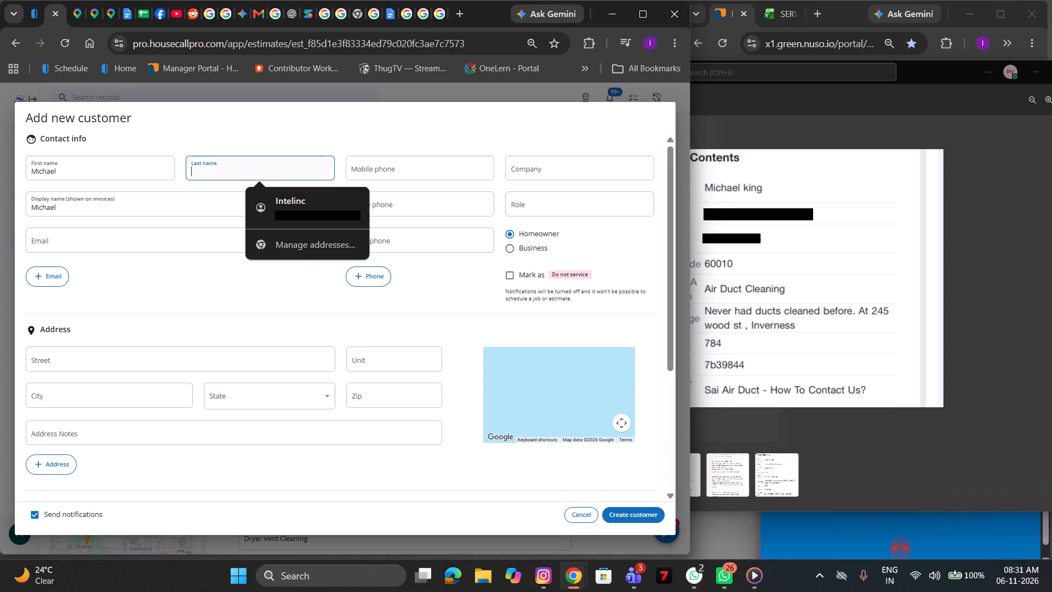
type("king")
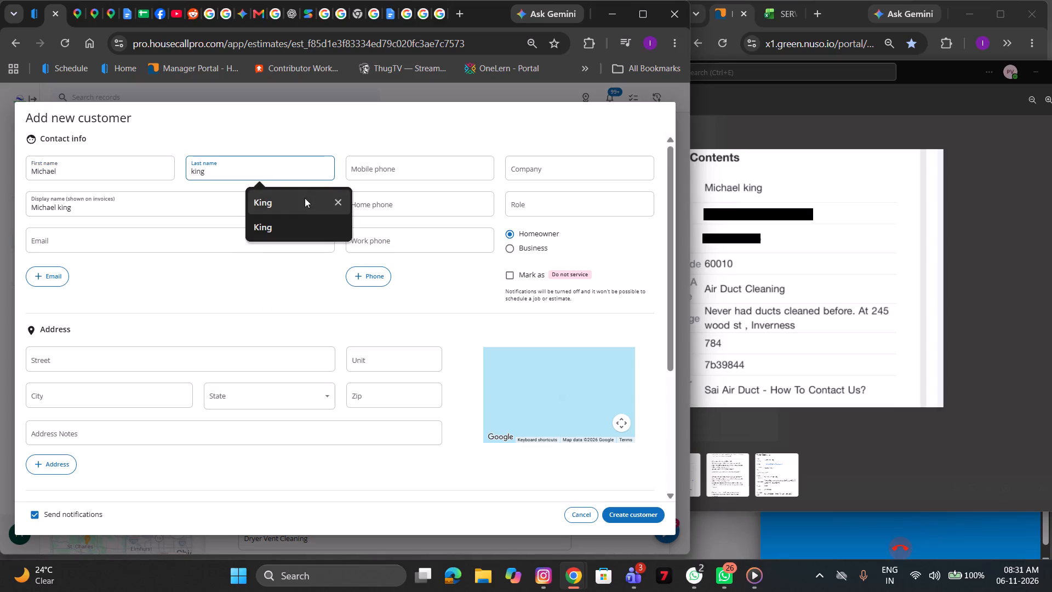
left_click(305, 198)
Paste the copied phone number as the new customer's mobile phone.
left_click(396, 173)
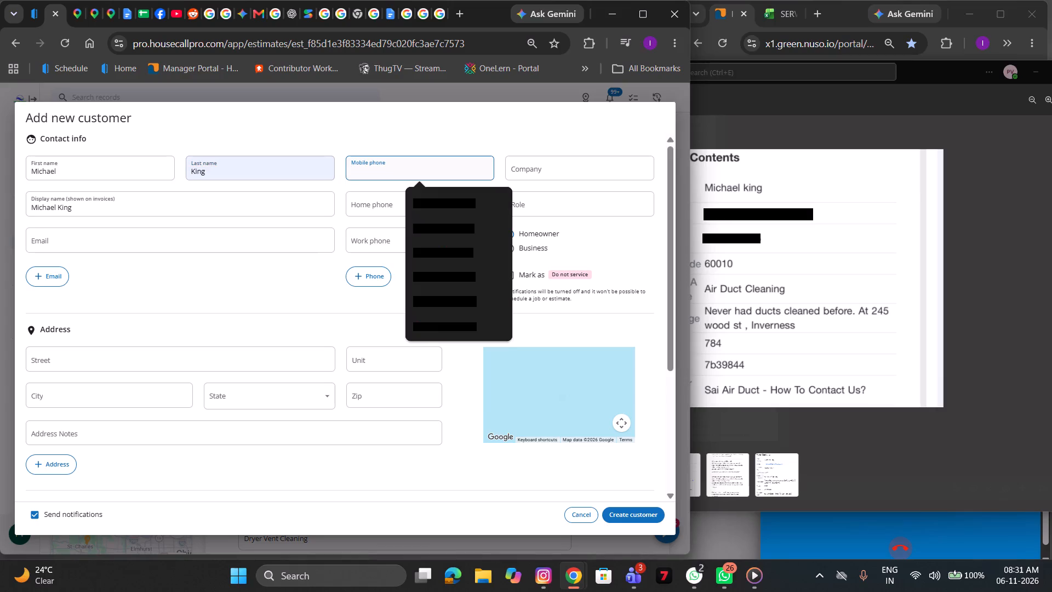
key("ctrl+v")
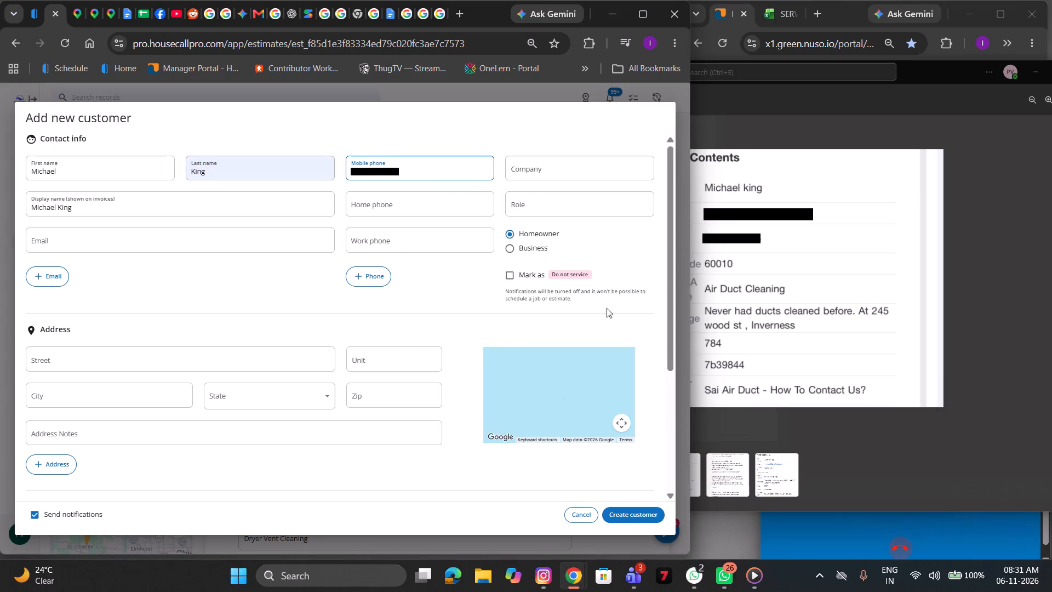
Enter the customer's email address from the request form in the new customer's contact info.
left_click(294, 245)
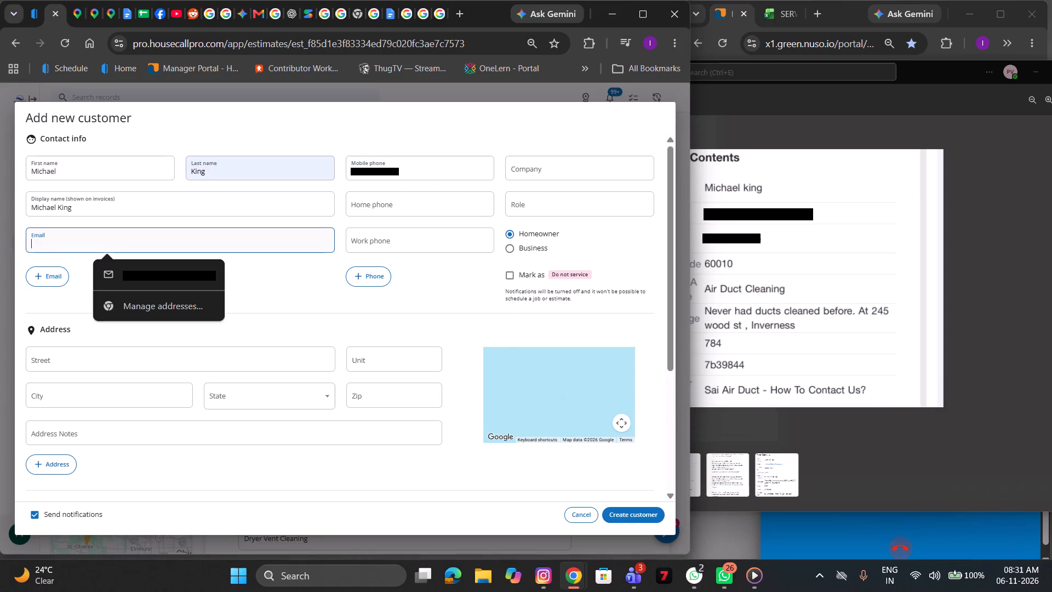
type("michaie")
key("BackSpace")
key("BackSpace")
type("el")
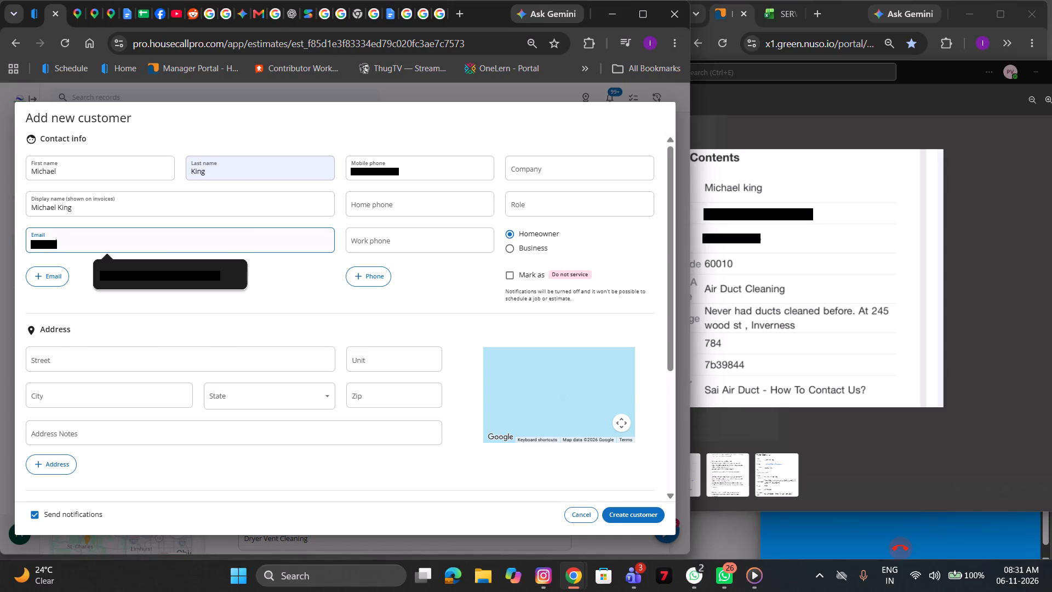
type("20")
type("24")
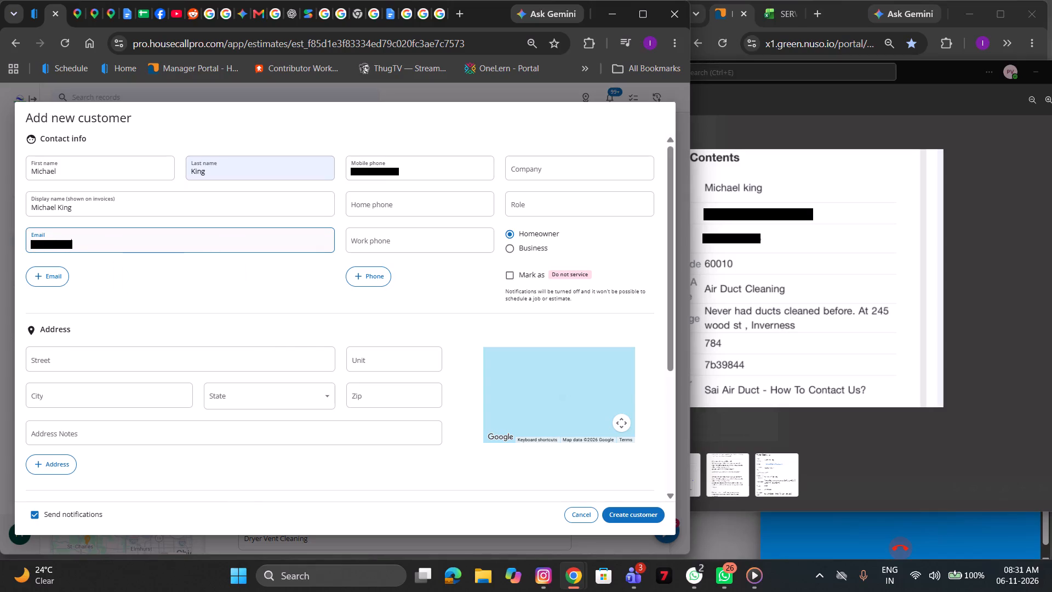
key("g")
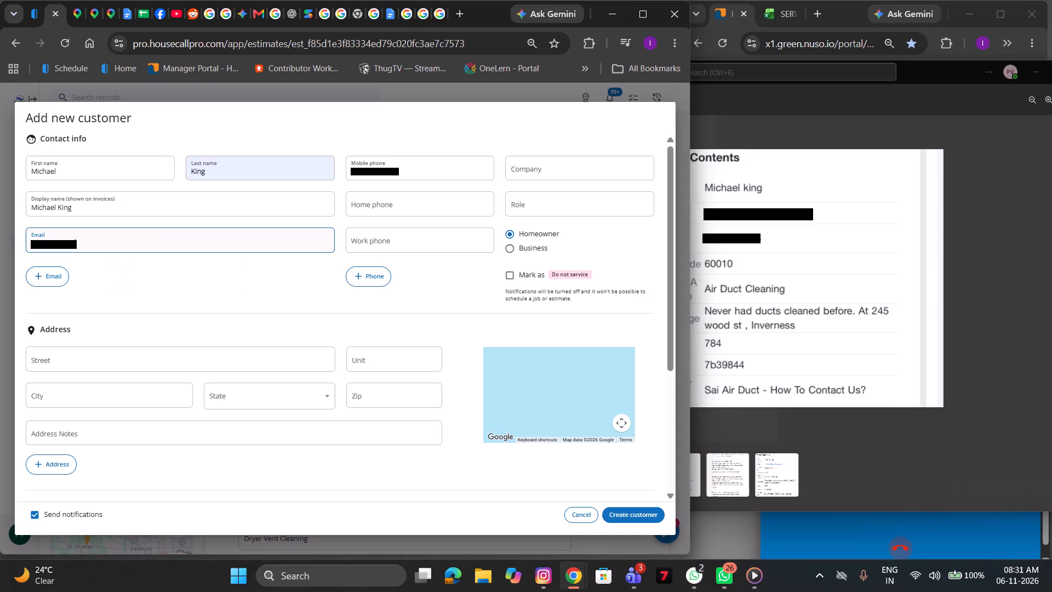
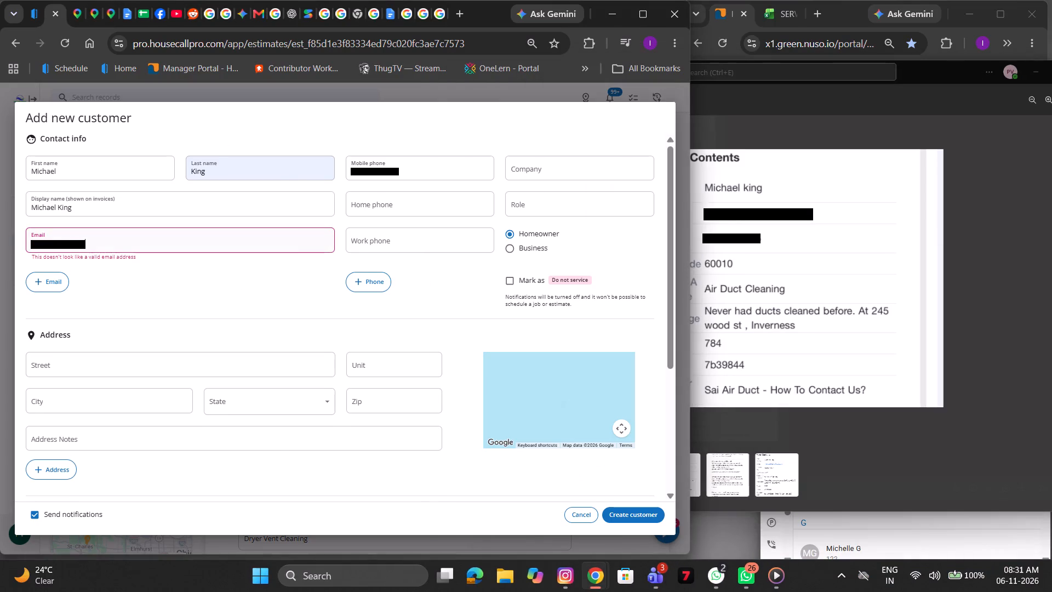
Complete the ending of the customer's email address in the new customer's contact info.
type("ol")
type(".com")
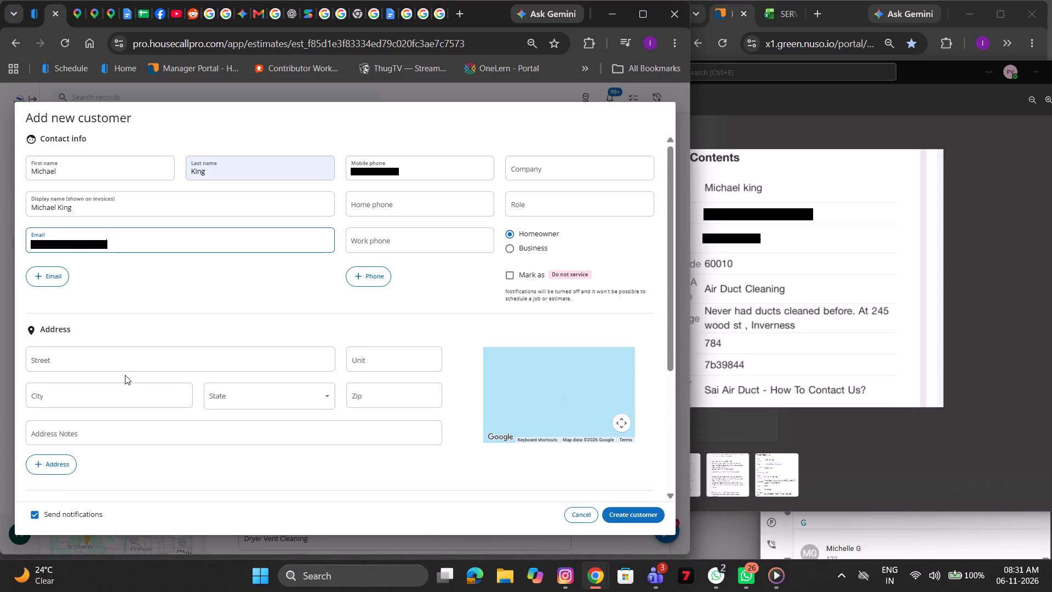
Copy the verified service address from the Google search result and fill in the new customer's street, city, state and zip with it.
left_click(138, 362)
left_click(413, 22)
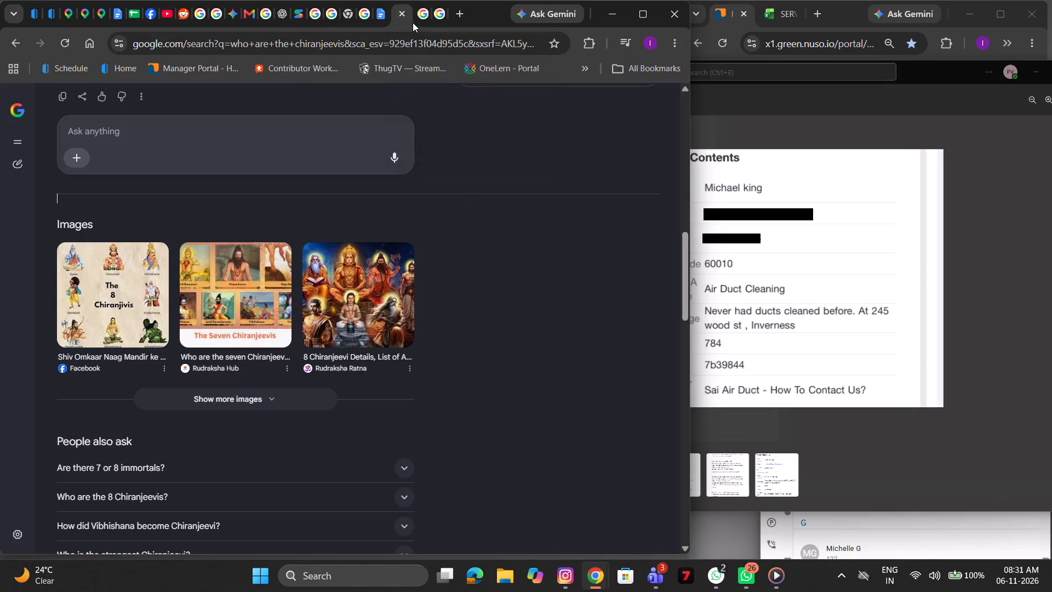
left_click(425, 20)
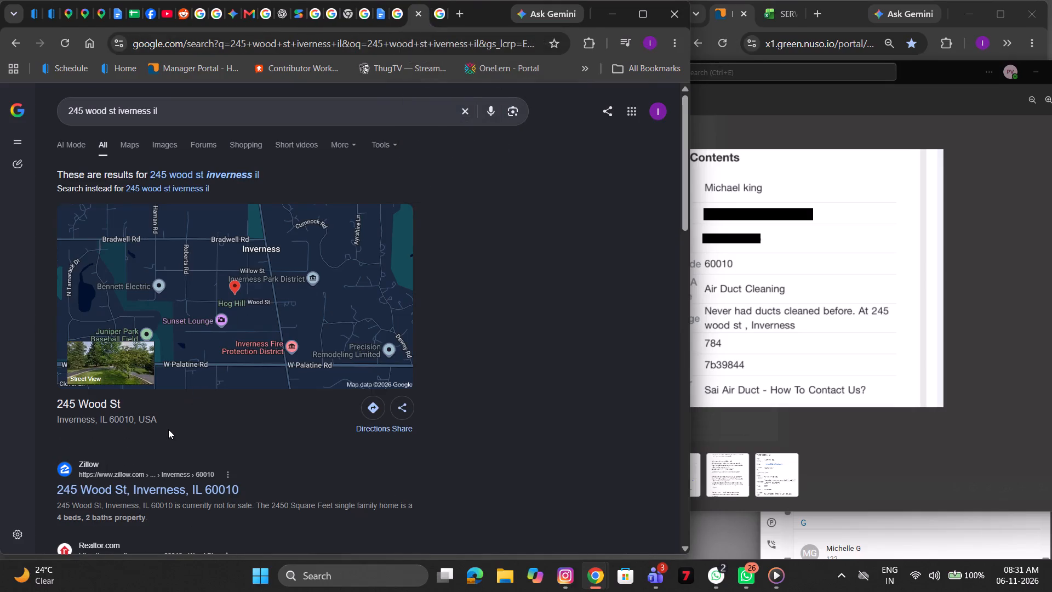
left_click_drag(168, 429, 49, 403)
key("ctrl+c")
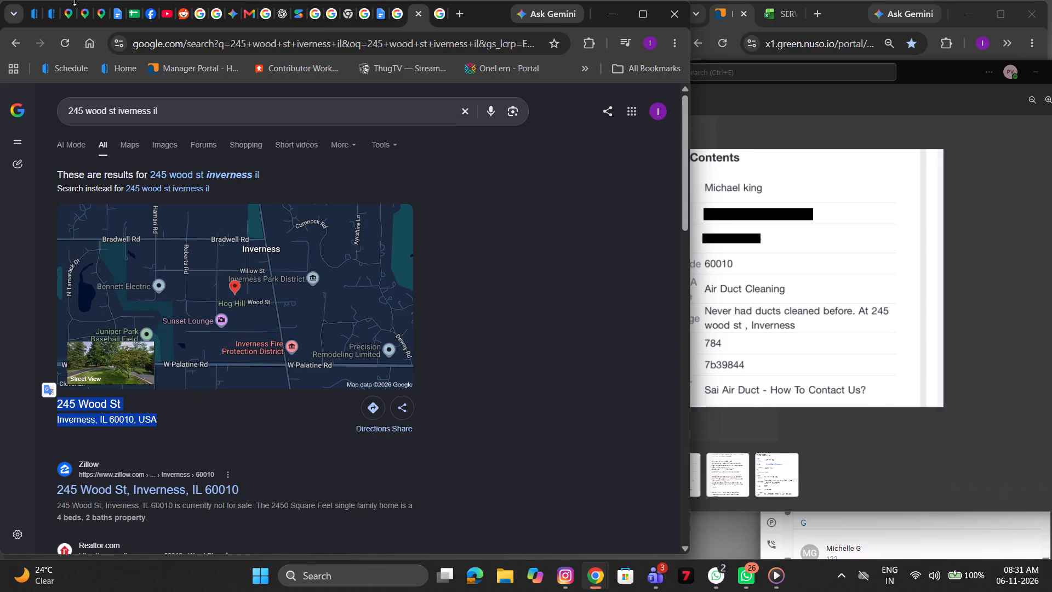
left_click(55, 16)
key("ctrl+v")
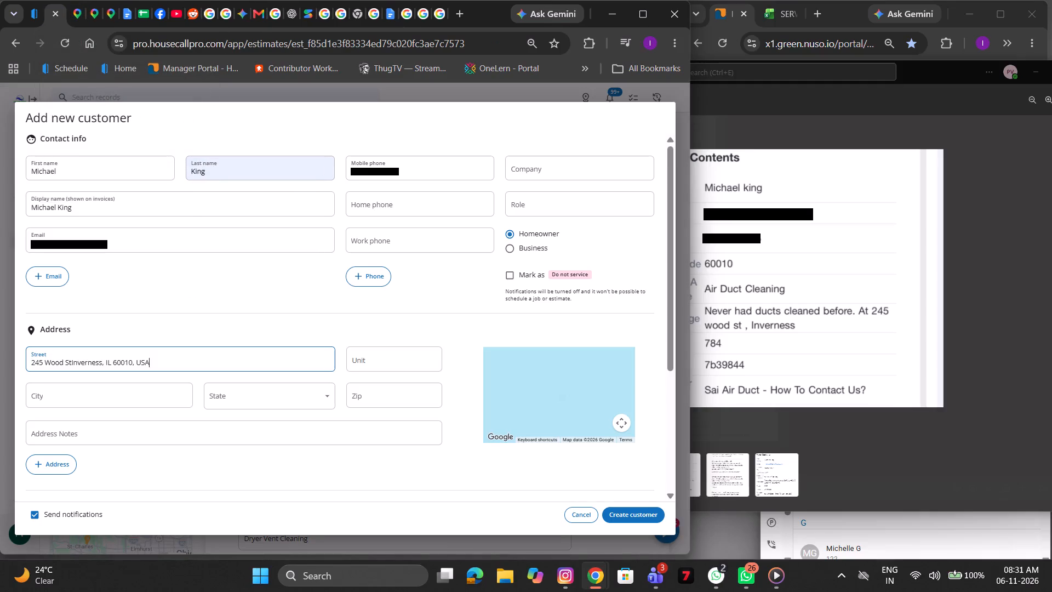
left_click(102, 382)
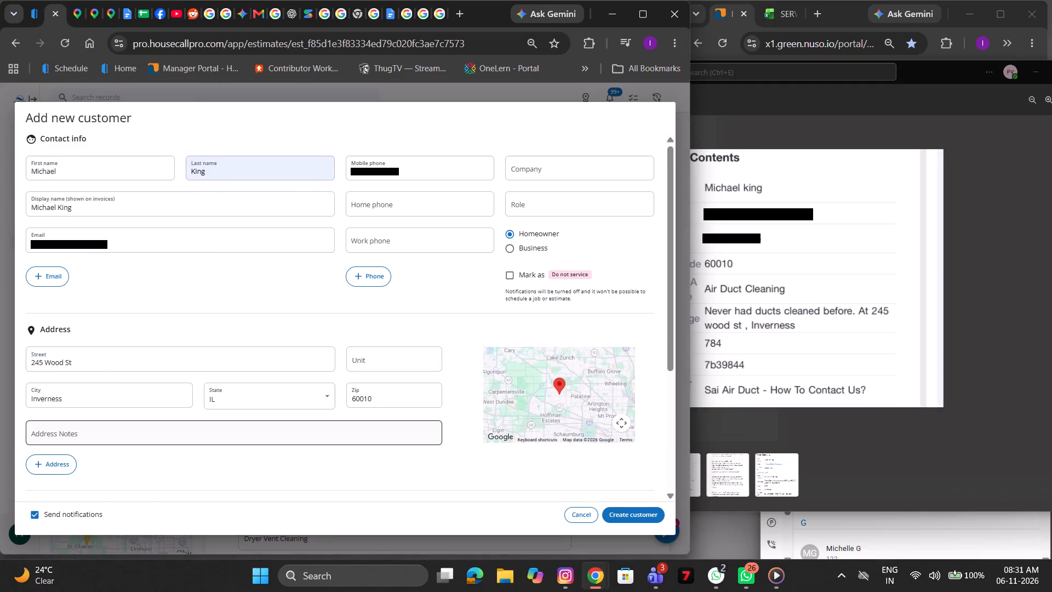
Enter "2400sq ft 1 furnace" as the new customer's address notes.
left_click(151, 433)
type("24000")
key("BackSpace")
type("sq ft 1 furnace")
Add the existing "Website" tag to the new customer's record.
scroll(151, 433, "down", 2)
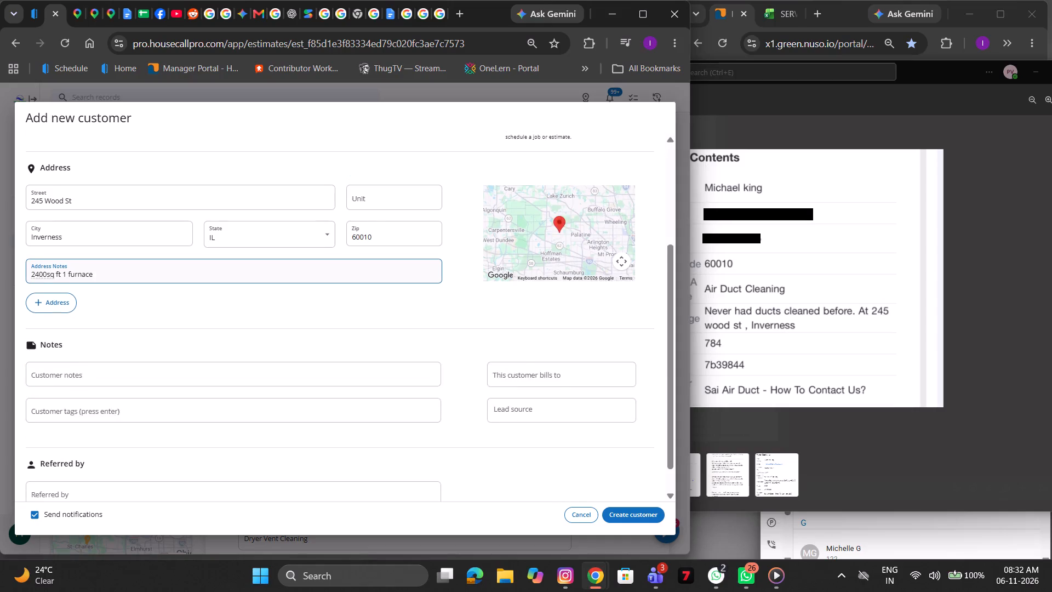
left_click(123, 378)
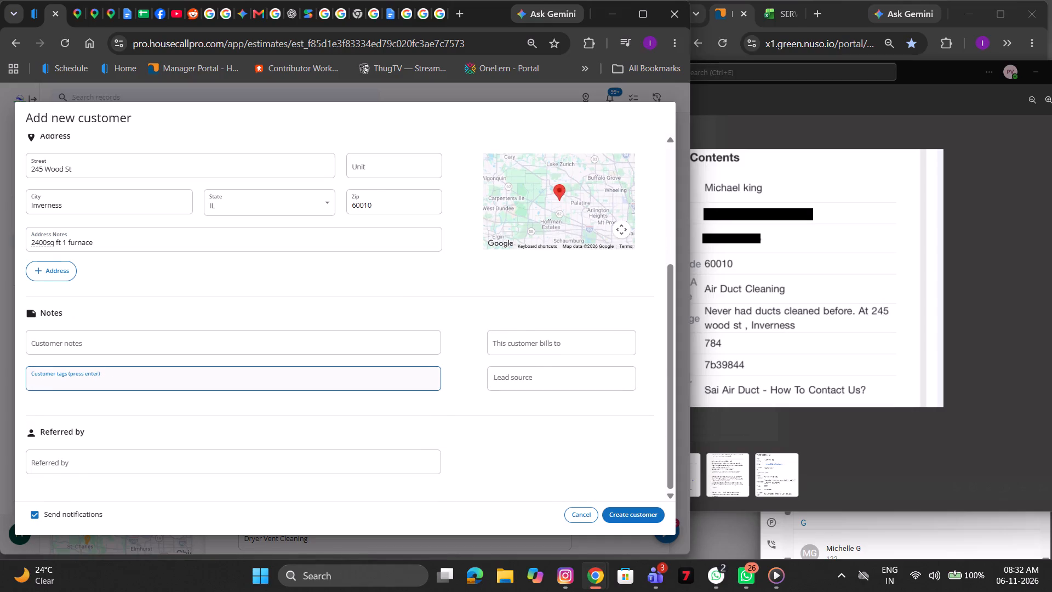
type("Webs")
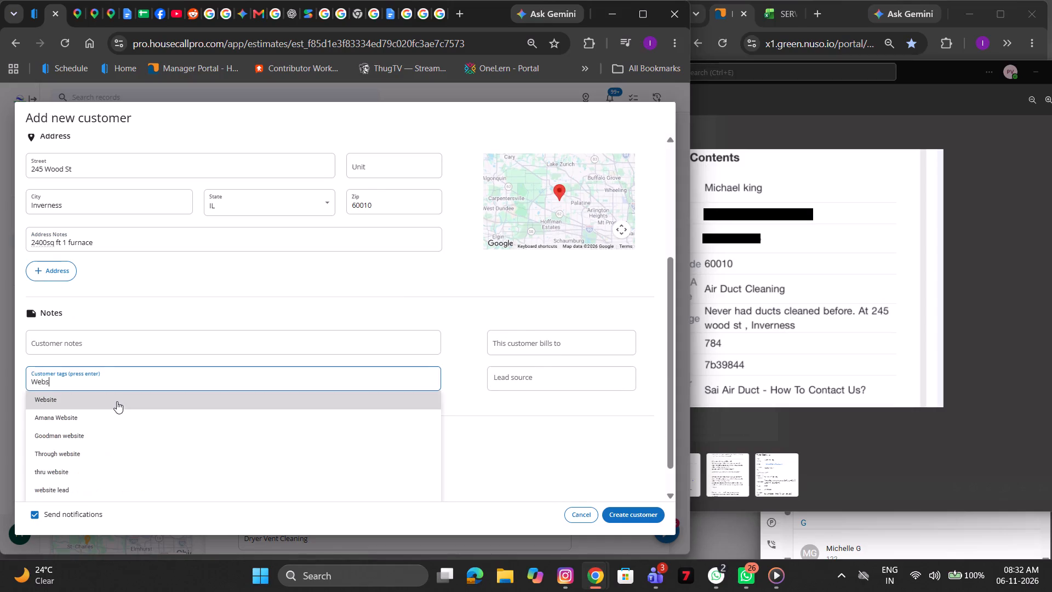
left_click(117, 401)
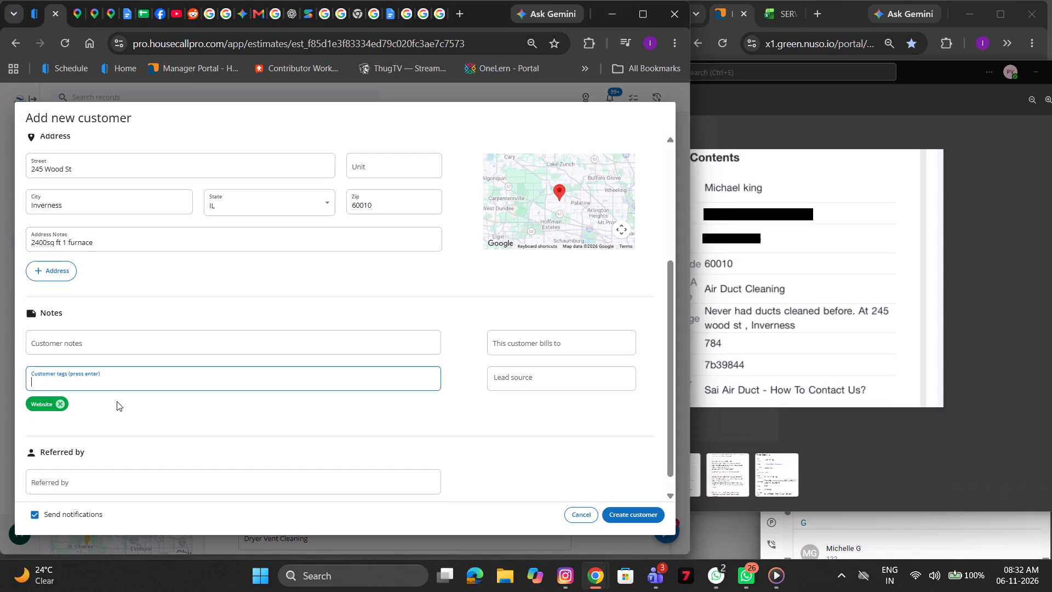
Create the customer record and dismiss the browser's offer to save the address.
left_click(626, 517)
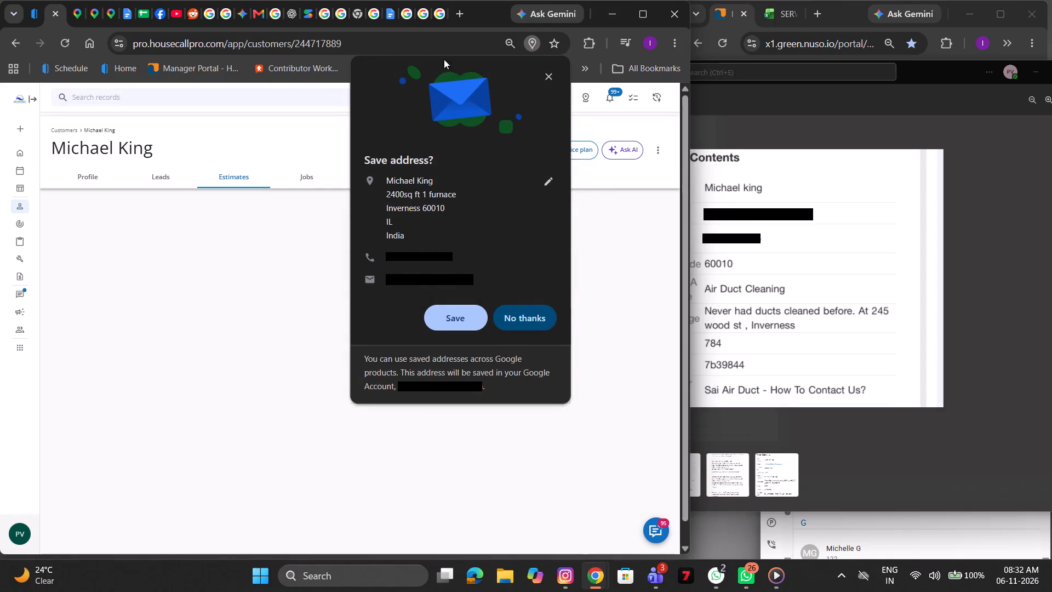
left_click(548, 78)
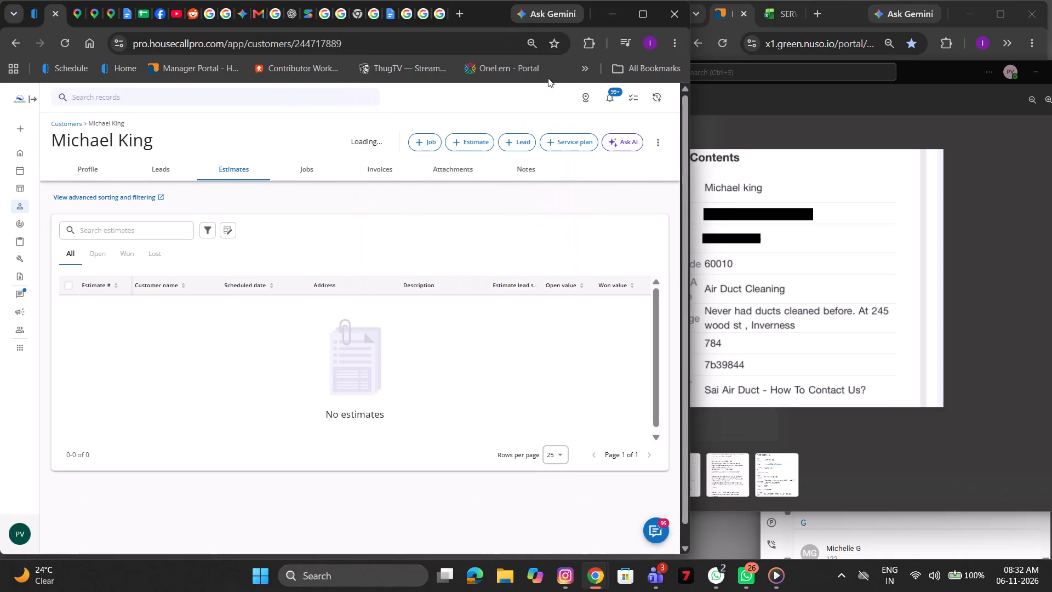
left_click(548, 78)
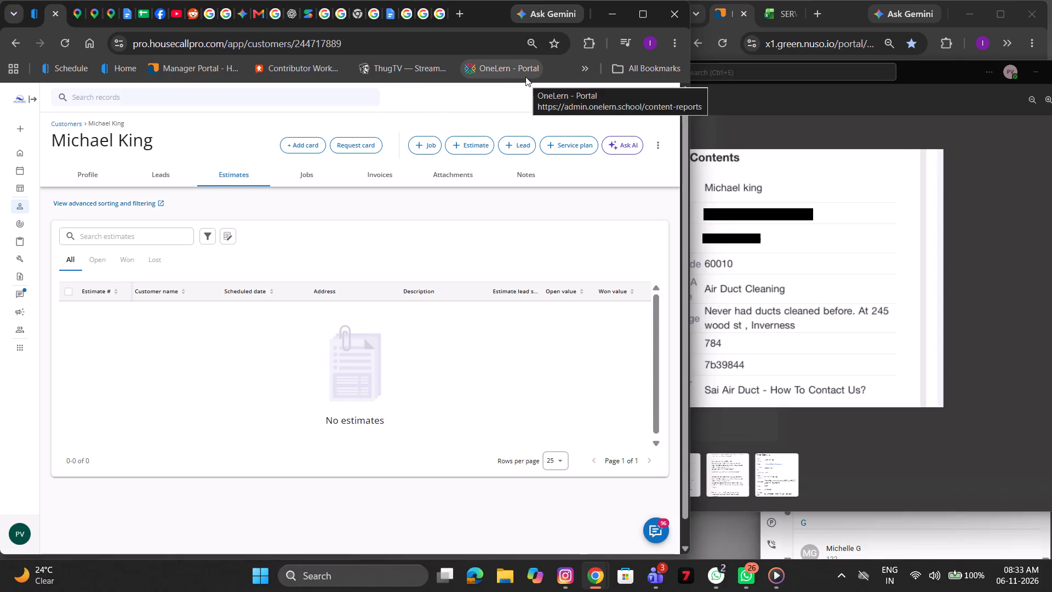
Create a new estimate for the newly added customer.
left_click(475, 140)
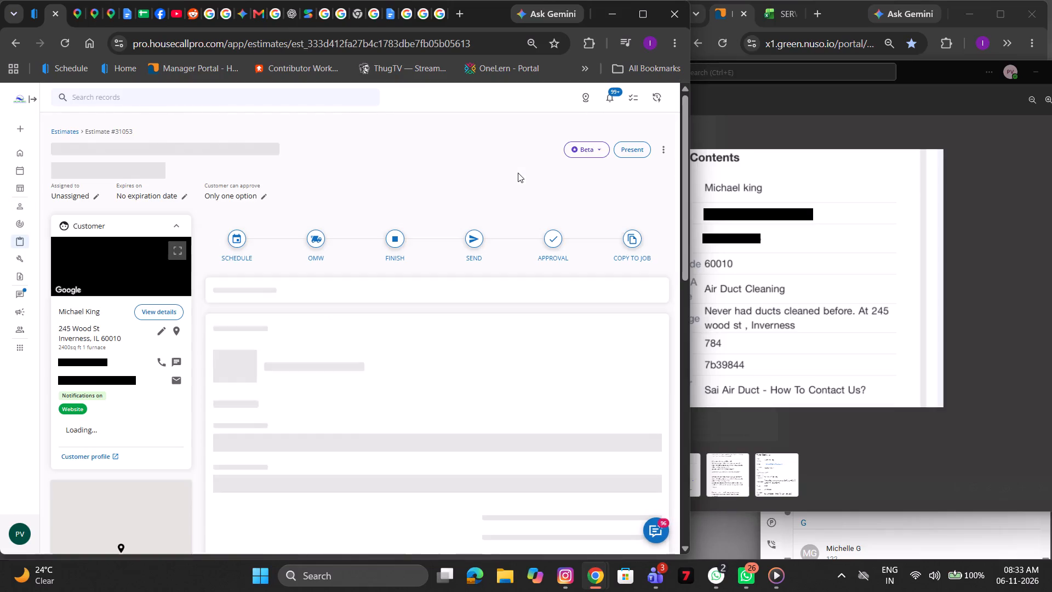
Review the new estimate's page and its service address details, leaving the address unedited.
scroll(388, 425, "down", 2)
scroll(388, 425, "up", 1)
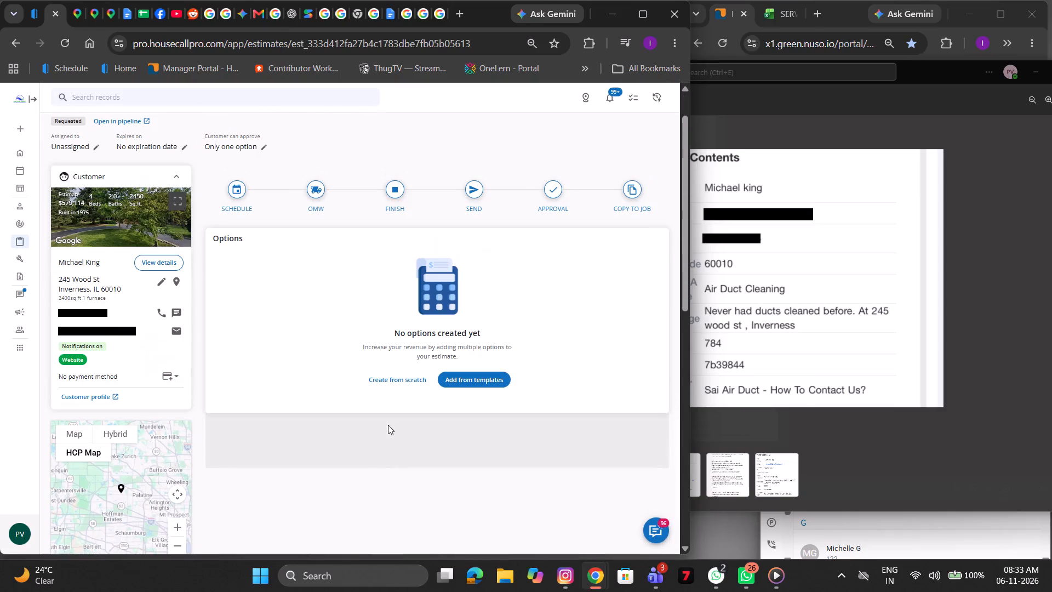
scroll(388, 425, "up", 1)
scroll(175, 294, "down", 2)
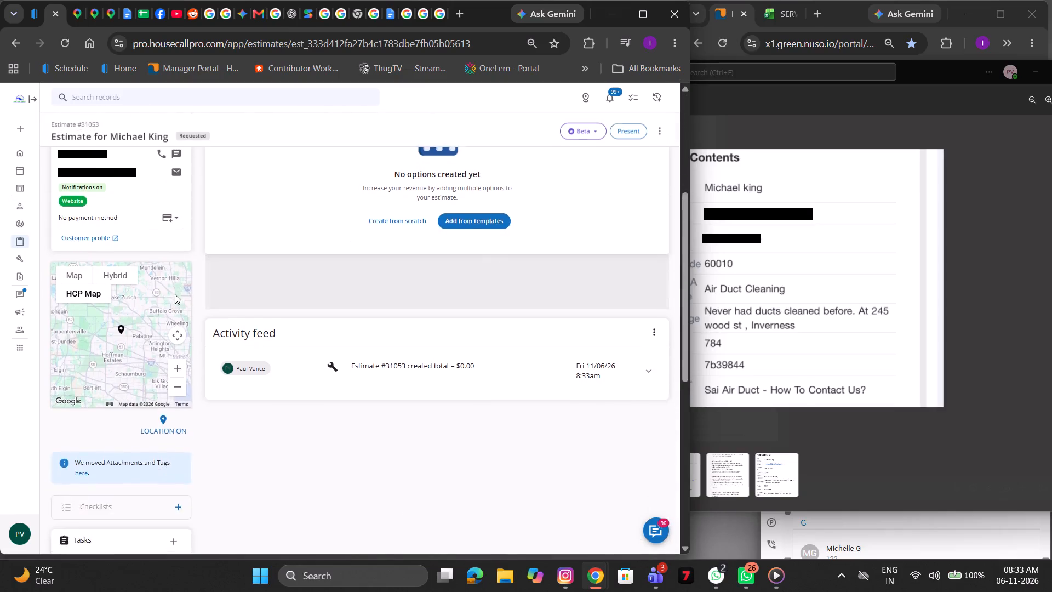
scroll(175, 294, "down", 2)
scroll(175, 294, "up", 3)
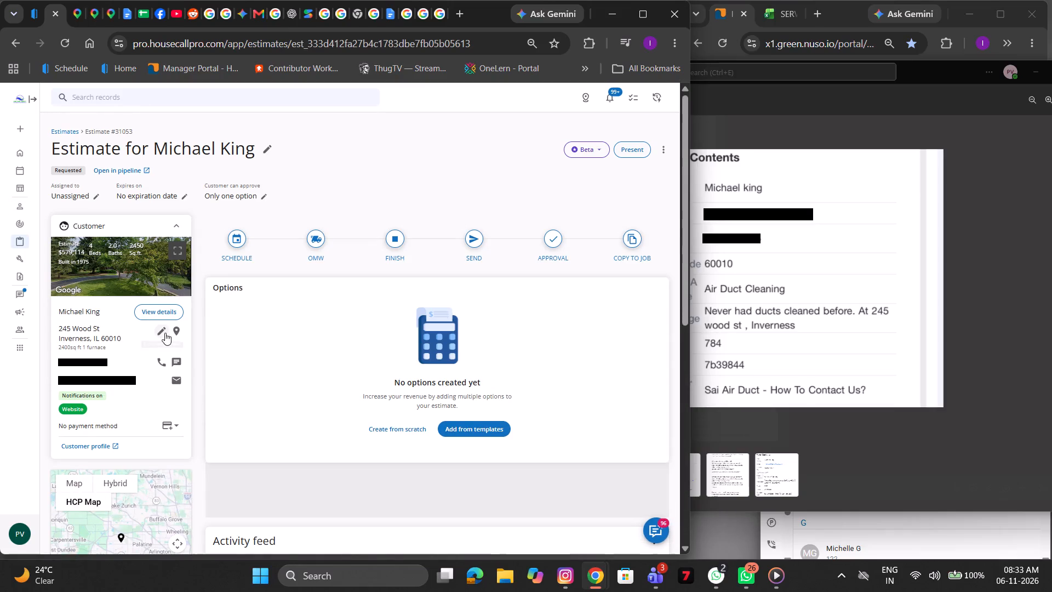
left_click(165, 333)
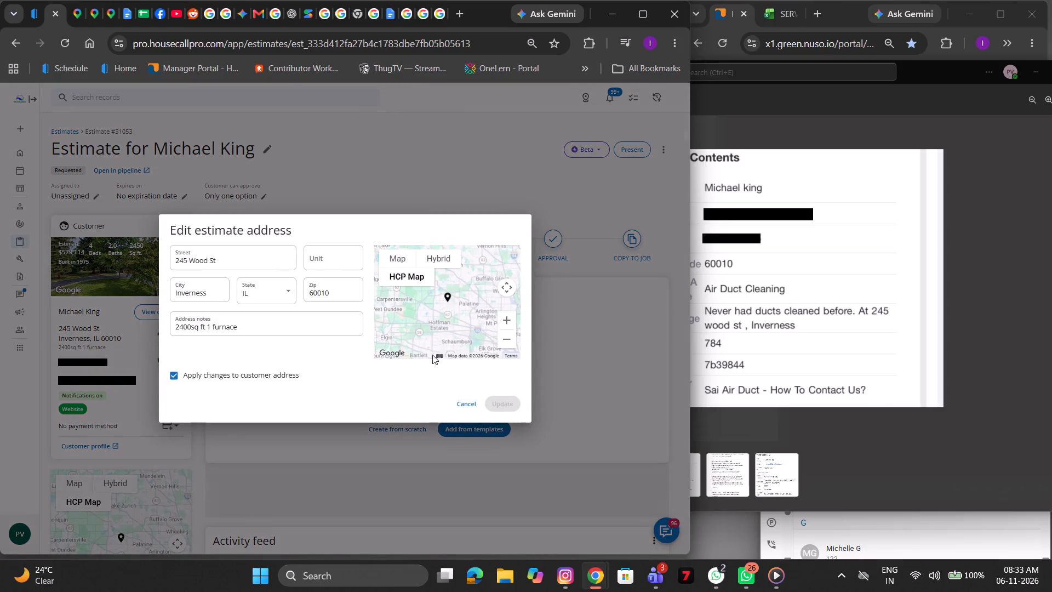
left_click(468, 406)
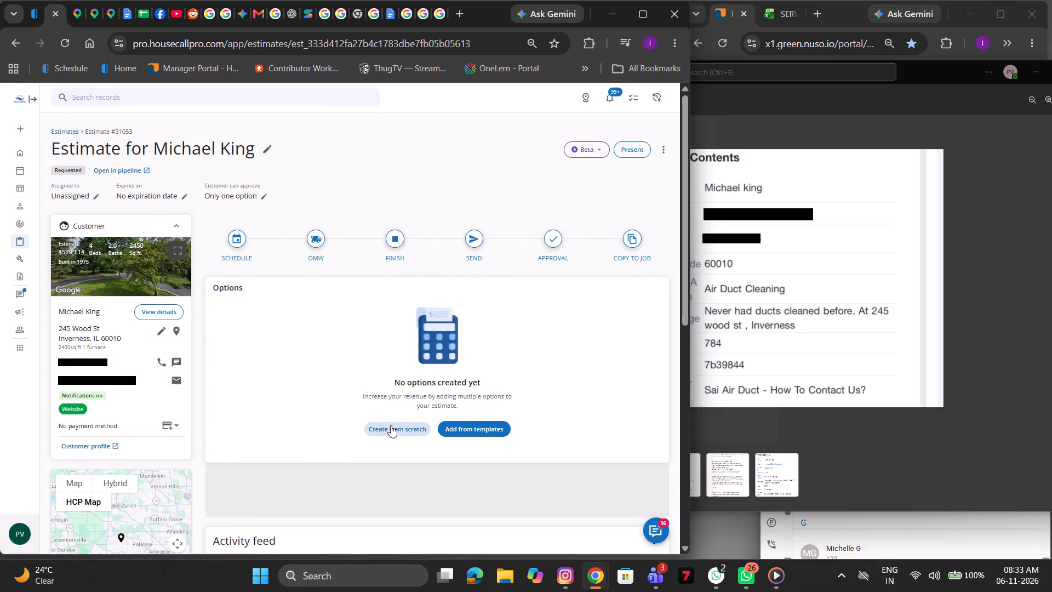
Create an estimate option from scratch and add a service line item named "air duct cleaning".
left_click(391, 425)
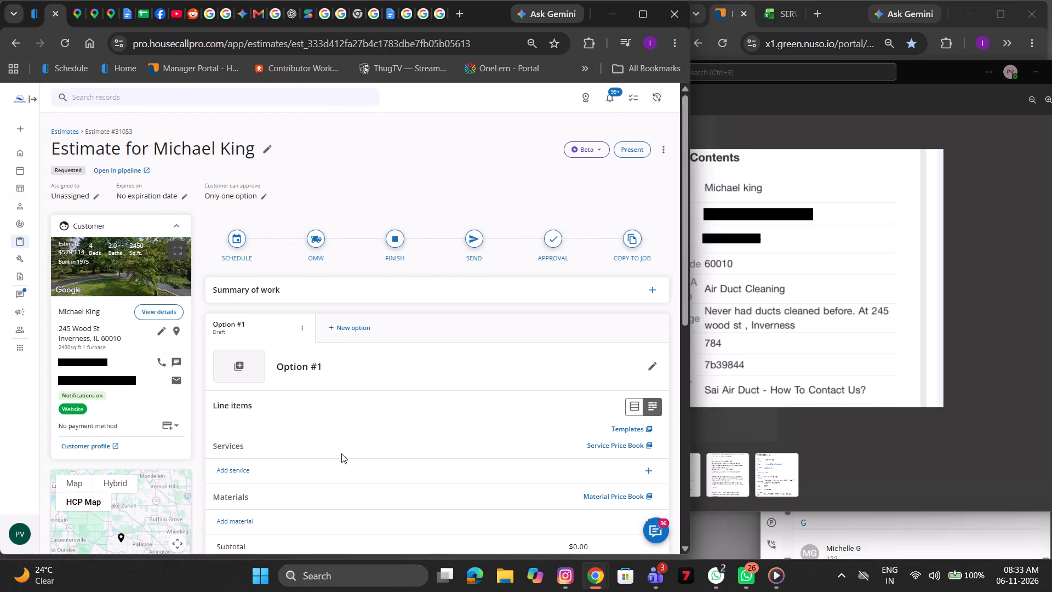
left_click(333, 468)
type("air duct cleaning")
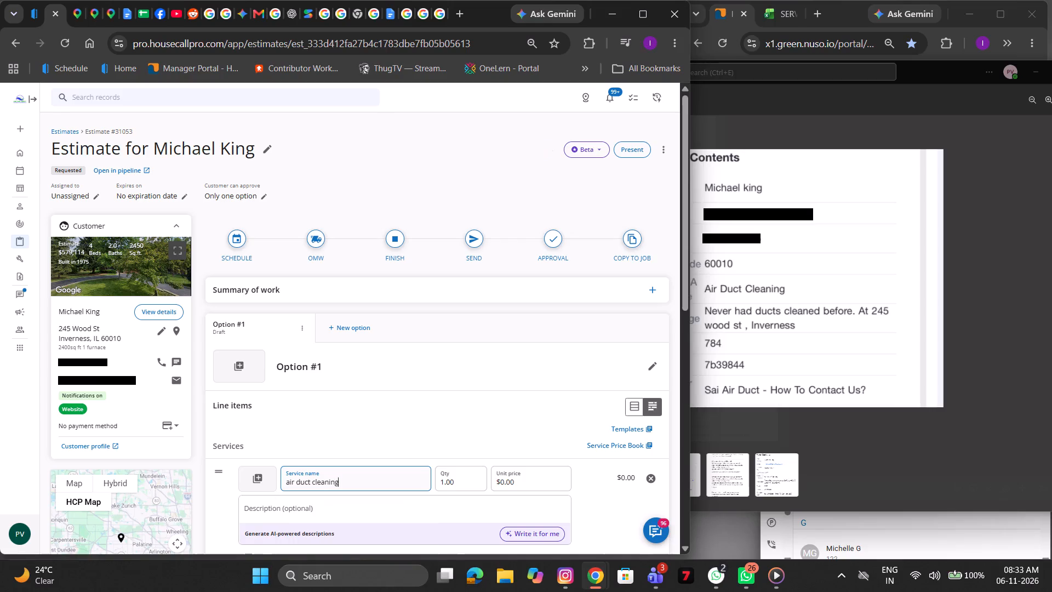
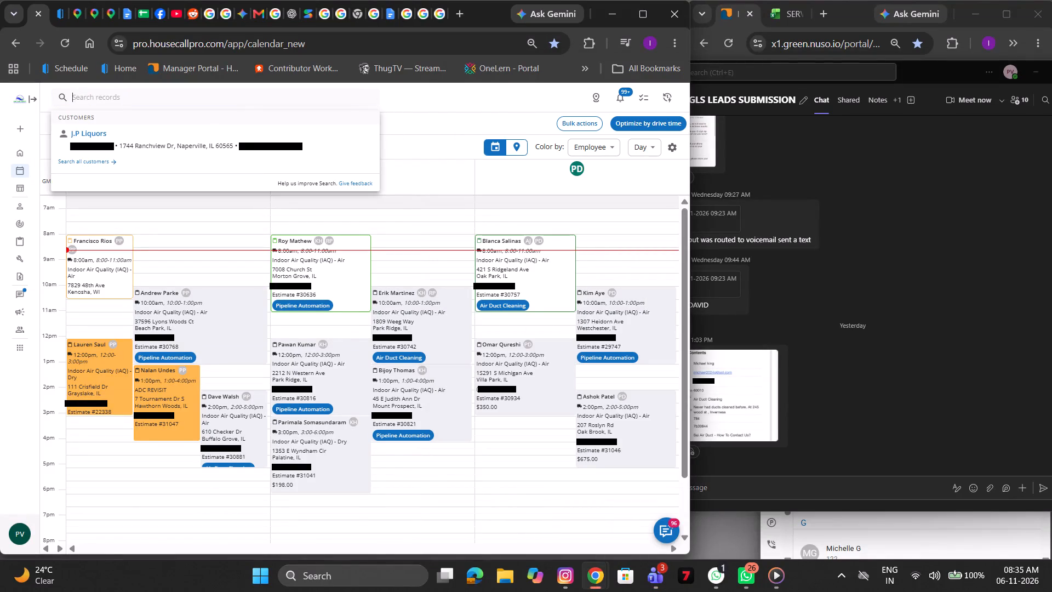
Return to the Inverness customer's air duct cleaning estimate and open a new discount for Option #1.
left_click(57, 13)
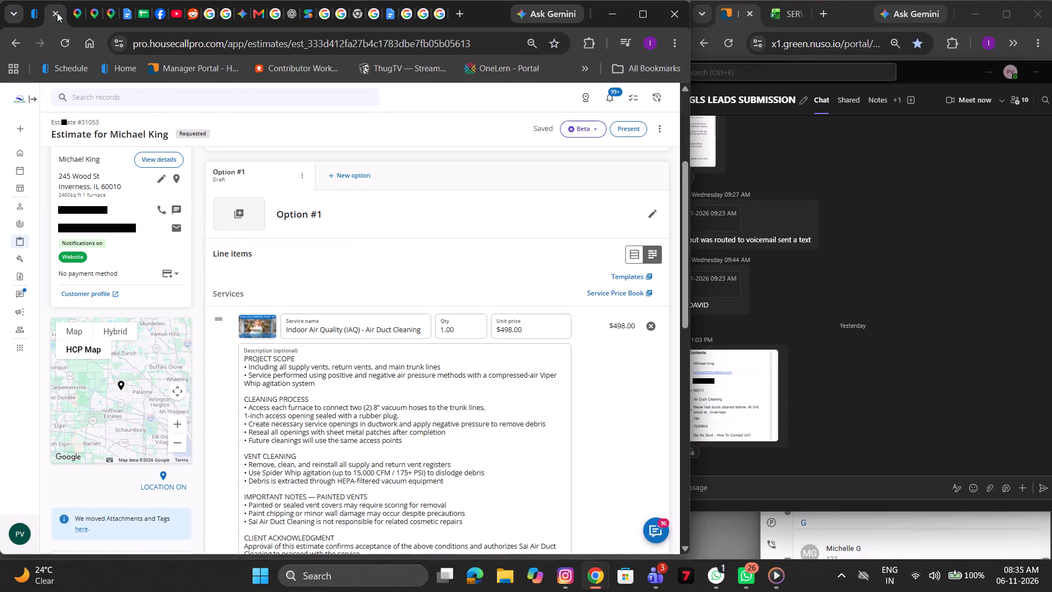
scroll(177, 212, "down", 3)
scroll(177, 212, "up", 1)
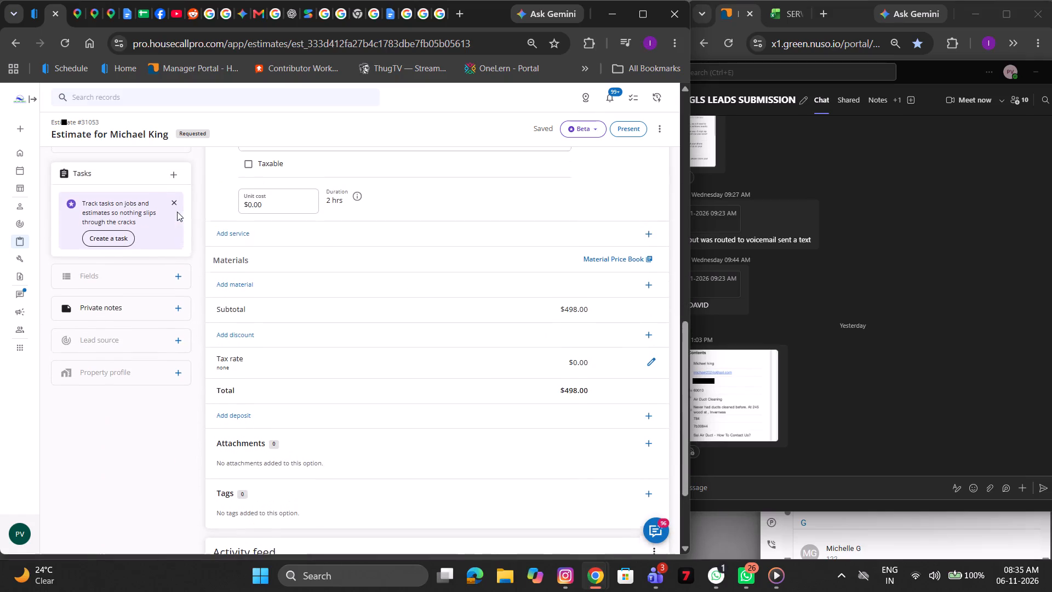
scroll(177, 212, "up", 1)
left_click(401, 331)
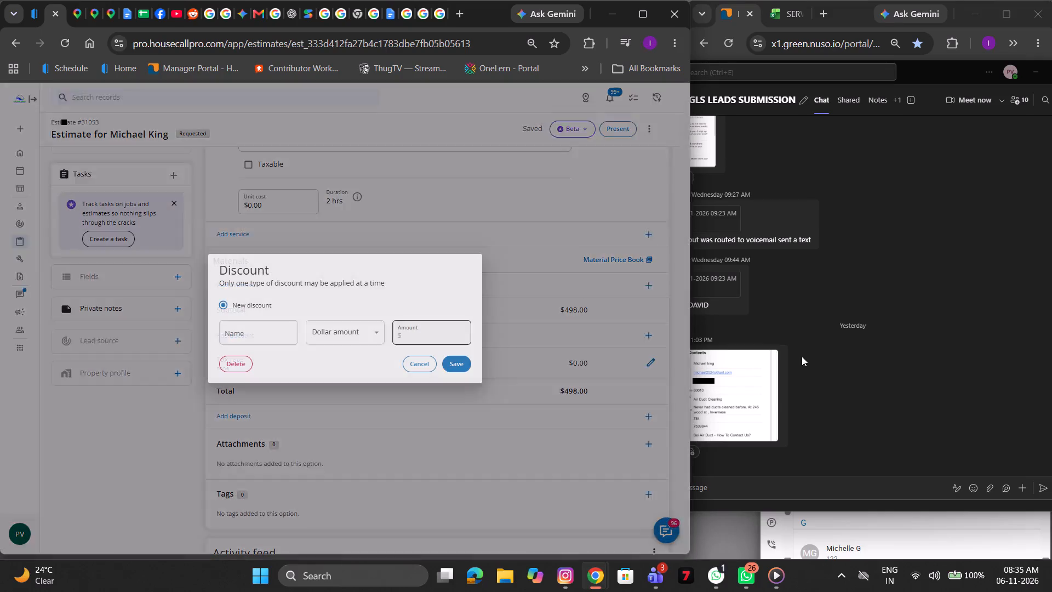
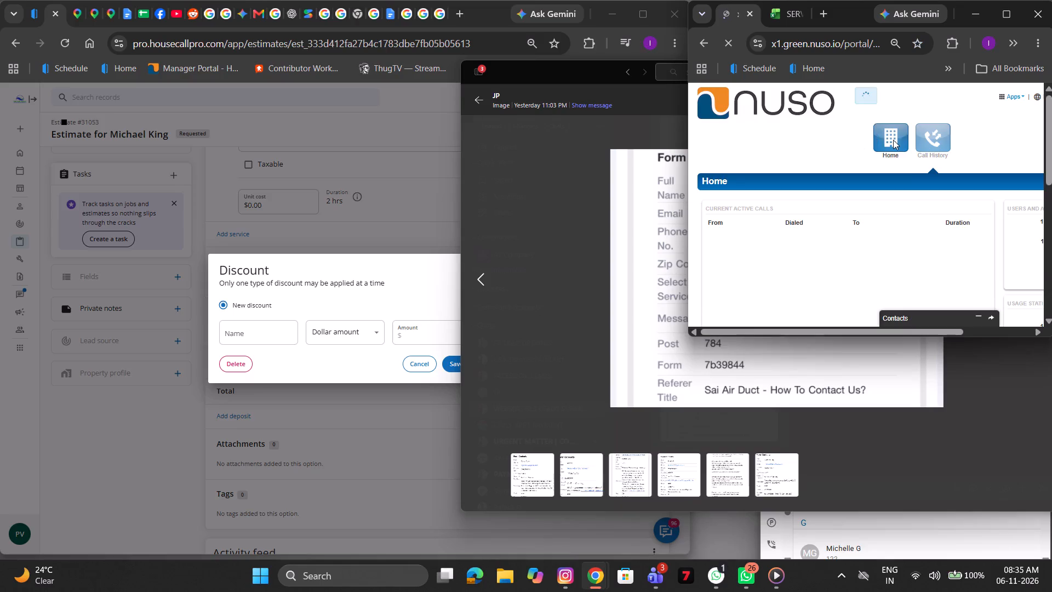
Check the latest calls in the NUSO portal's call history and return to its home page.
scroll(893, 140, "down", 1)
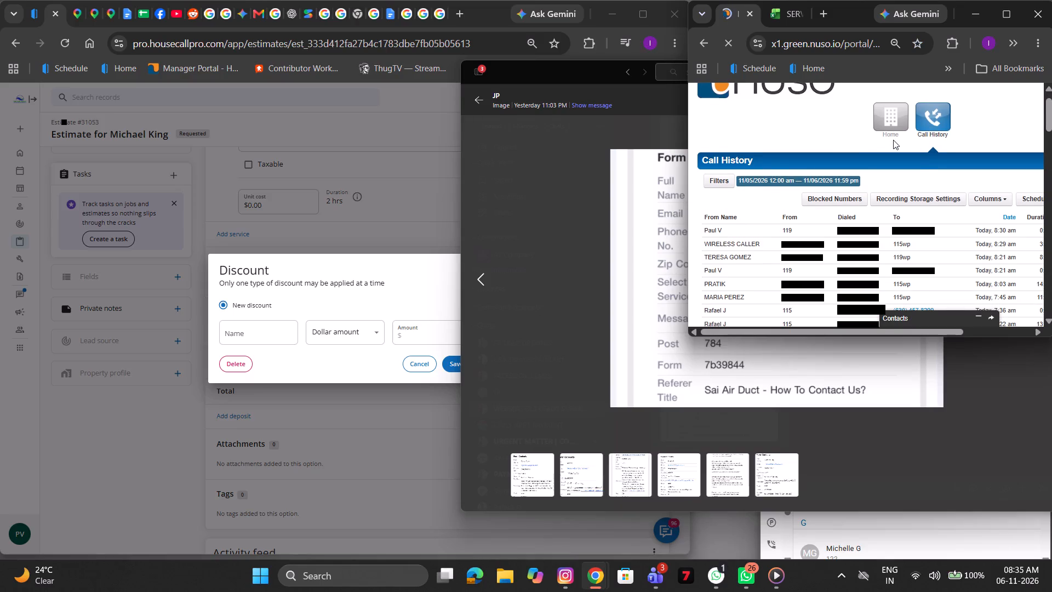
left_click(878, 136)
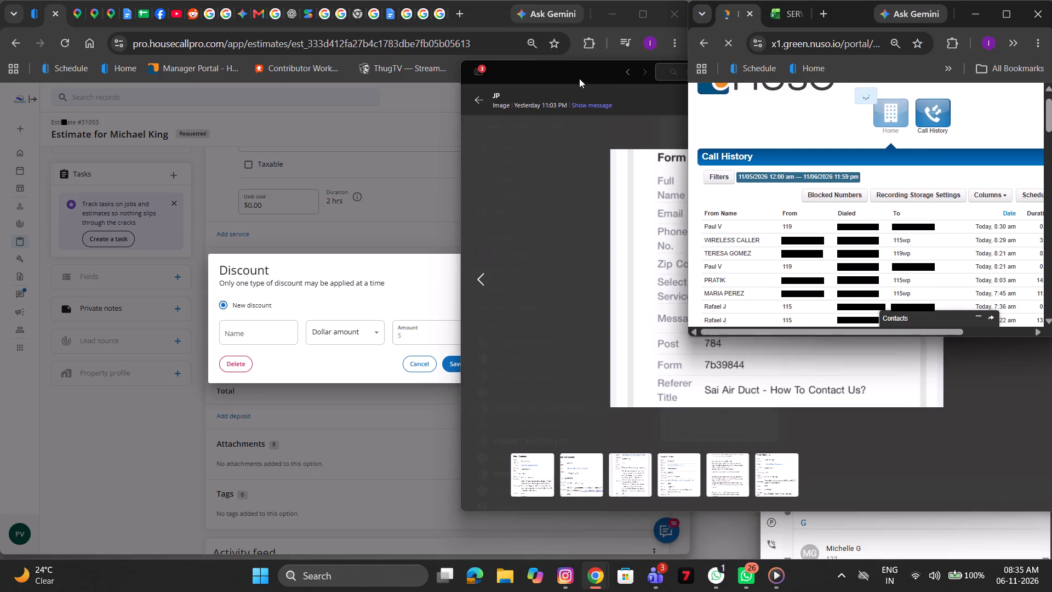
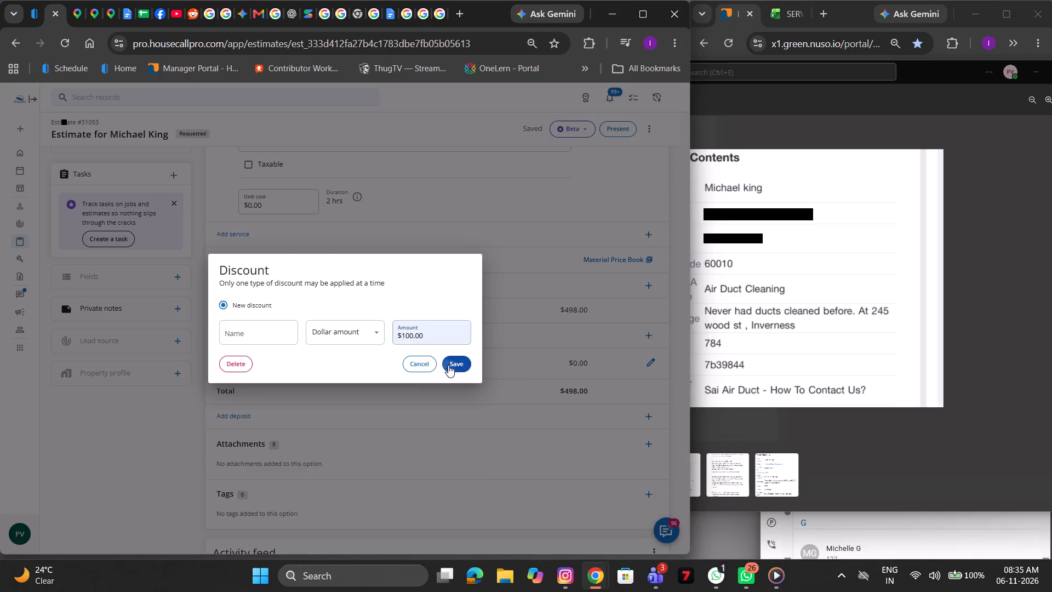
Add a private note to the estimate: "Customer inquired over website for air duct cleaning, called but fwd to vm. Sent text.".
scroll(448, 365, "down", 2)
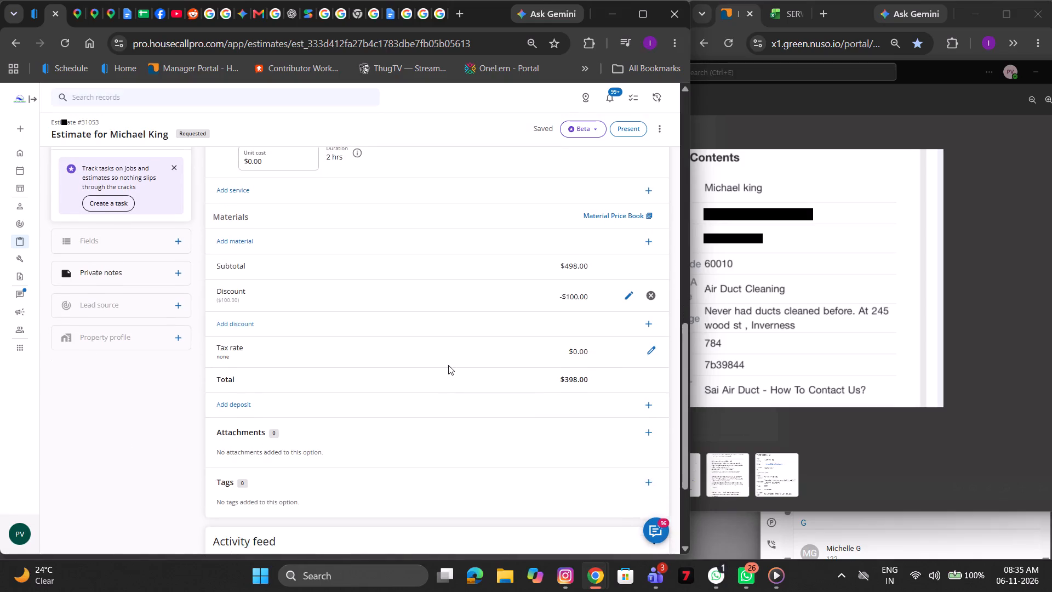
scroll(448, 365, "up", 2)
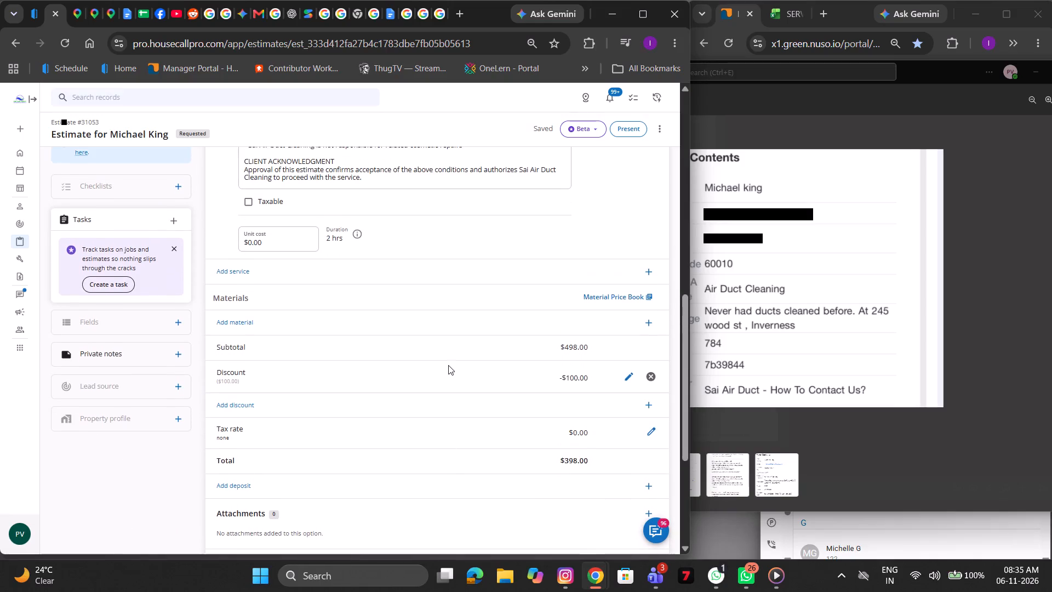
scroll(448, 365, "right", 1)
scroll(448, 365, "down", 1)
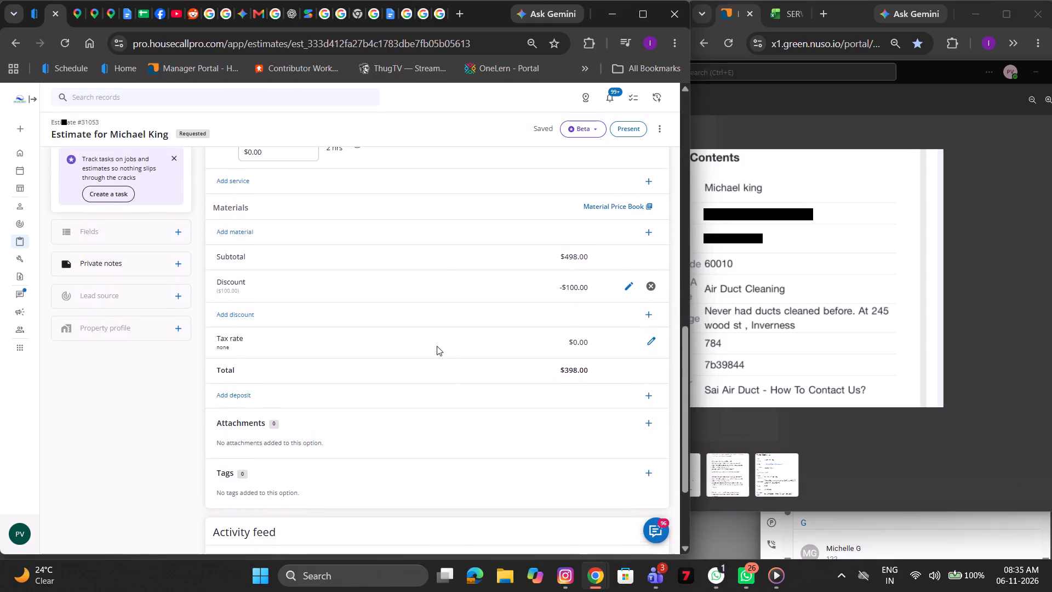
scroll(437, 346, "up", 2)
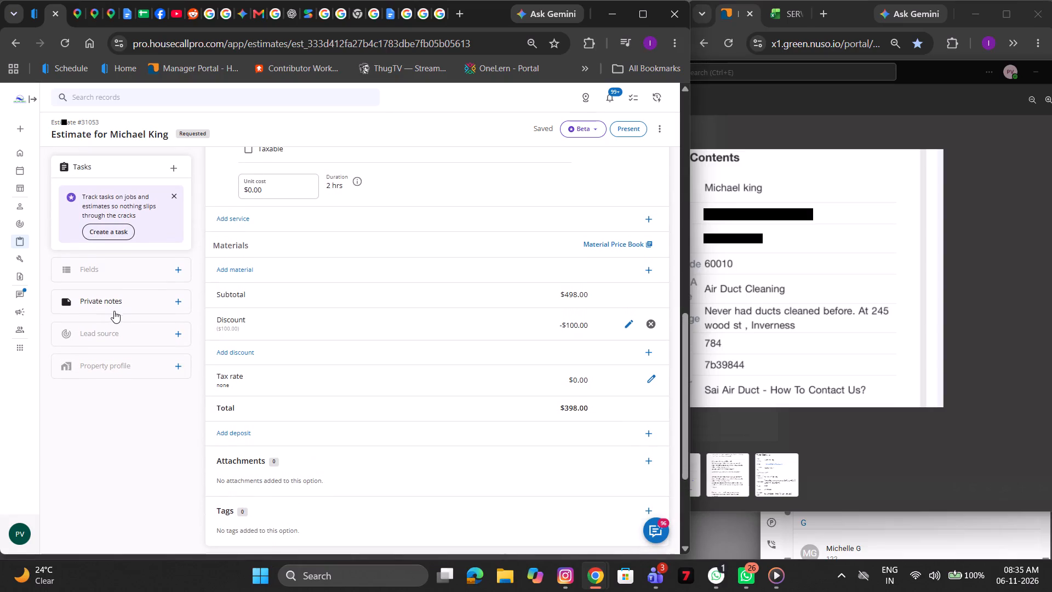
left_click(115, 309)
type("Customer inquited")
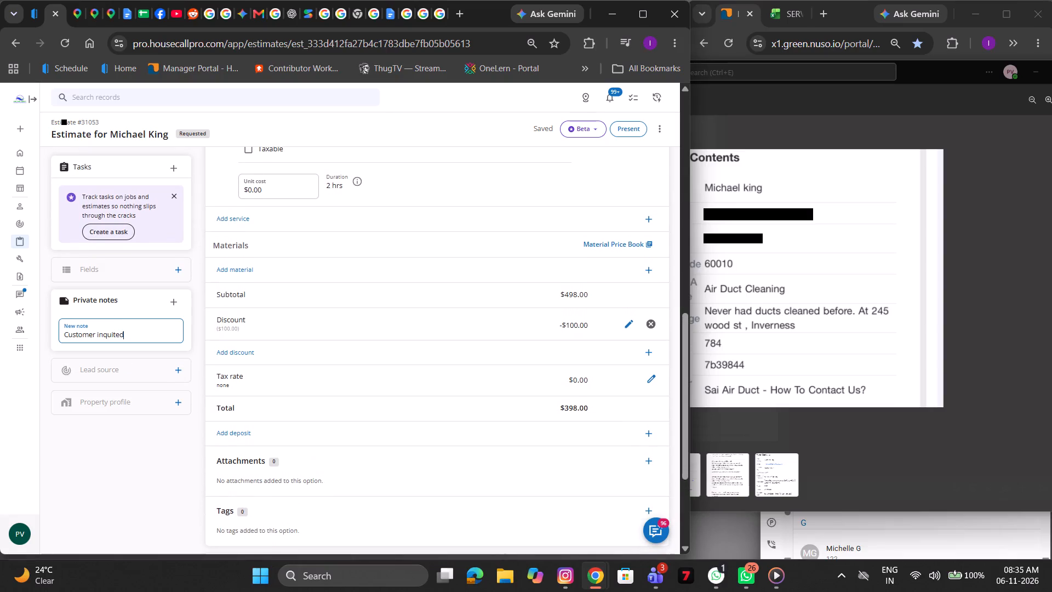
key("BackSpace")
key("BackSpace")
key("BackSpace")
type("red over")
key("space")
type("website for air duct clenaing")
key("BackSpace")
key("BackSpace")
key("BackSpace")
key("BackSpace")
key("BackSpace")
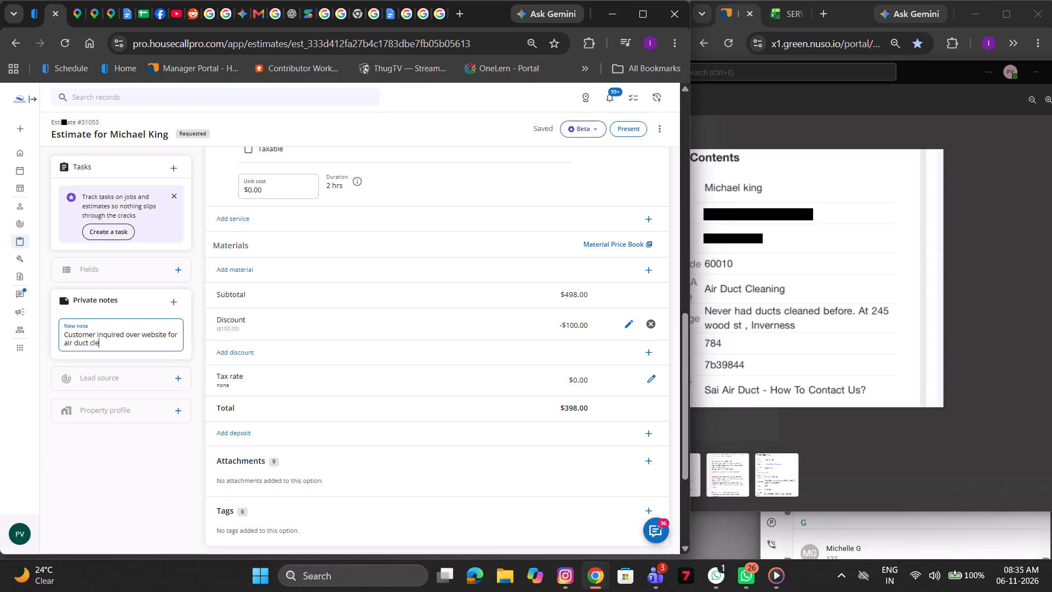
type("aning, called but fwd to vm. Sent tex")
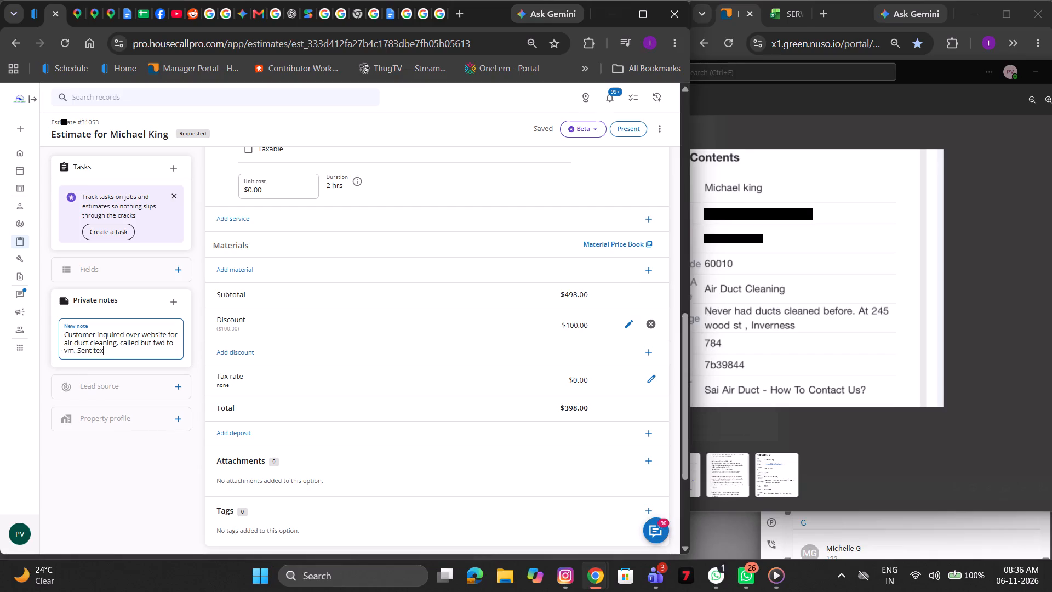
type("t.")
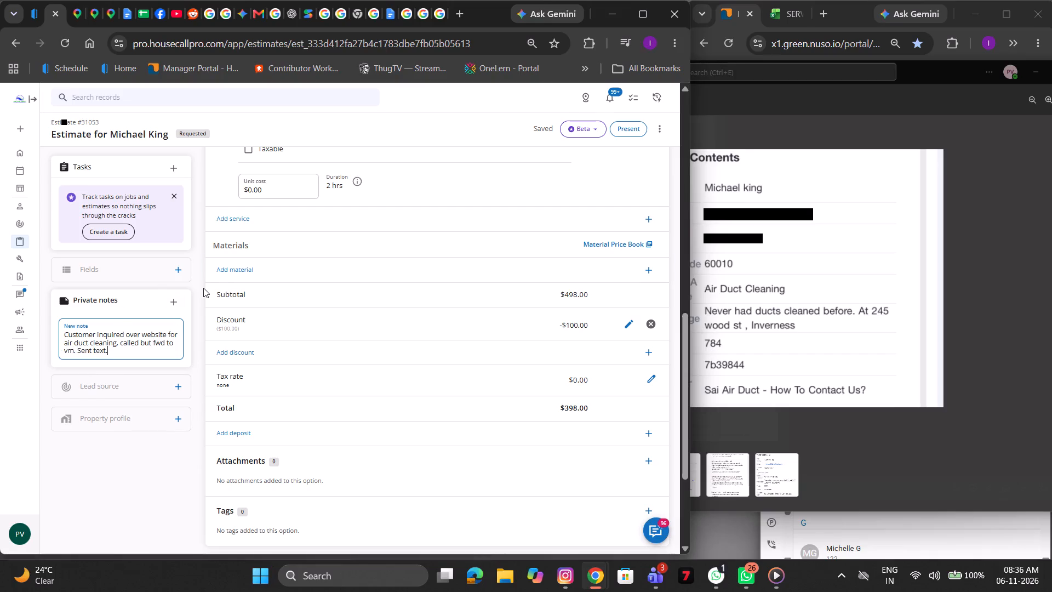
left_click(203, 288)
Open a chat with the customer from the estimate's customer details.
scroll(203, 288, "up", 8)
left_click(180, 360)
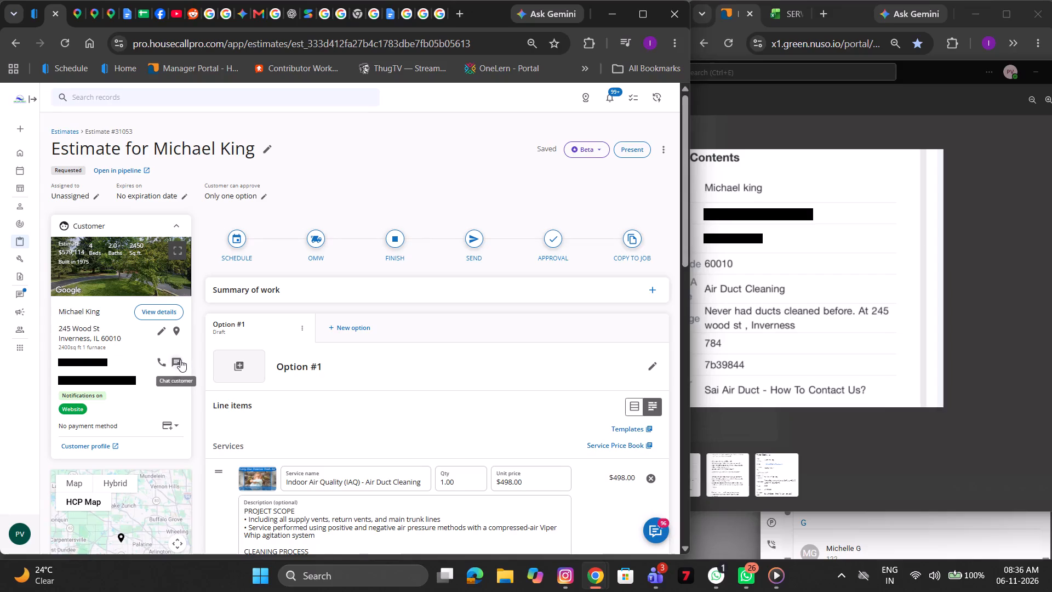
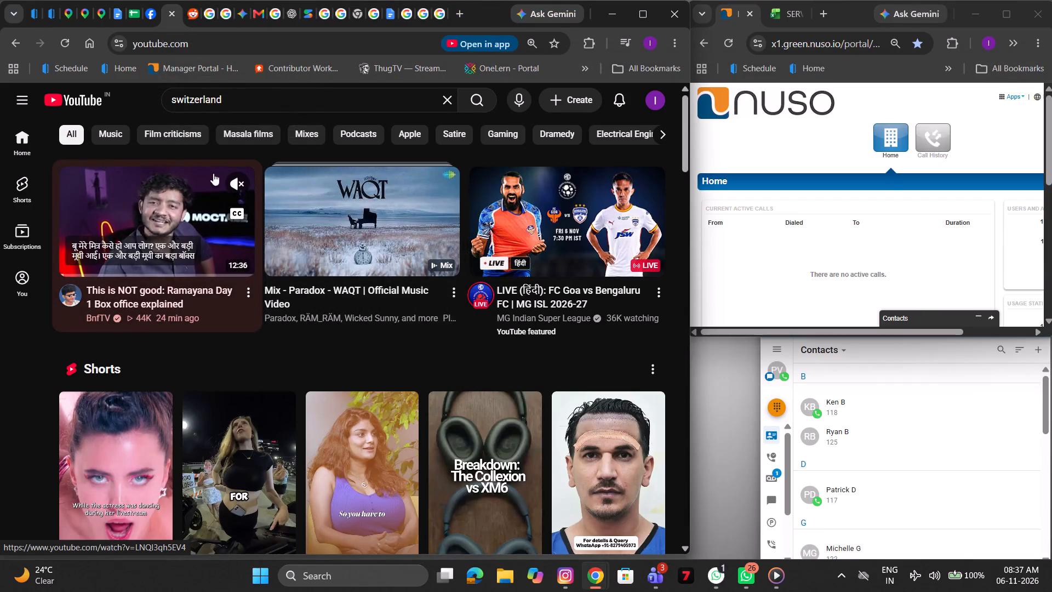
Watch the YouTube Short "my girlfriend can fight" and return to the home feed.
left_click(232, 182)
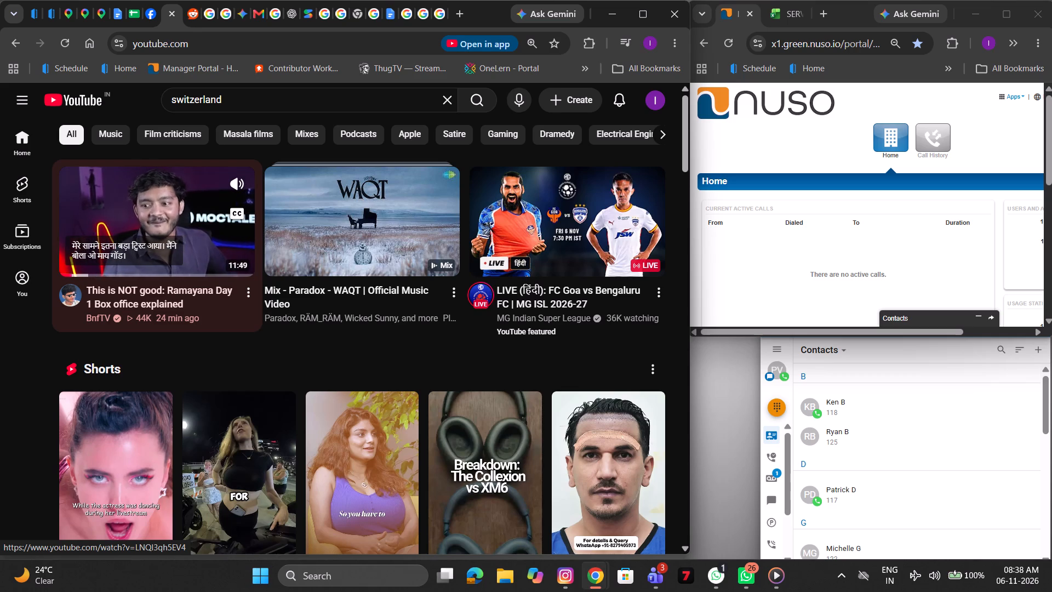
scroll(259, 478, "down", 1)
left_click(259, 478)
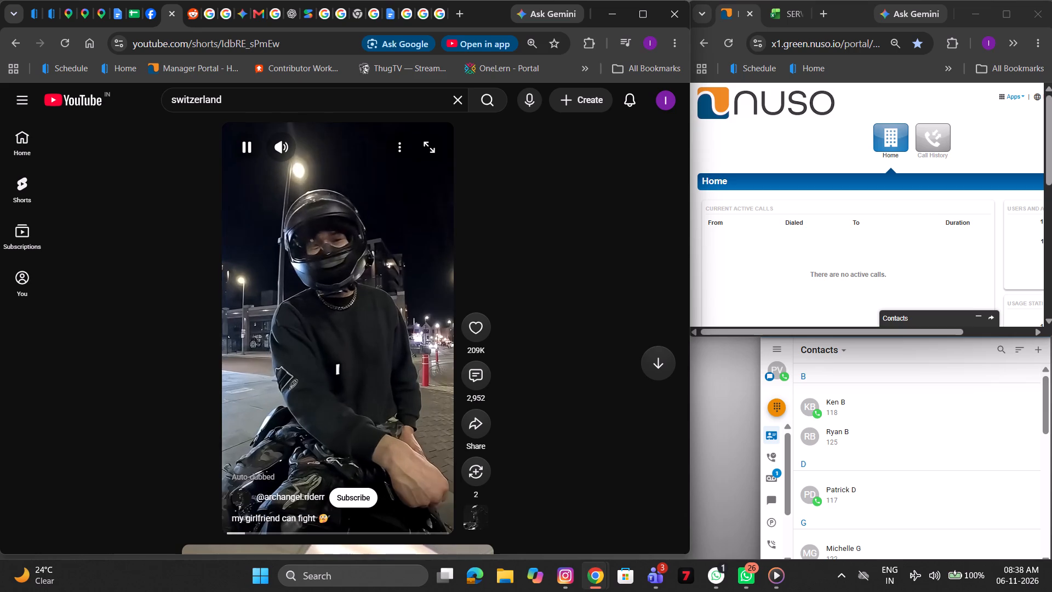
scroll(305, 390, "down", 2)
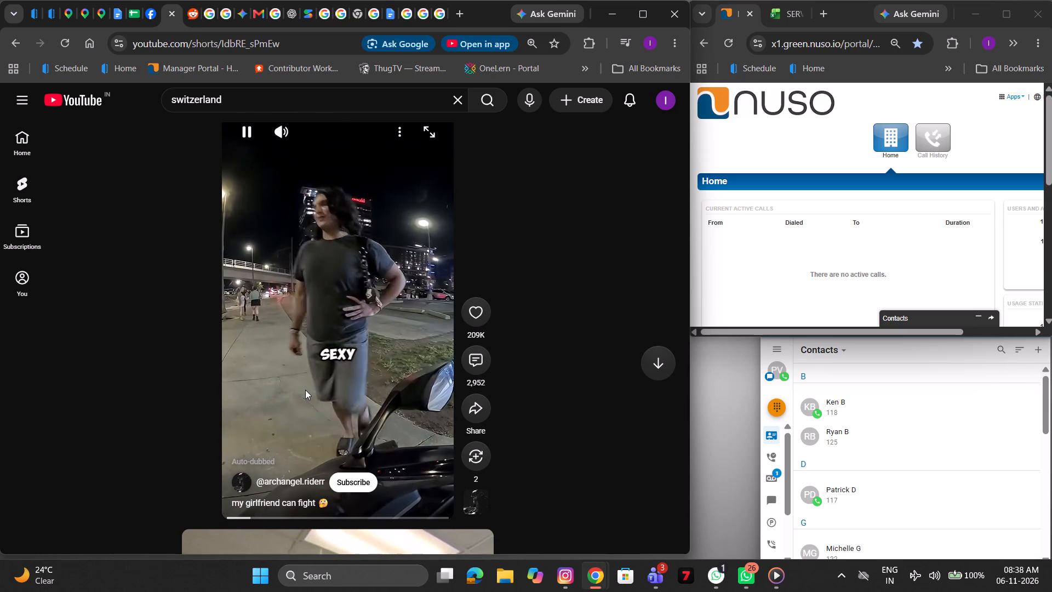
scroll(148, 381, "right", 2)
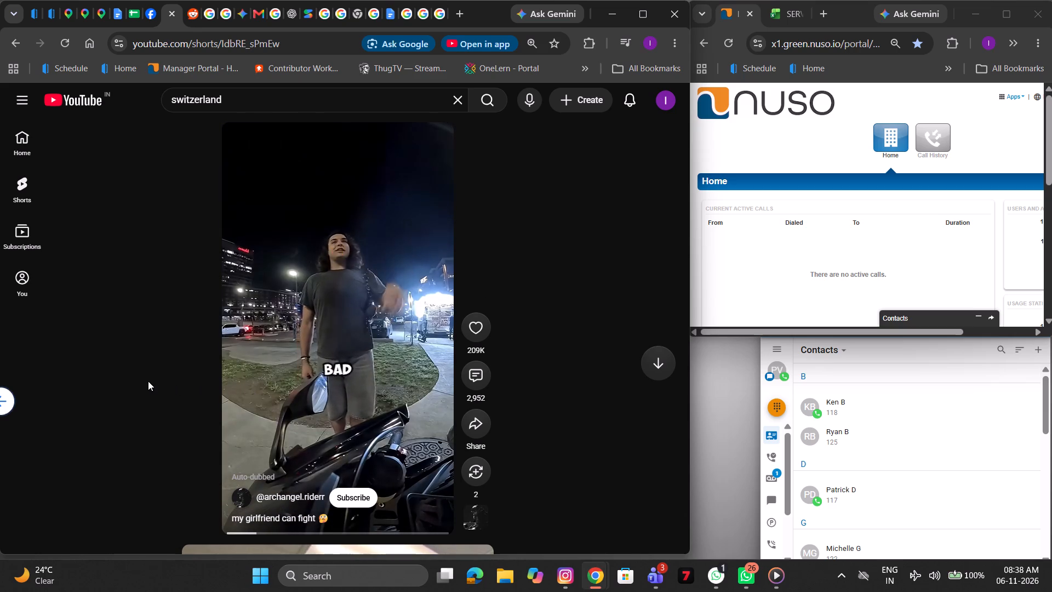
scroll(148, 381, "right", 4)
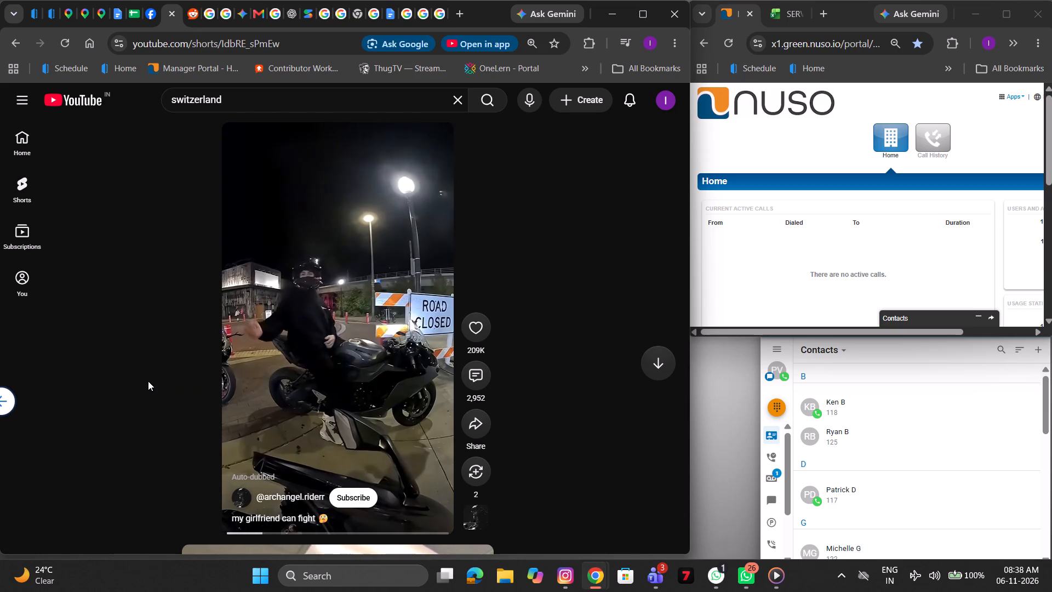
scroll(148, 381, "right", 2)
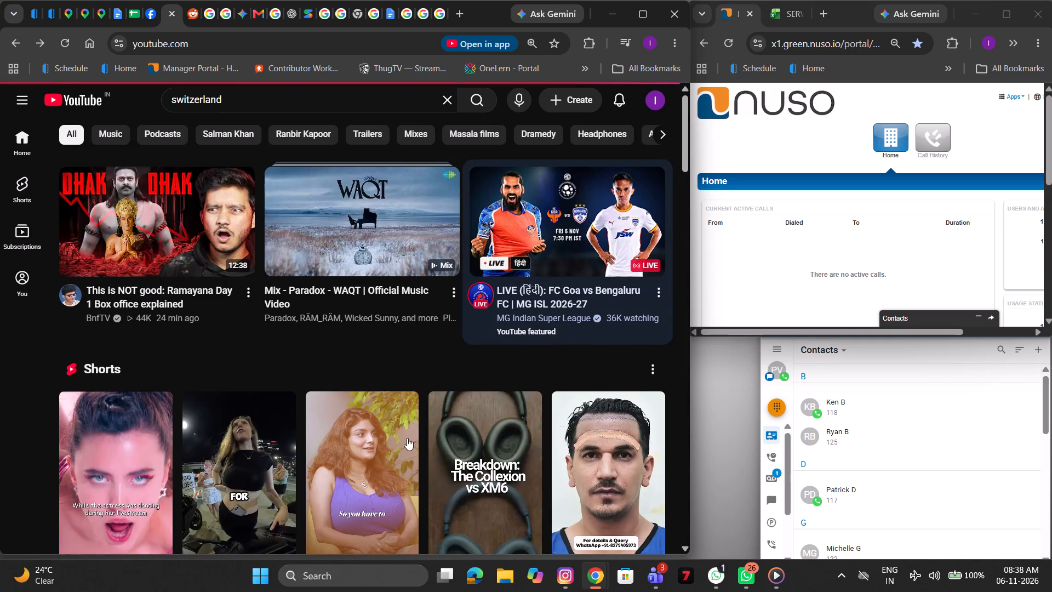
Watch the "Tu kya chupa raha tha" Short from the Shorts shelf and return to the home feed.
left_click(407, 438)
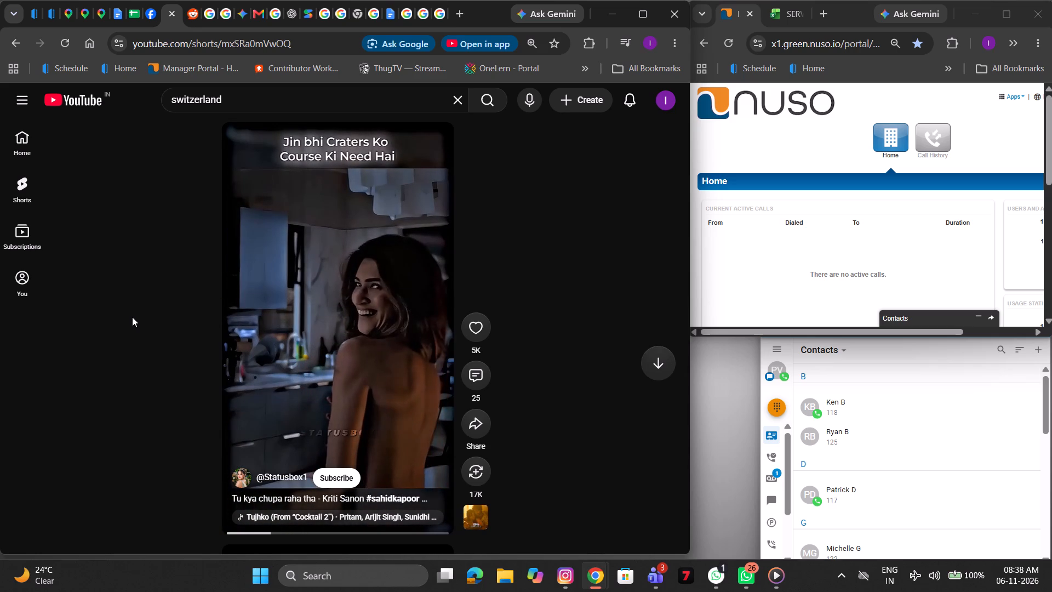
scroll(132, 317, "right", 1)
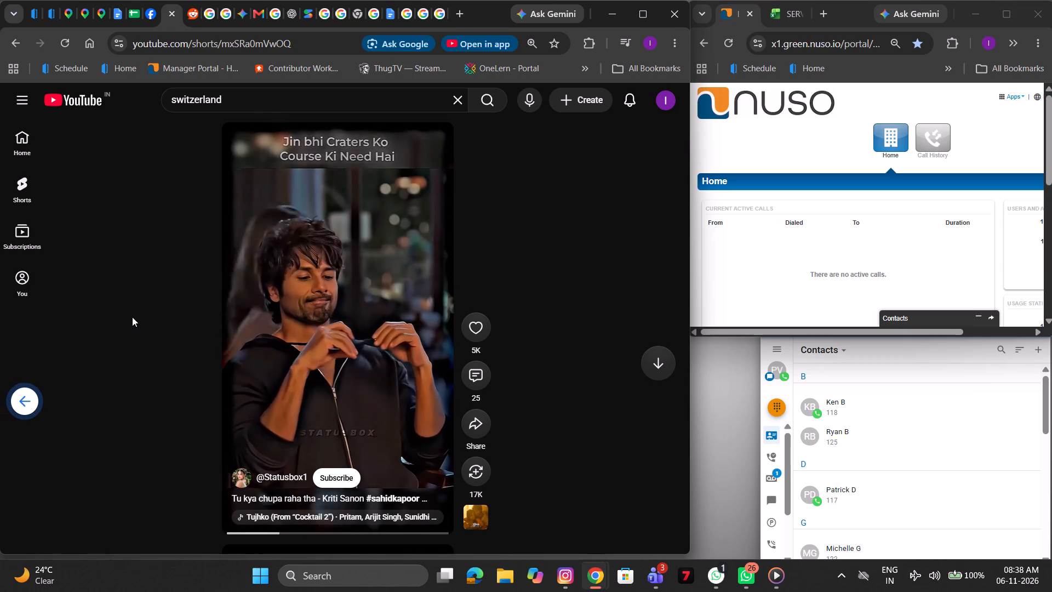
scroll(132, 317, "right", 2)
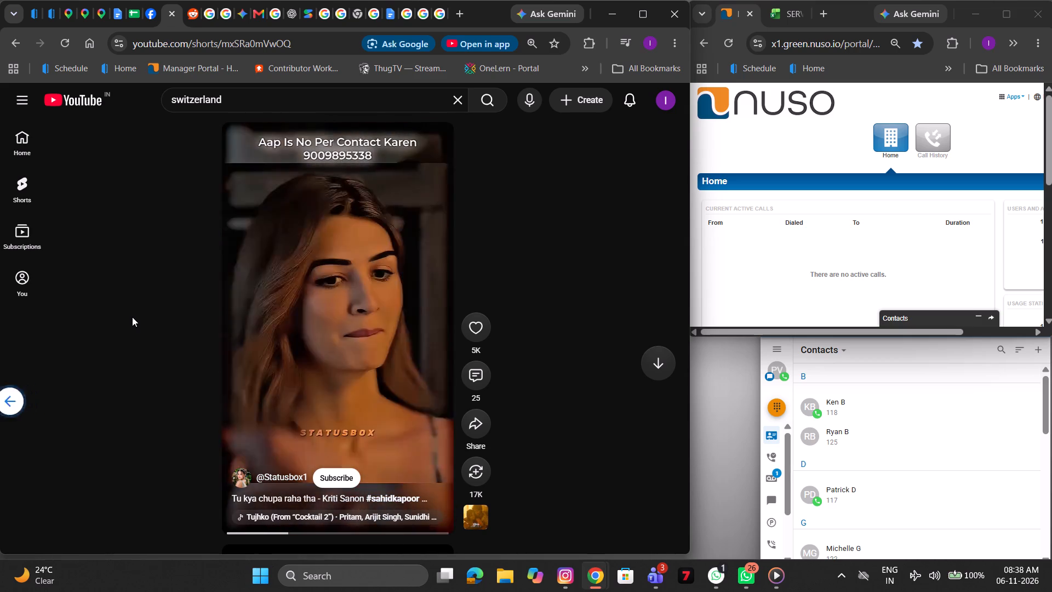
scroll(132, 317, "right", 4)
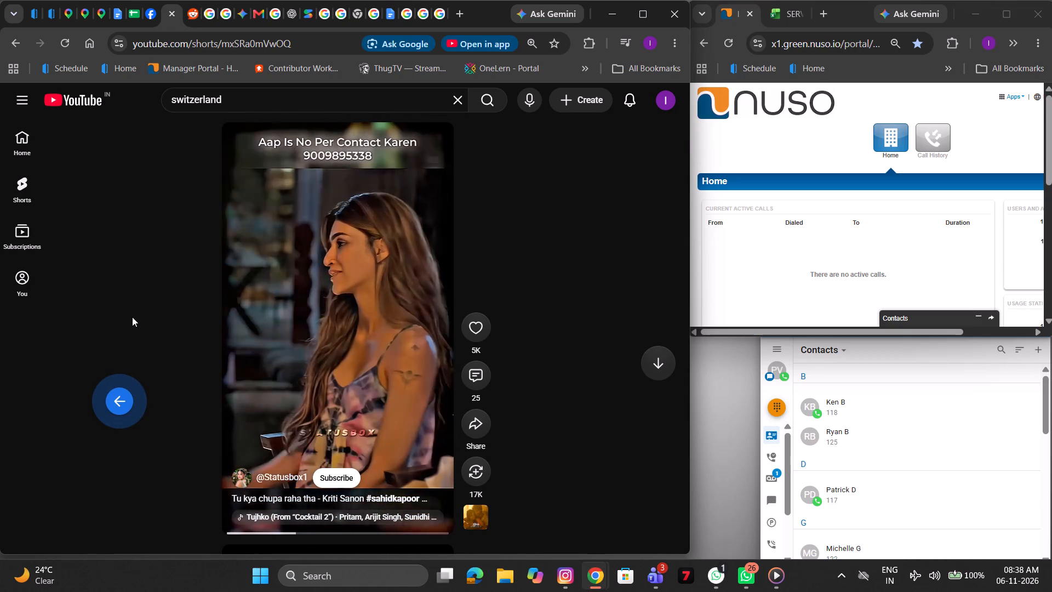
scroll(132, 317, "right", 2)
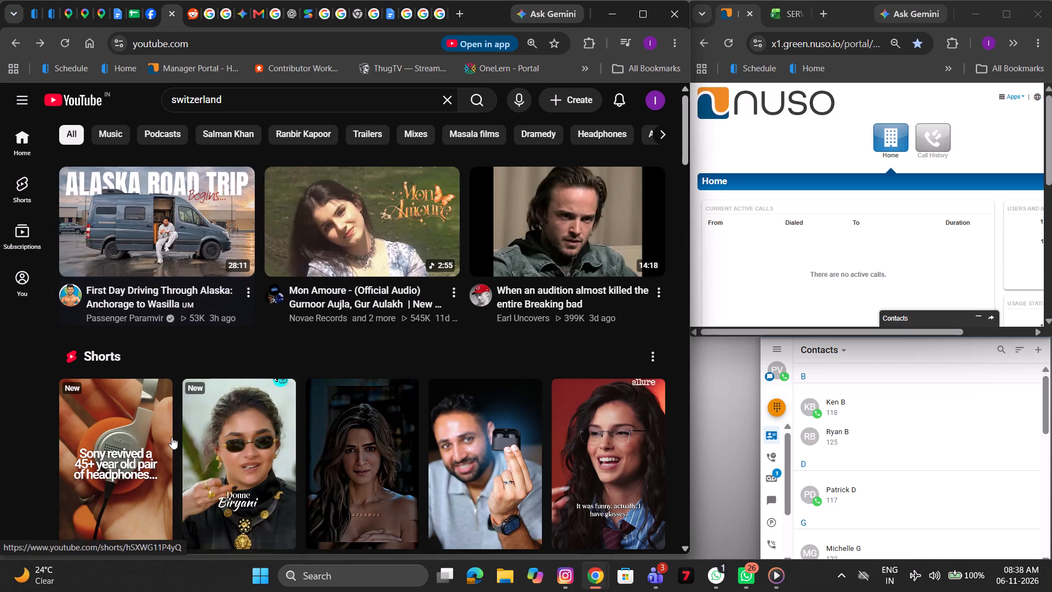
Preview the video "When an audition almost killed the entire Breaking bad" with sound in the home feed.
scroll(208, 376, "down", 1)
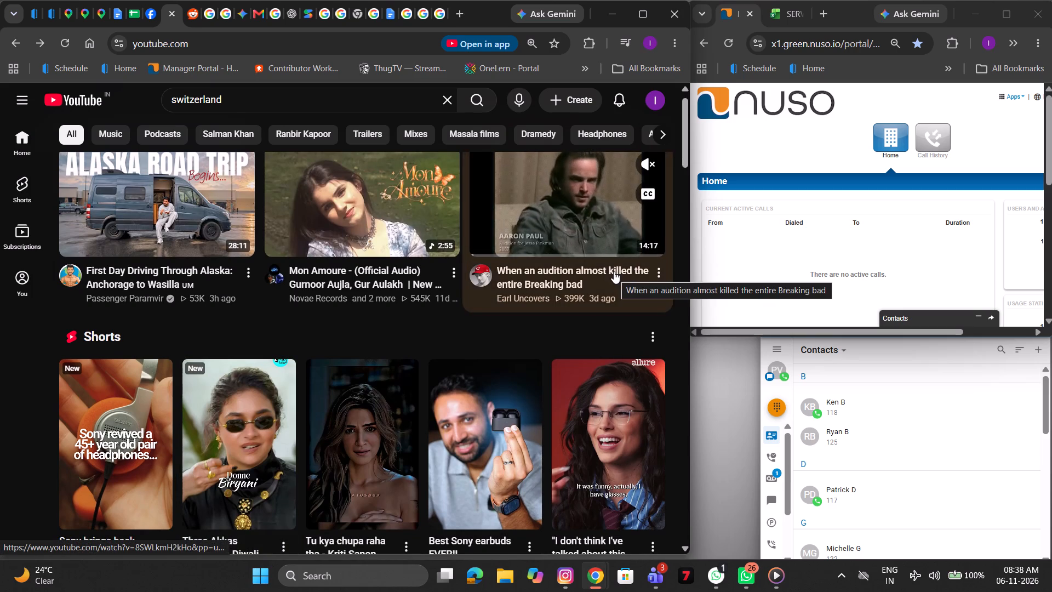
left_click(644, 169)
scroll(605, 180, "up", 1)
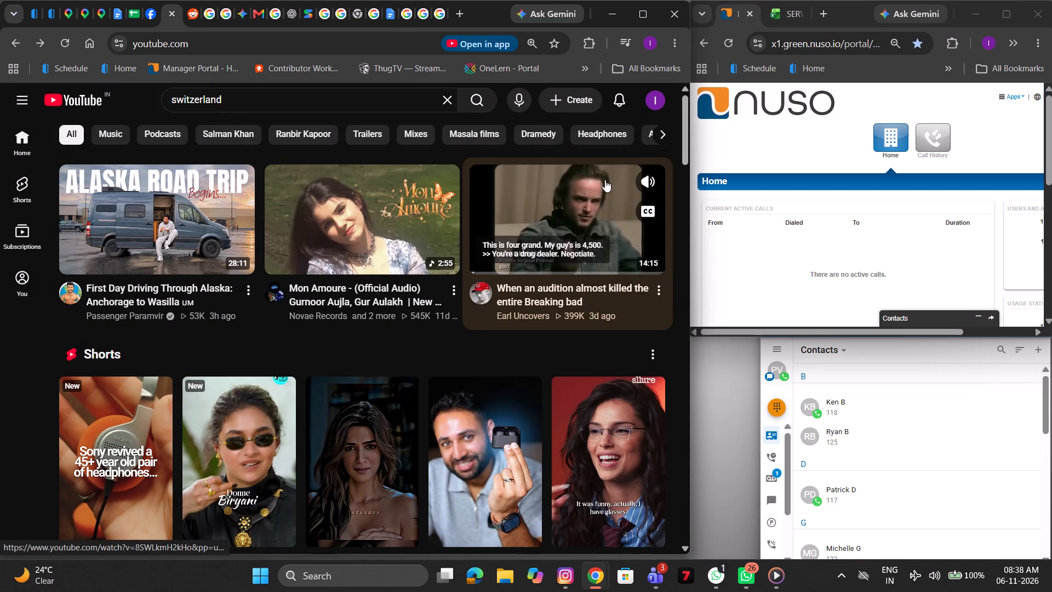
scroll(605, 180, "up", 1)
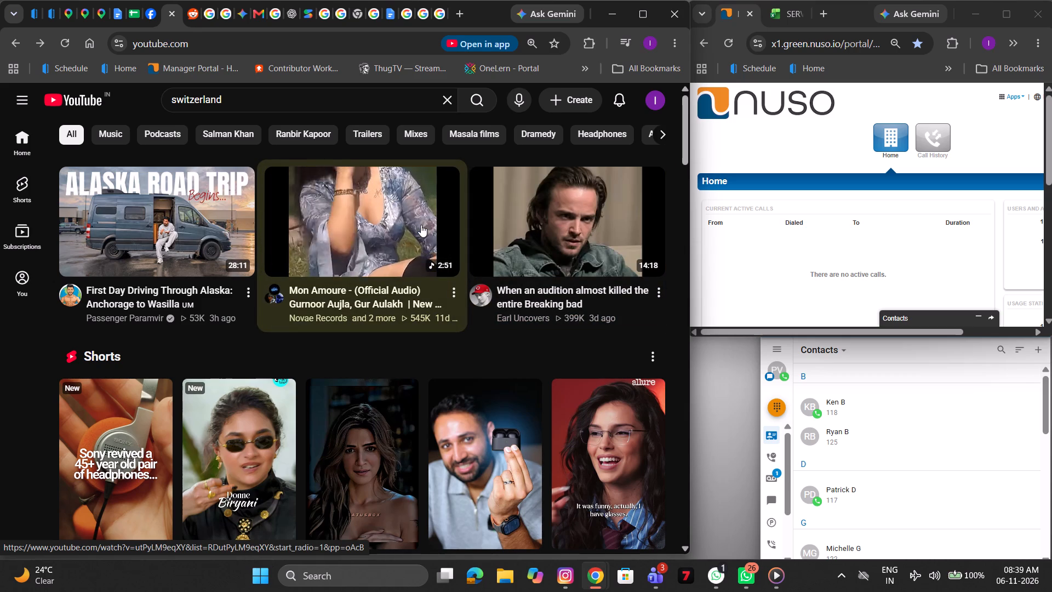
Play the "Mon Amoure" official audio, skip ahead past the one-minute mark, and return to the home feed.
left_click(421, 225)
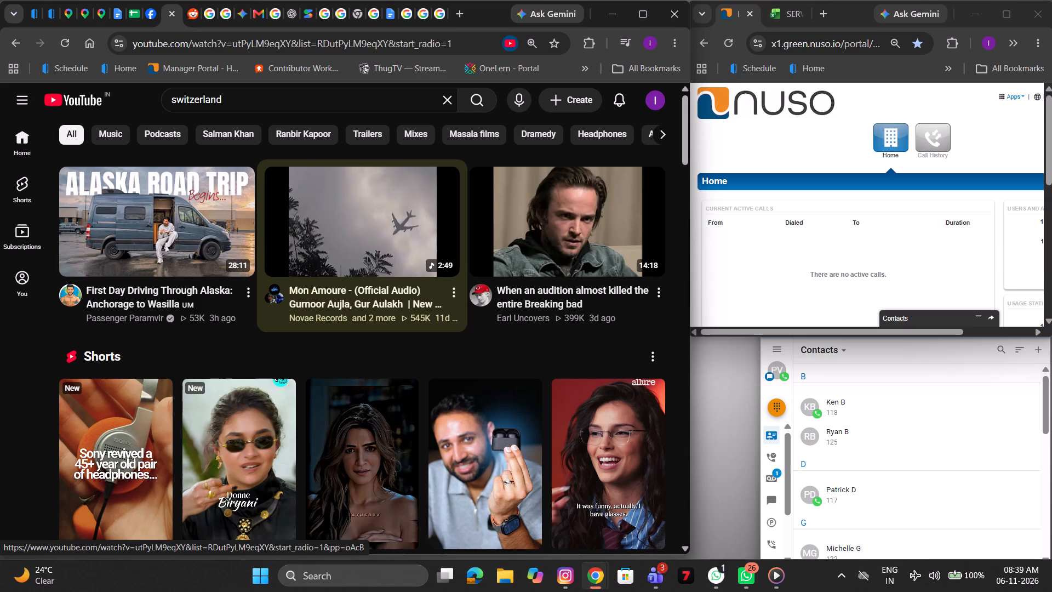
key("Right")
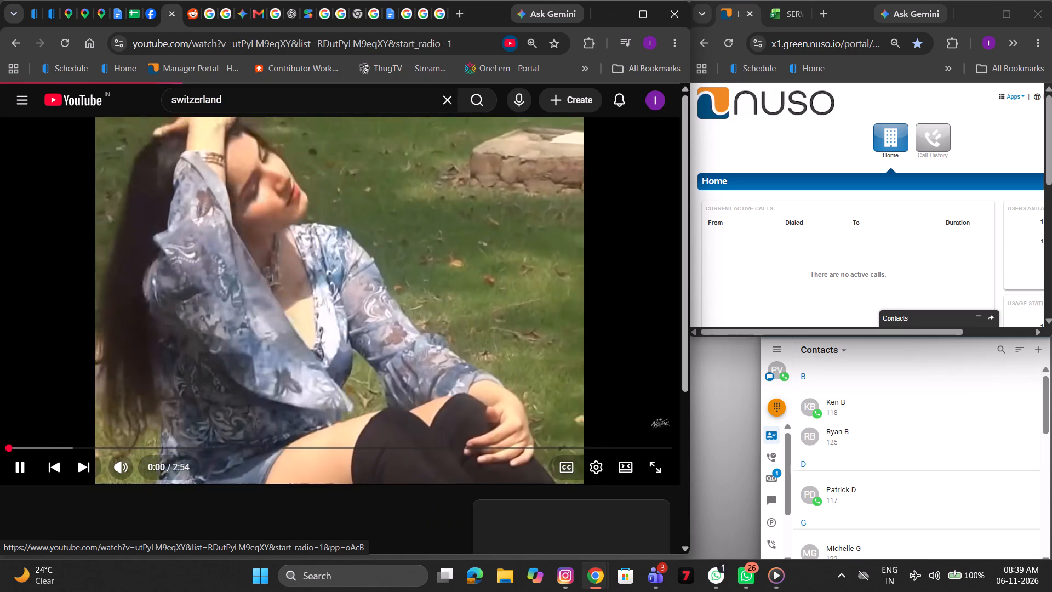
key("Right")
key("Right")
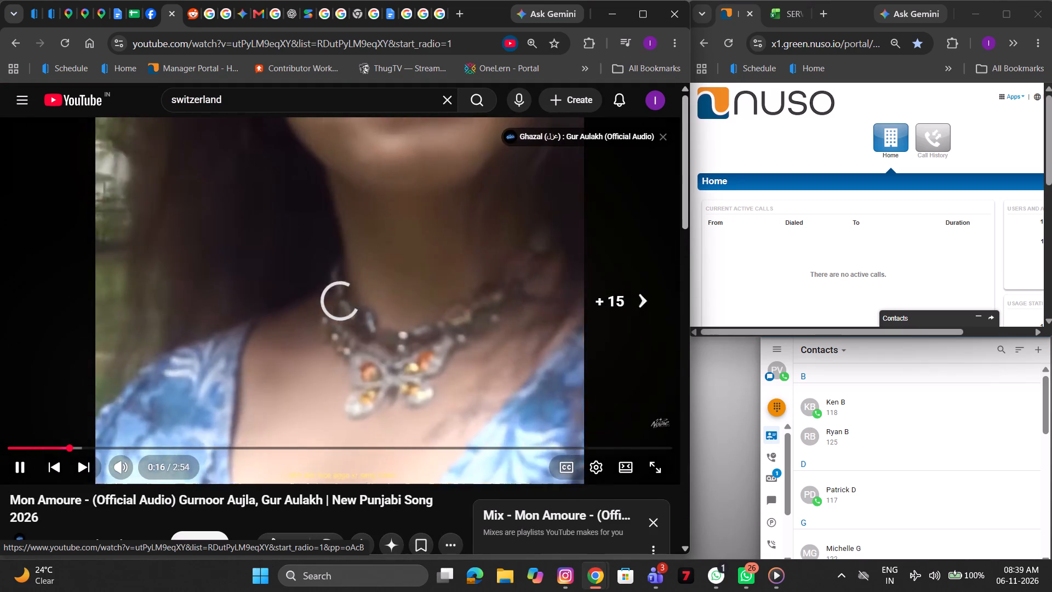
key("Right")
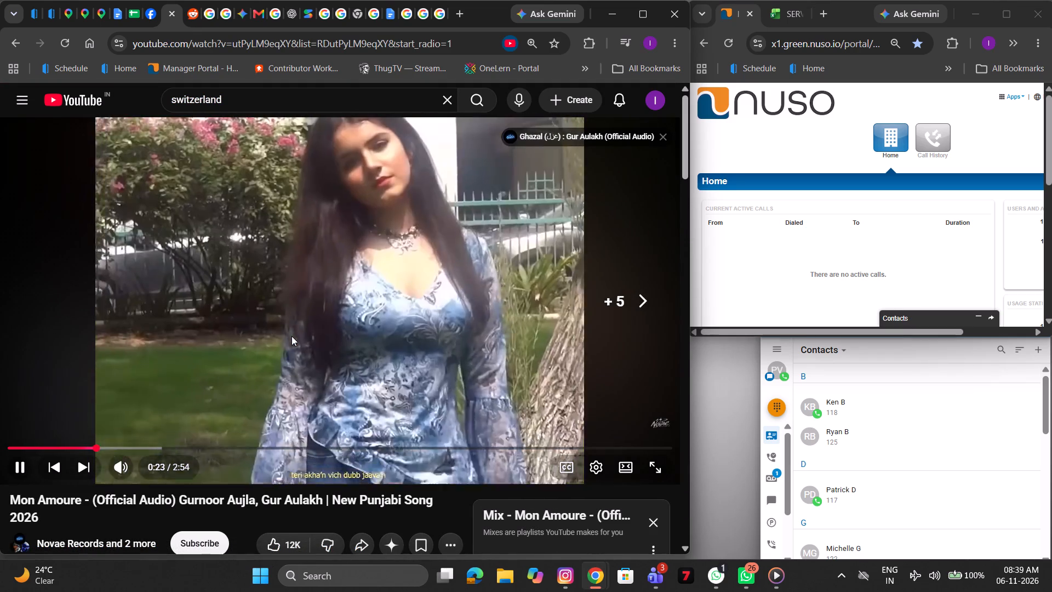
key("Right")
key("Right")
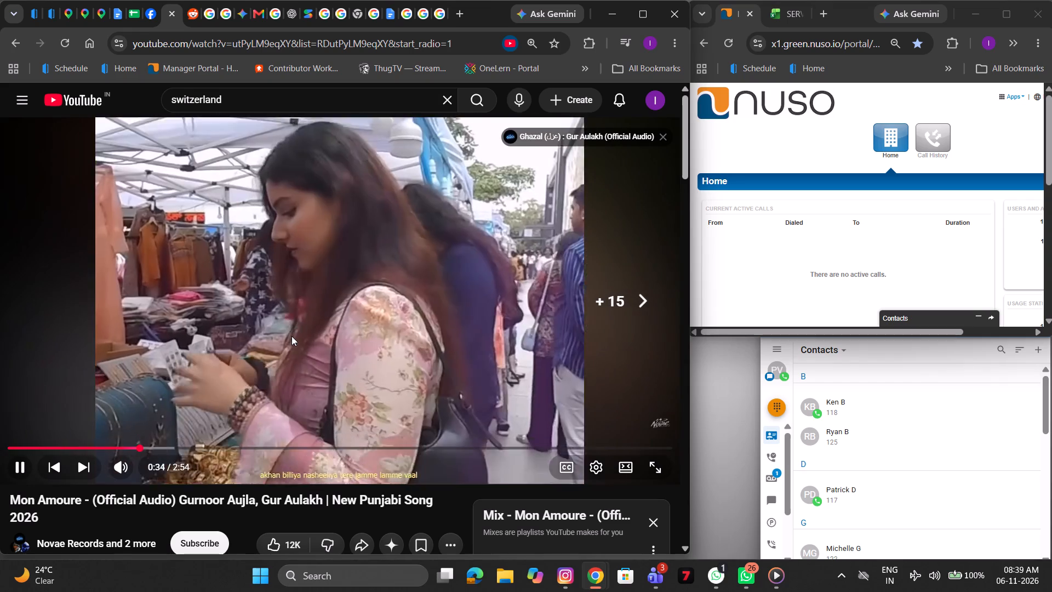
scroll(291, 336, "down", 1)
scroll(205, 402, "right", 1)
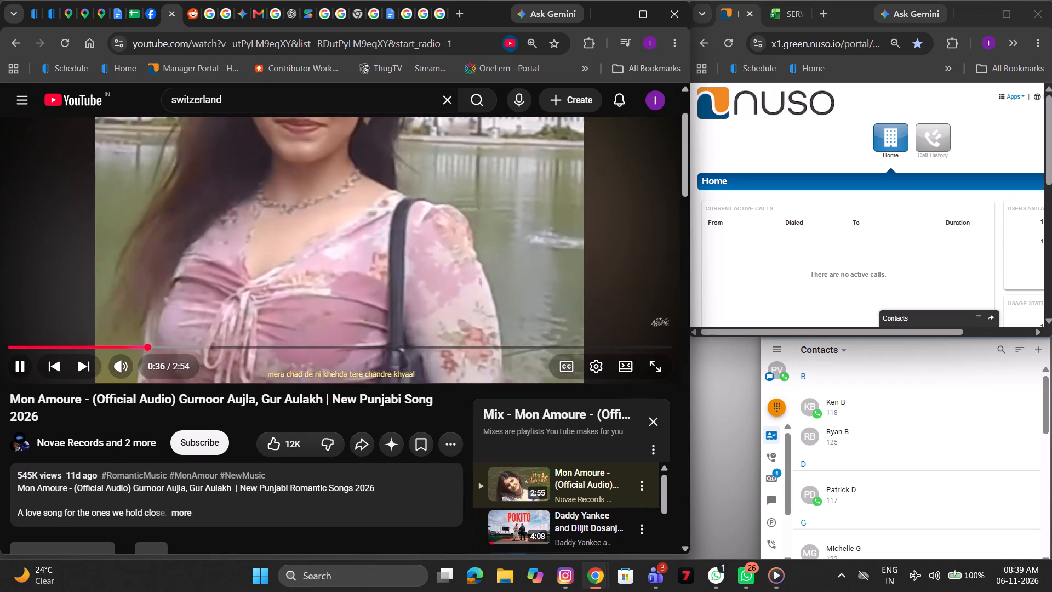
scroll(205, 402, "right", 1)
key("Right")
key("Right")
key("Right")
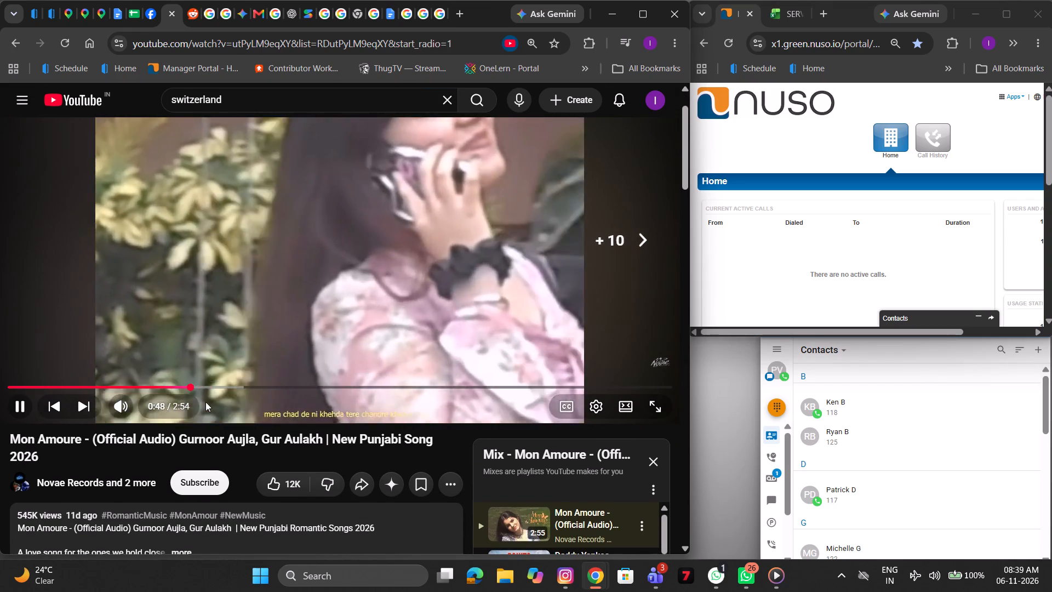
key("Right")
key("Right")
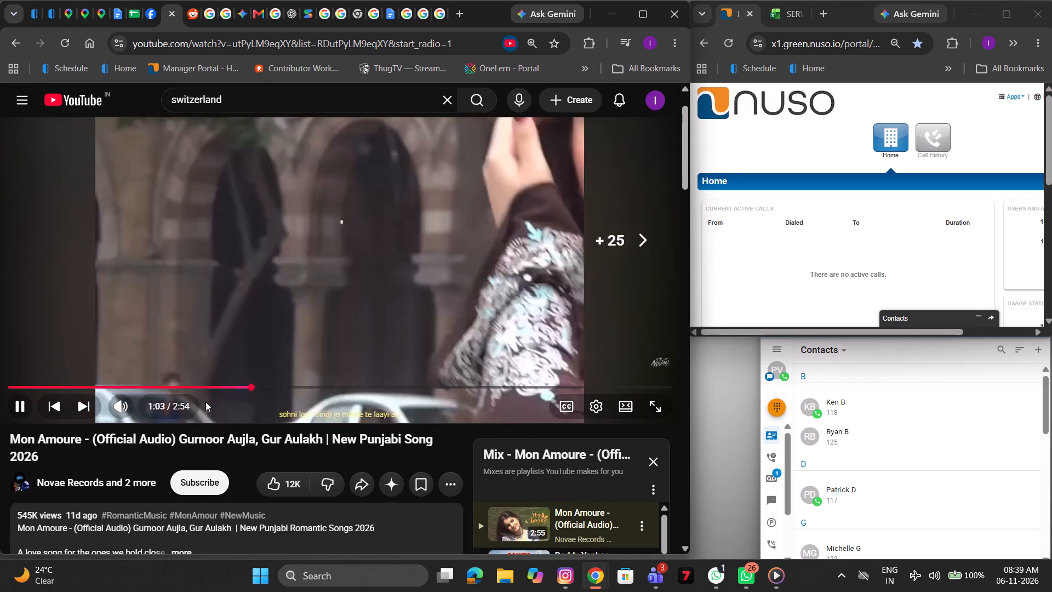
scroll(205, 402, "up", 2)
scroll(198, 368, "right", 9)
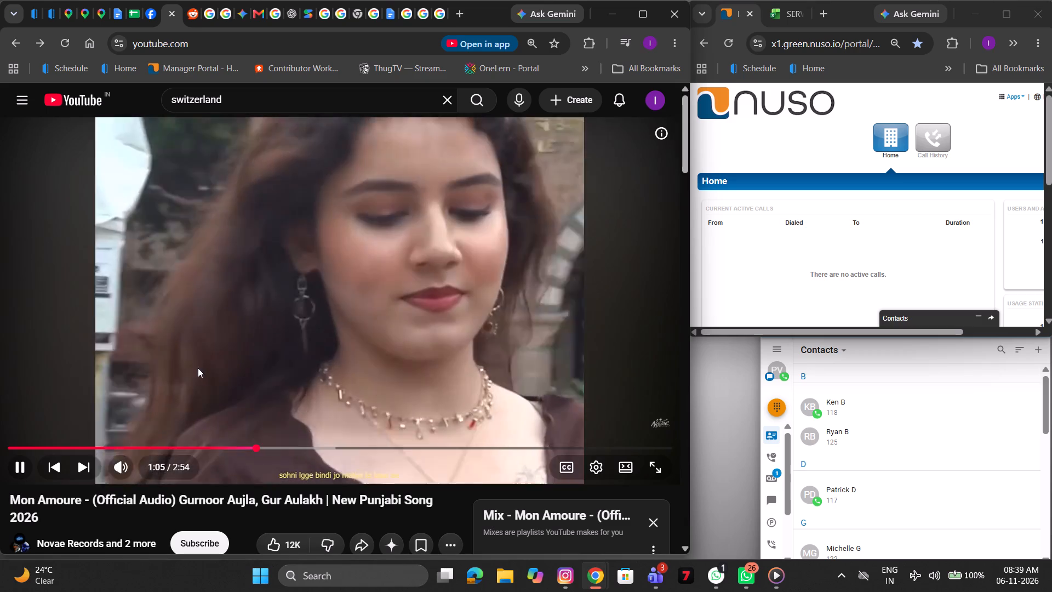
Browse the YouTube home feed and play the "Maluma - Cosas Pendientes (Official Video)" mix.
scroll(385, 411, "down", 3)
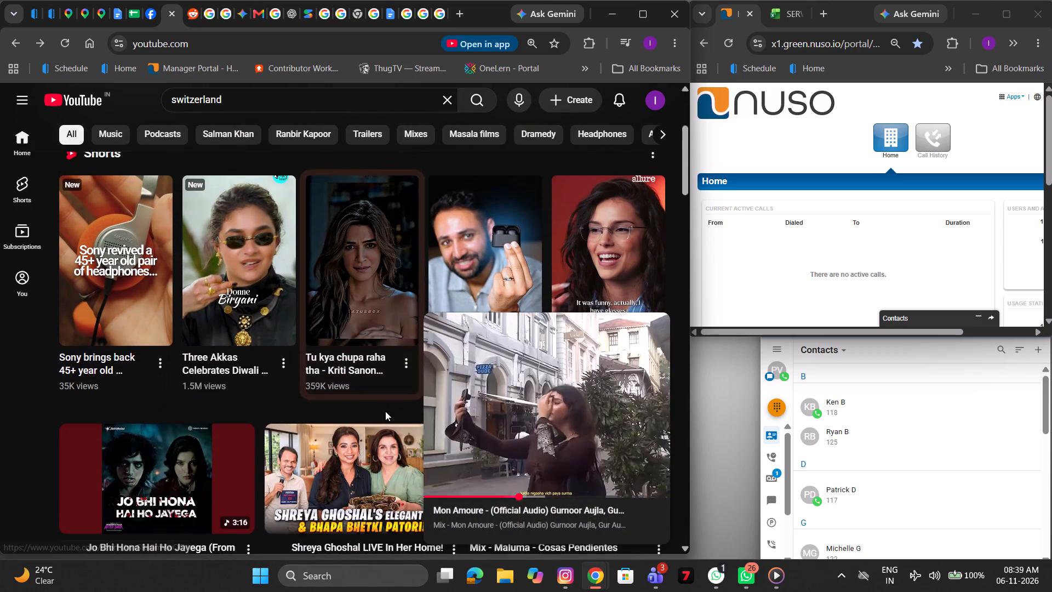
scroll(385, 411, "down", 1)
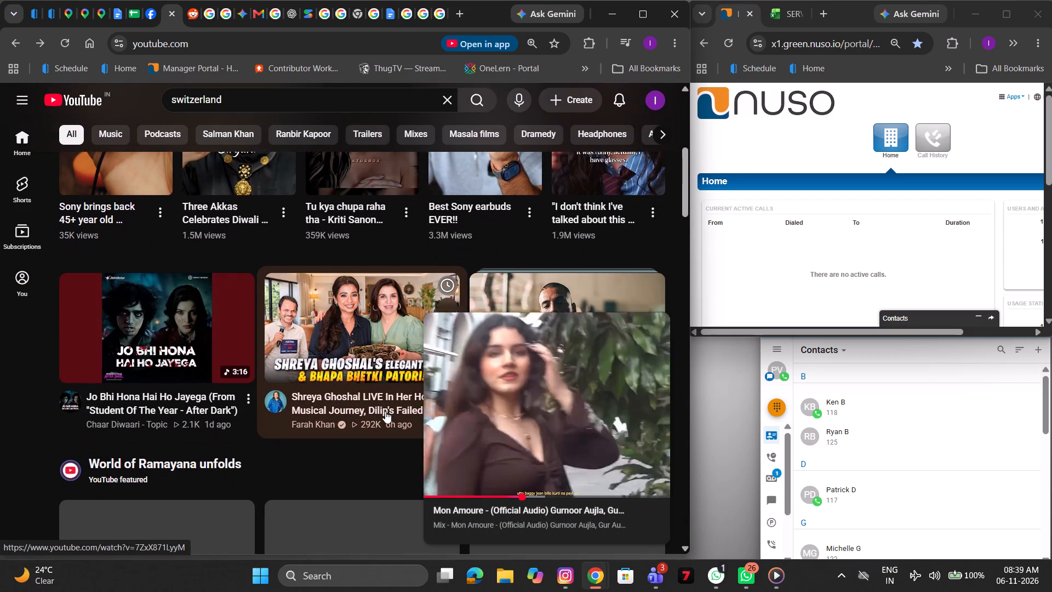
scroll(385, 411, "down", 2)
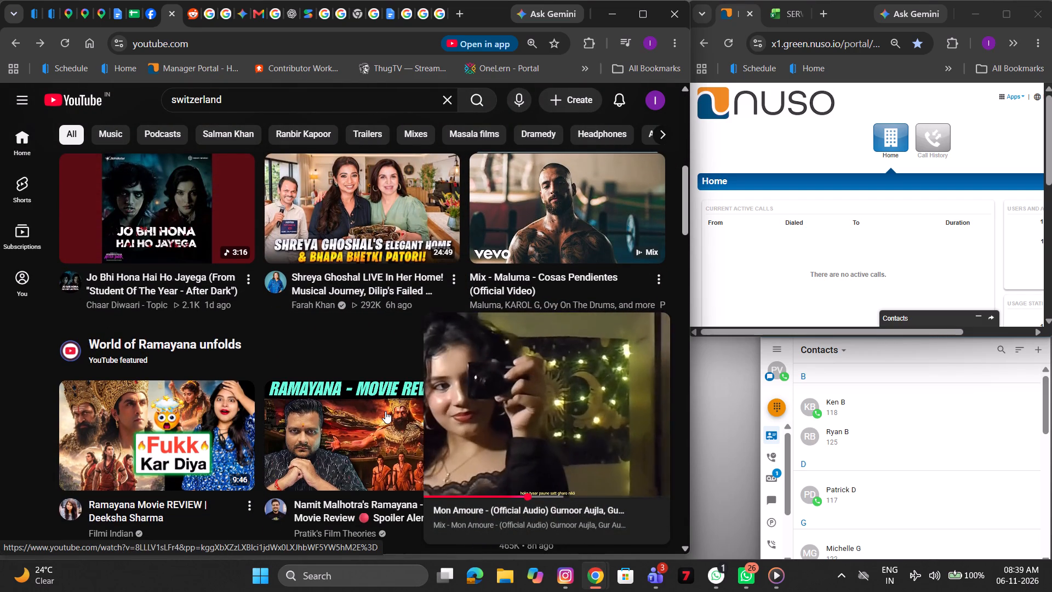
scroll(385, 411, "down", 2)
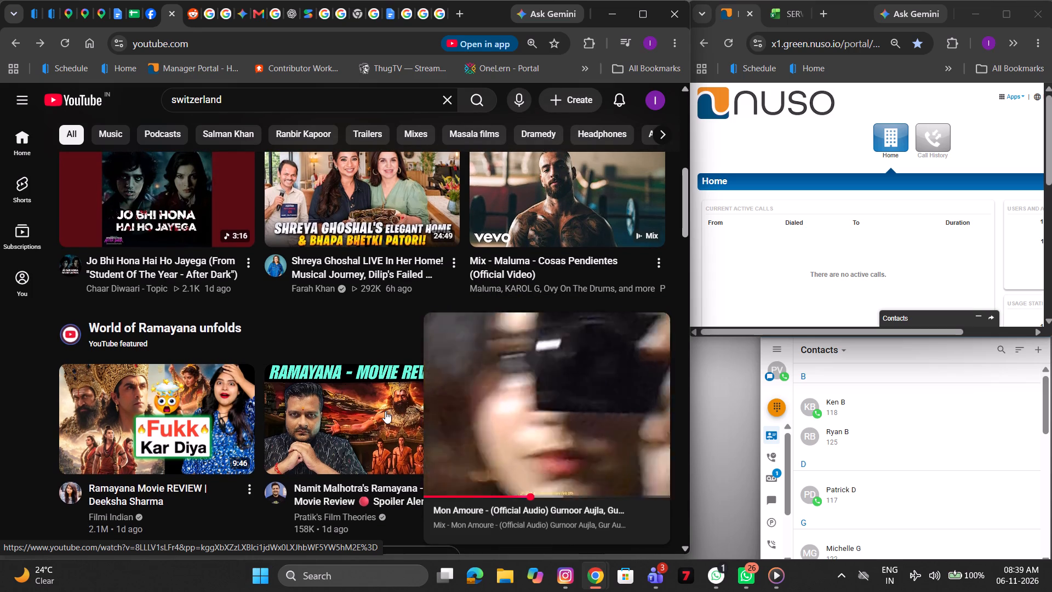
scroll(385, 411, "down", 2)
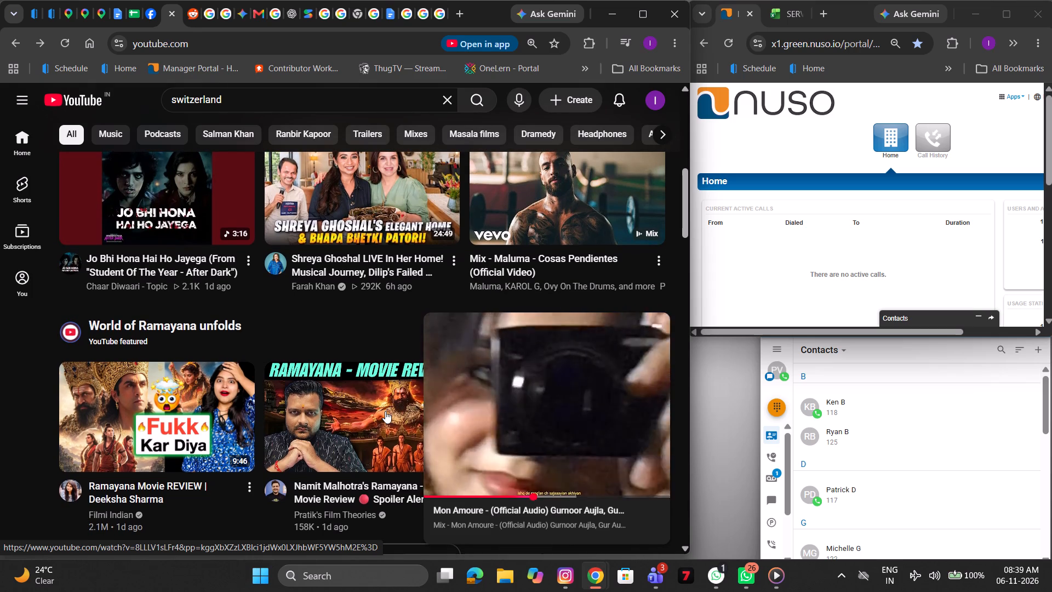
scroll(385, 411, "down", 1)
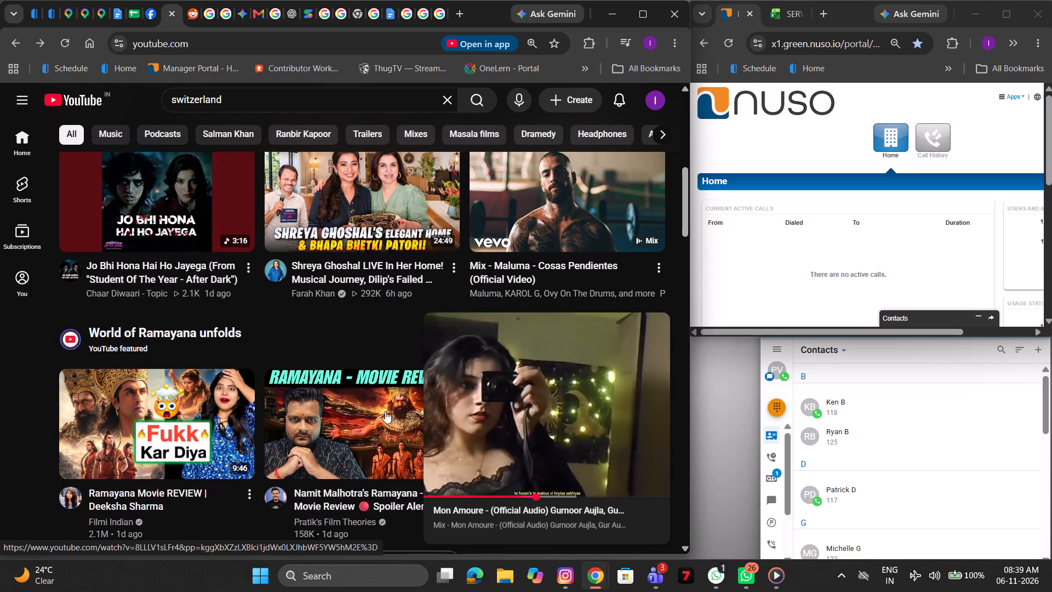
scroll(385, 411, "down", 2)
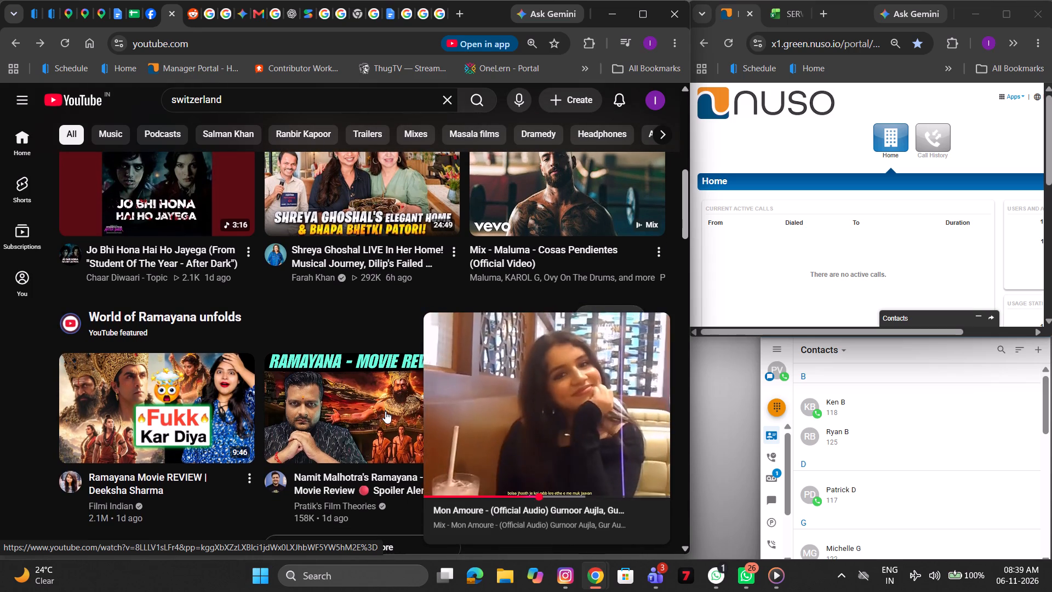
scroll(385, 411, "down", 2)
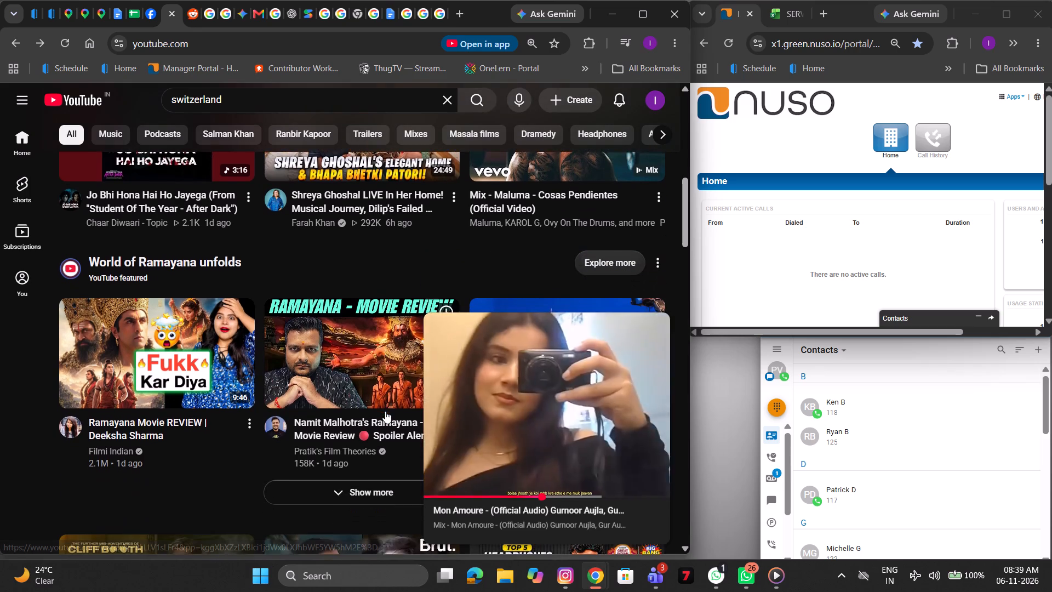
scroll(385, 411, "down", 1)
left_click(591, 195)
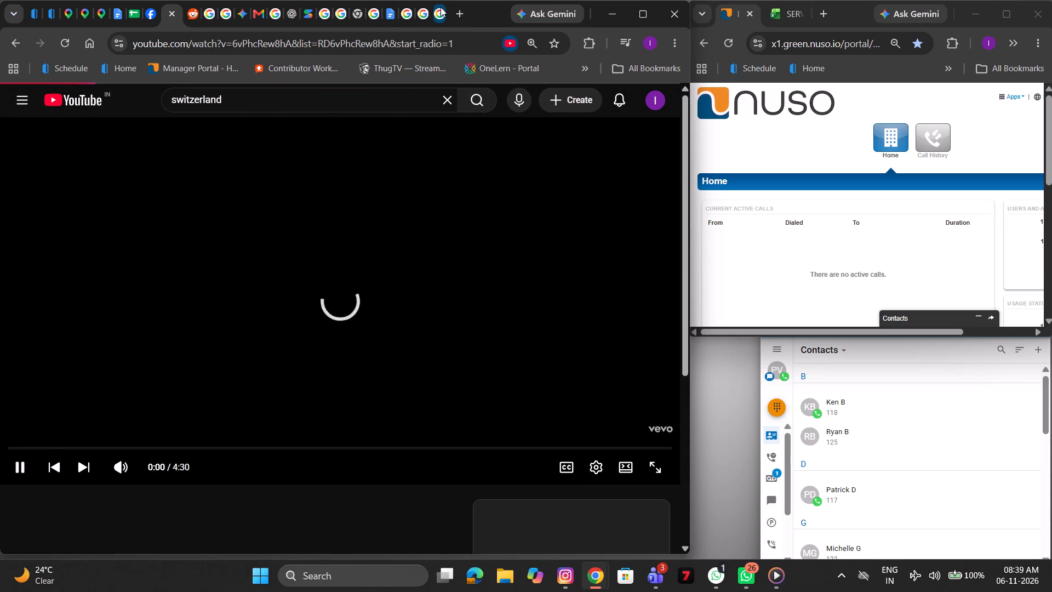
Close the Google search tabs that follow the SAI Air Product document.
left_click(441, 7)
left_click(437, 15)
double_click(437, 15)
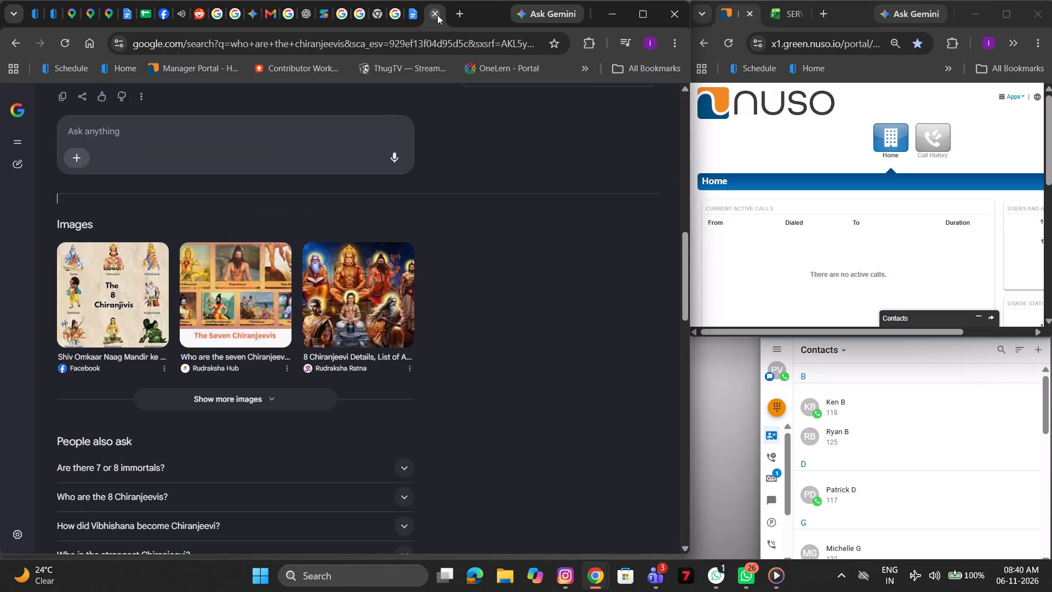
left_click(437, 15)
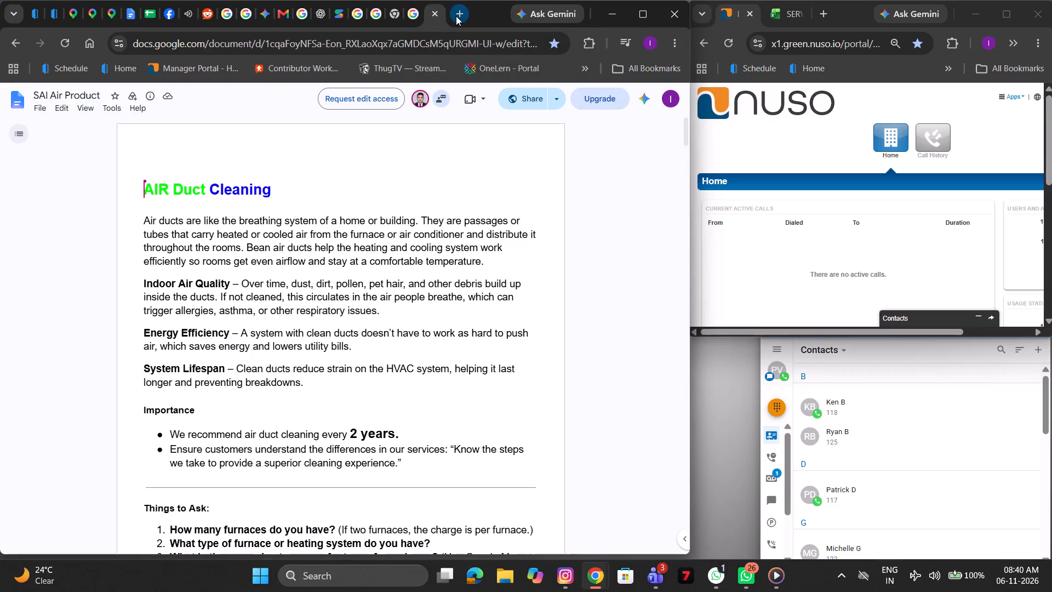
Open a new blank browser tab.
left_click(456, 16)
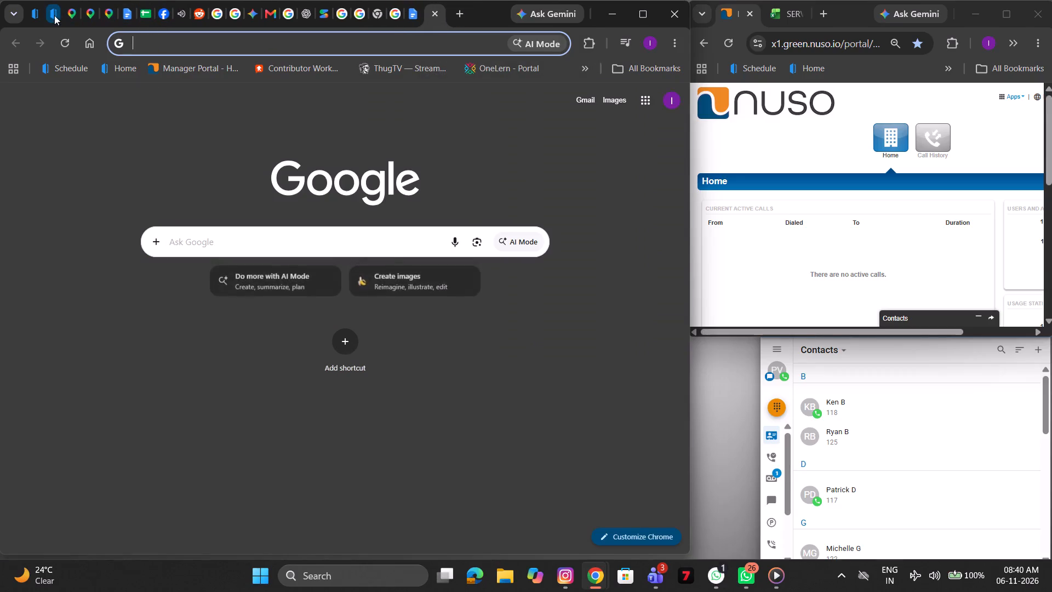
In the Housecall Pro estimate tab, search records for the customer Teresa by full name and open the matching estimate.
left_click(54, 15)
scroll(234, 480, "down", 3)
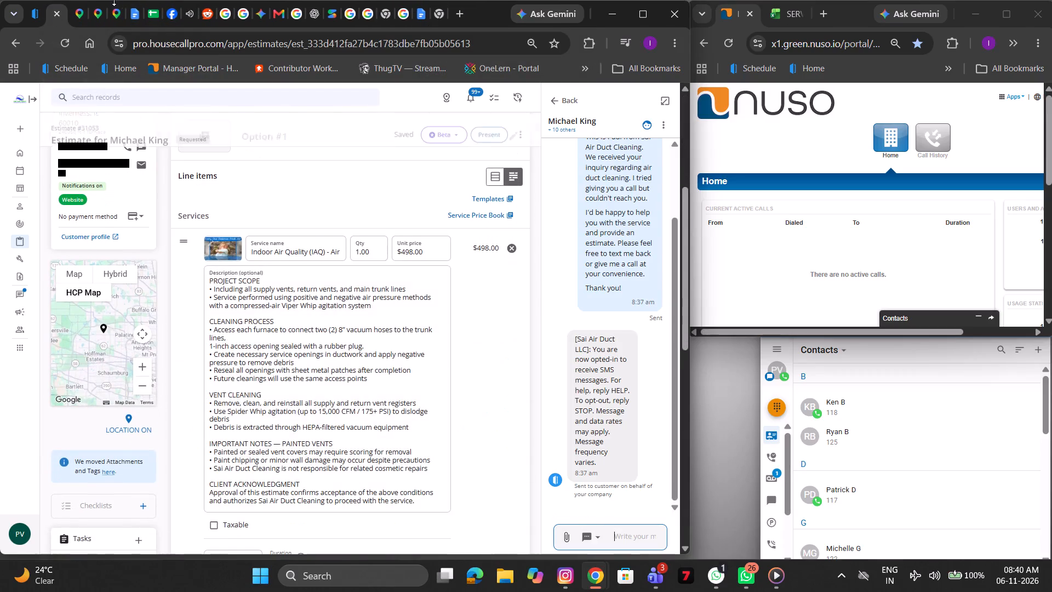
left_click(34, 15)
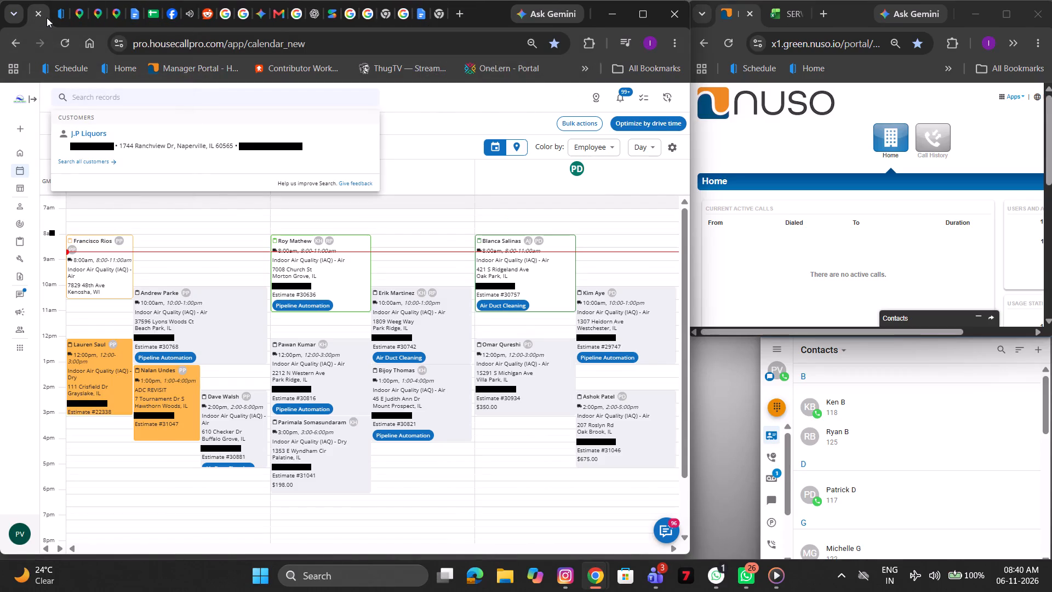
left_click(56, 18)
left_click(324, 106)
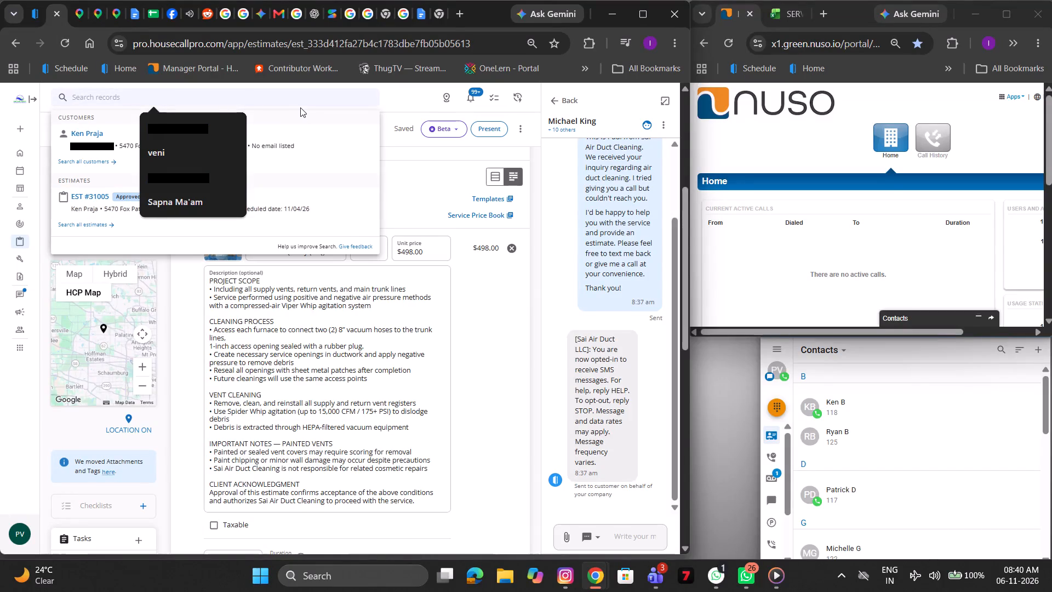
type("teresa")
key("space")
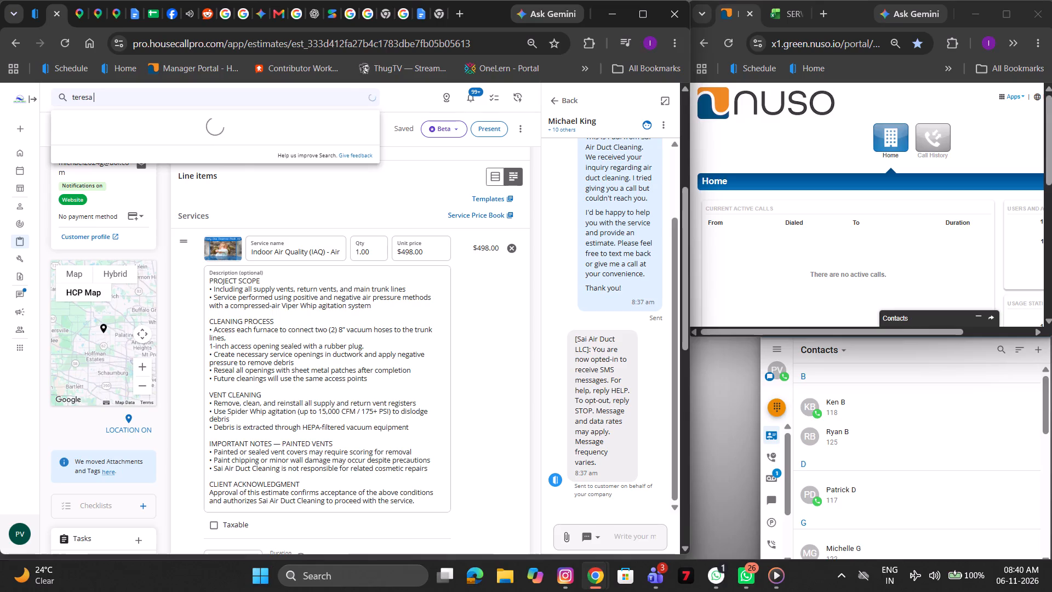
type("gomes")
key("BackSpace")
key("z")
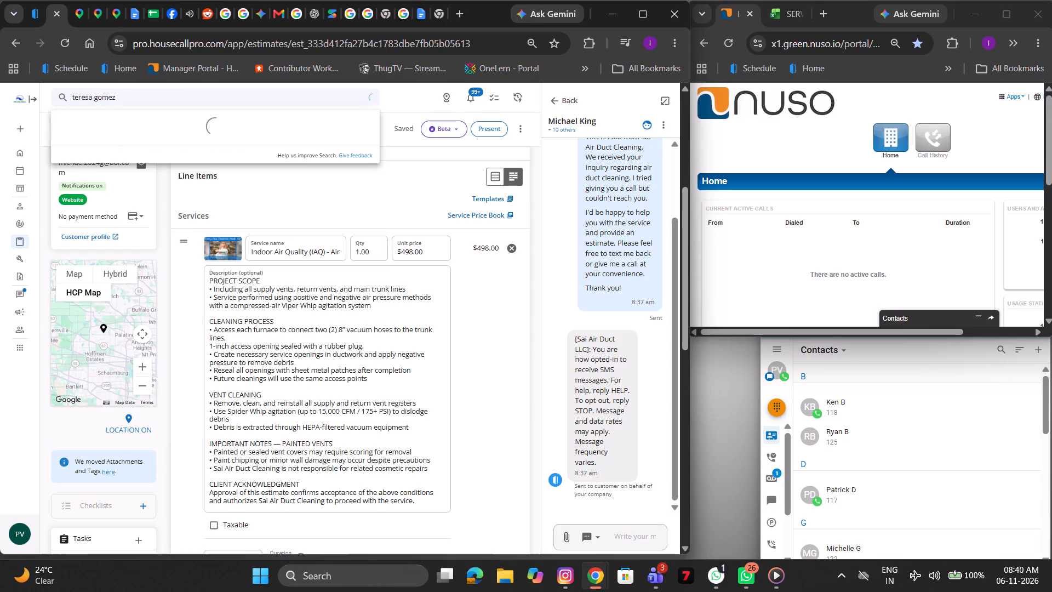
left_click(238, 203)
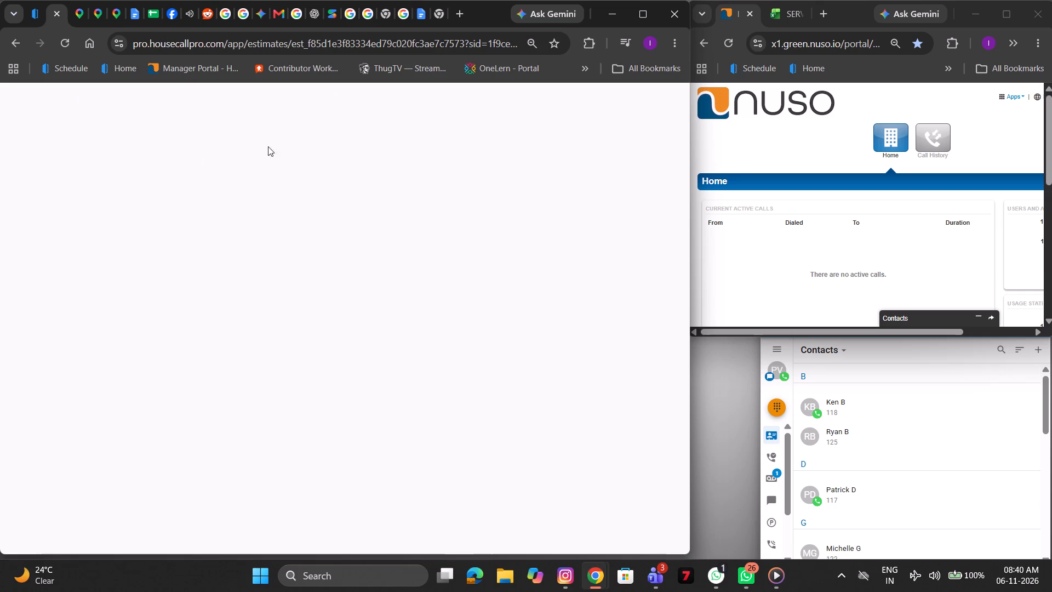
Switch to the YouTube tab playing "Maluma - Cosas Pendientes (Official Video)" and skip ahead 10 seconds.
left_click(186, 15)
scroll(244, 293, "down", 5)
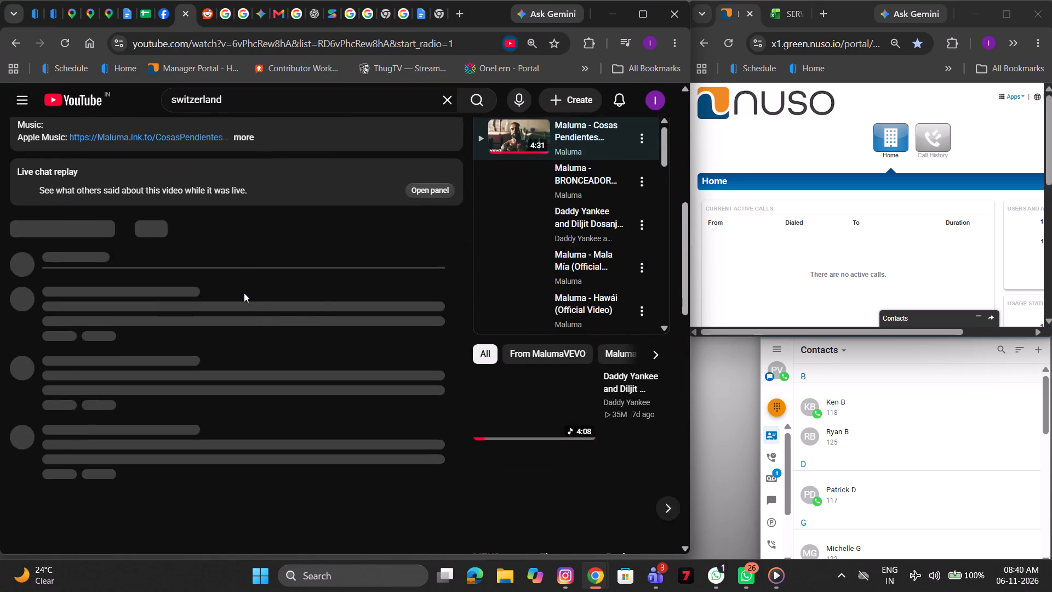
scroll(244, 293, "up", 1)
scroll(244, 293, "down", 1)
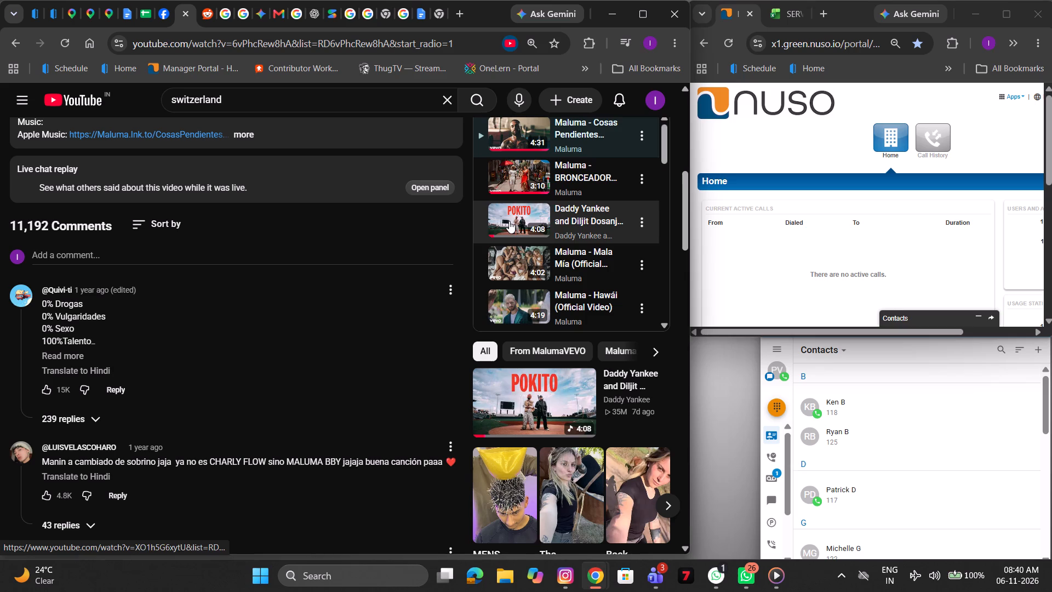
scroll(515, 218, "up", 1)
scroll(384, 206, "up", 4)
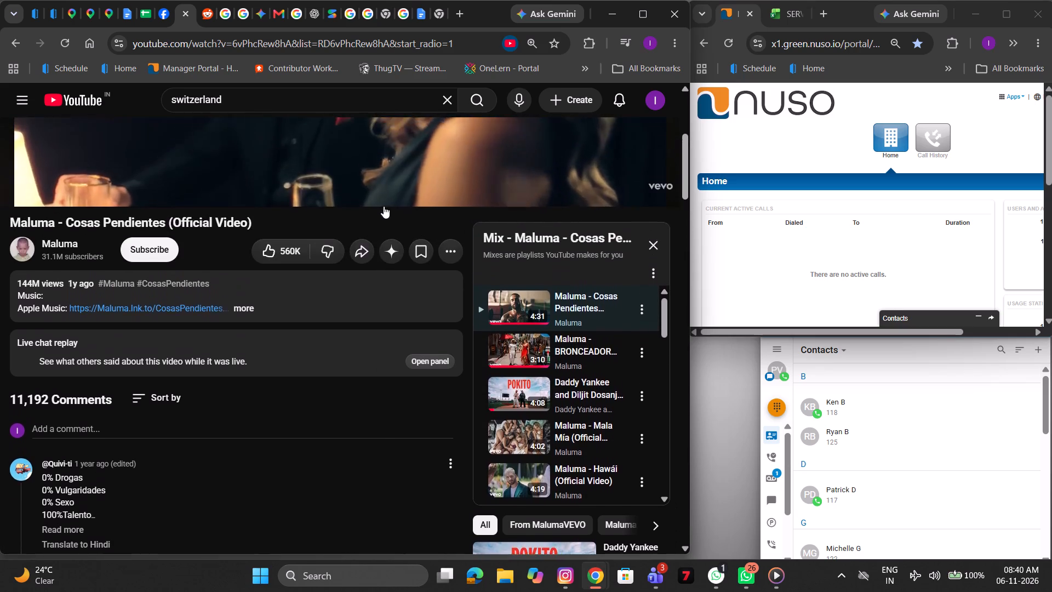
scroll(384, 206, "up", 2)
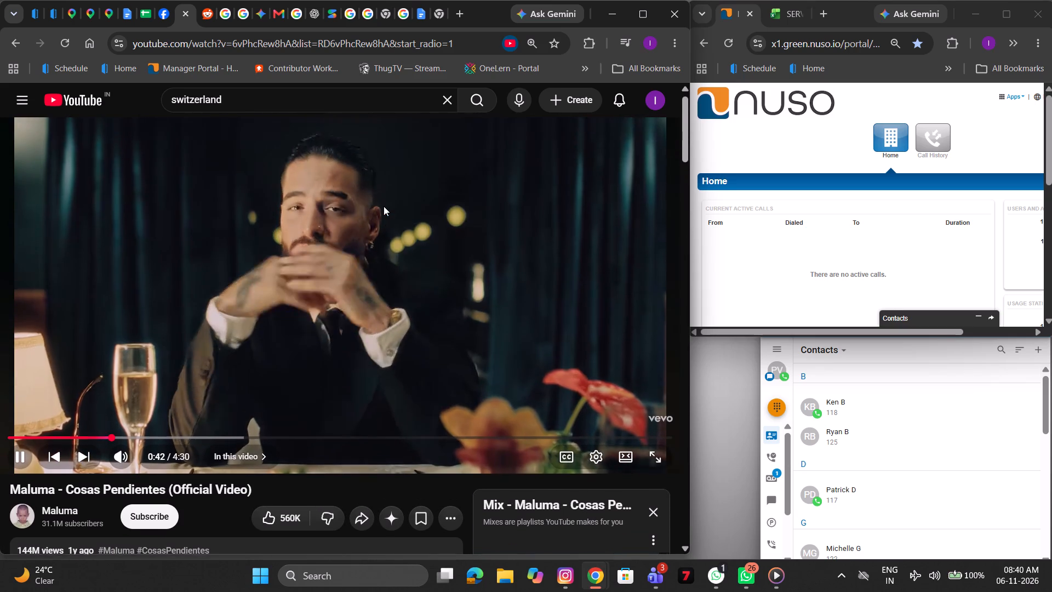
scroll(384, 206, "up", 1)
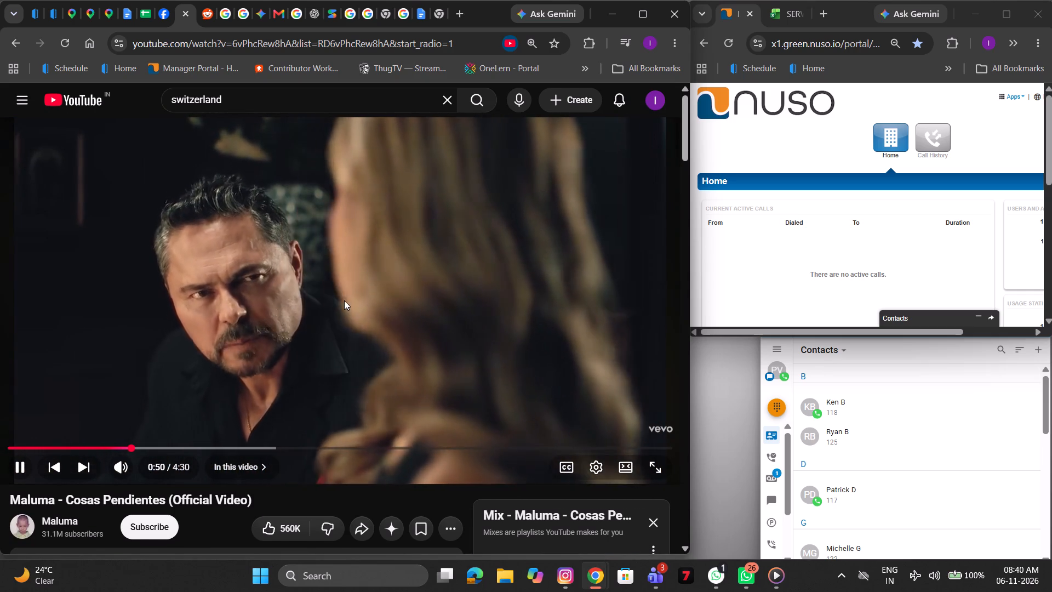
key("Right")
key("Right")
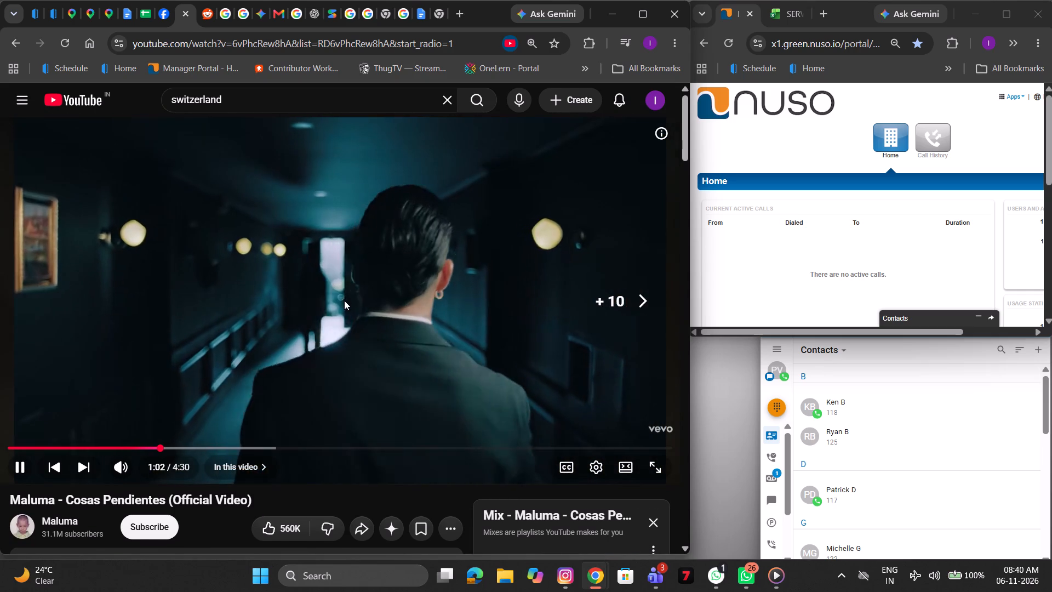
Browse the Maluma video's comments, mix playlist and recommended videos, and return to the player.
scroll(344, 300, "down", 3)
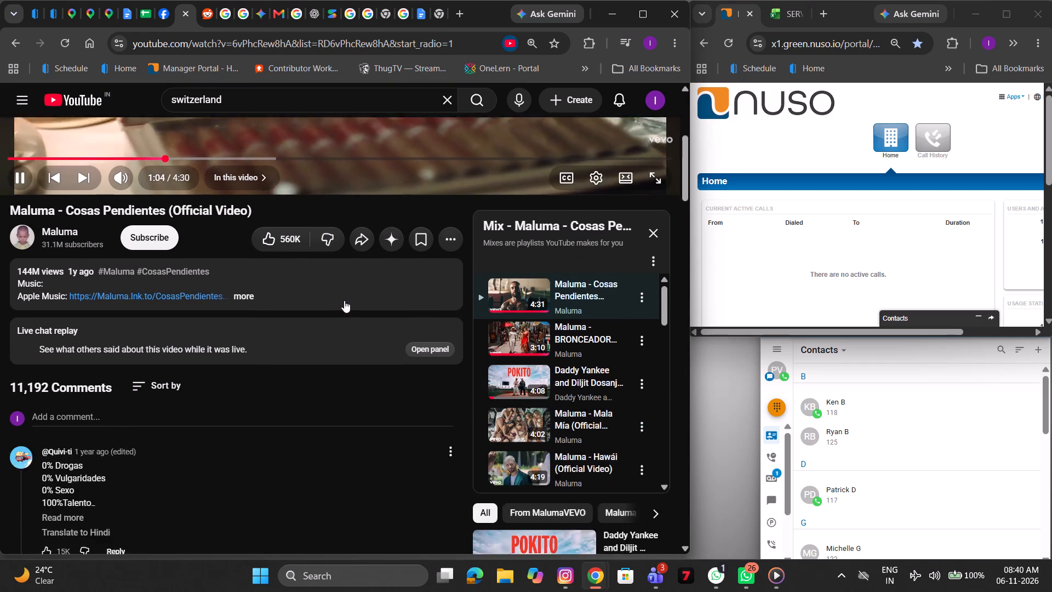
scroll(344, 300, "down", 1)
scroll(344, 300, "right", 2)
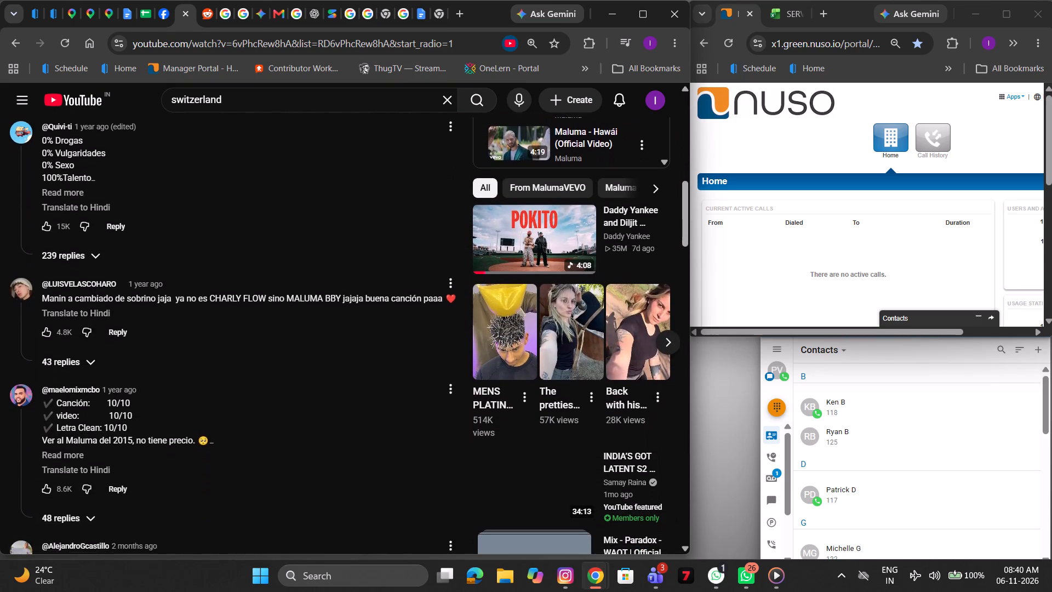
scroll(344, 300, "down", 3)
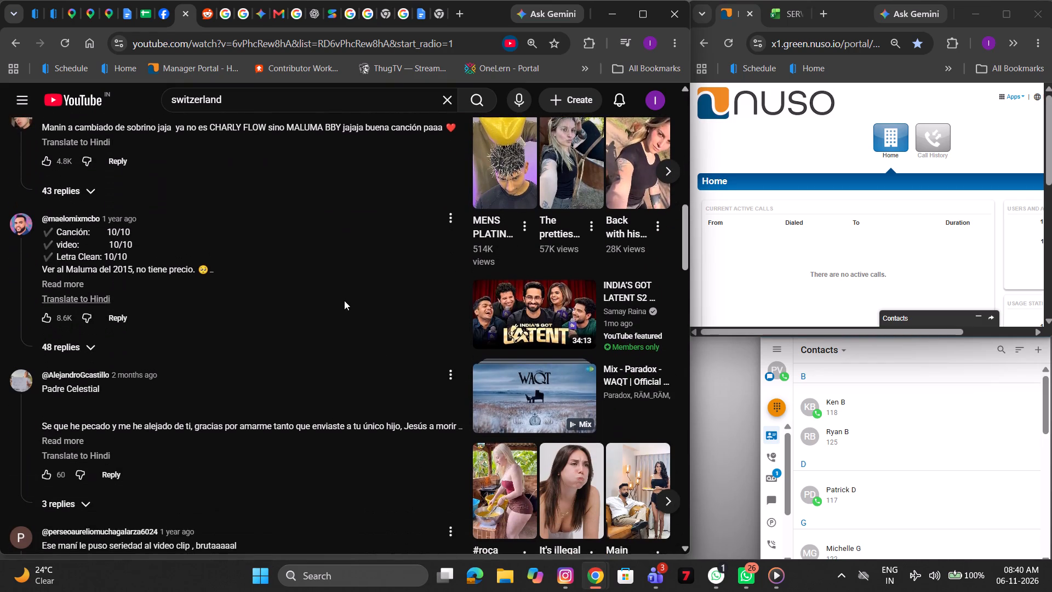
scroll(344, 300, "down", 4)
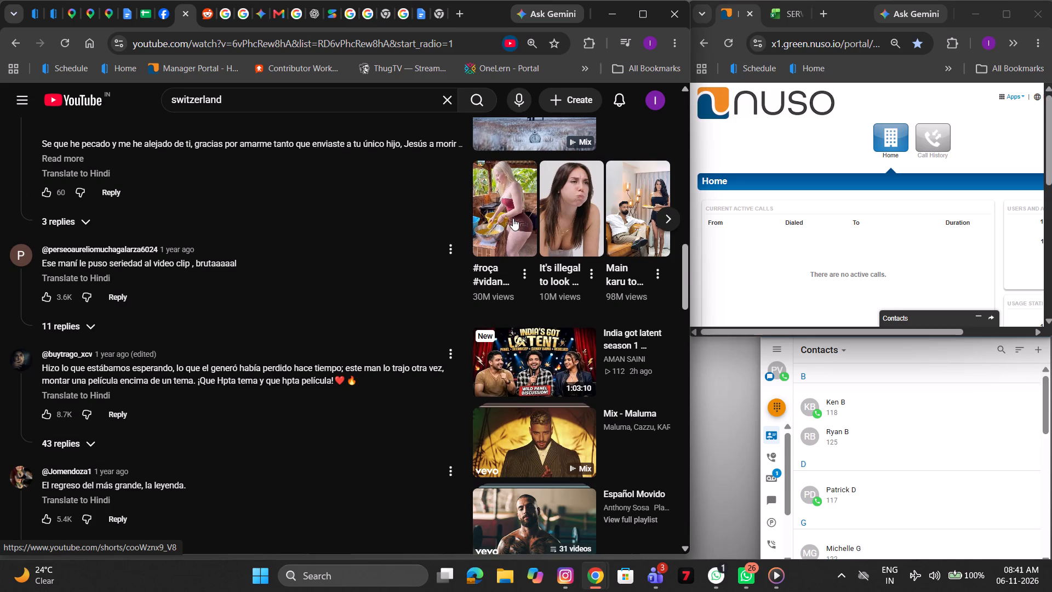
scroll(523, 281, "down", 1)
scroll(523, 281, "up", 3)
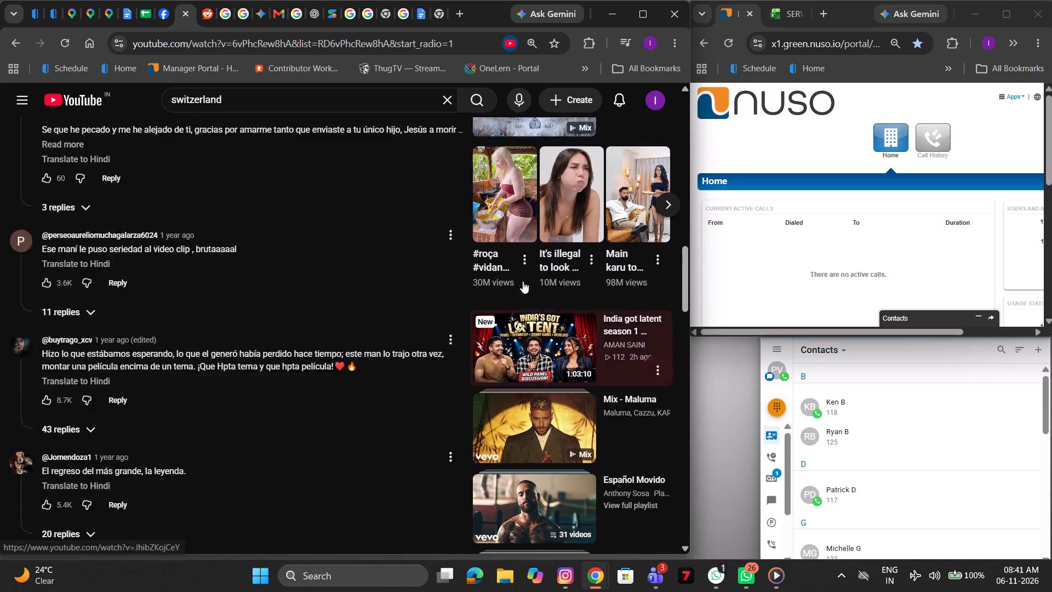
scroll(523, 281, "up", 3)
scroll(523, 281, "down", 5)
scroll(355, 332, "down", 2)
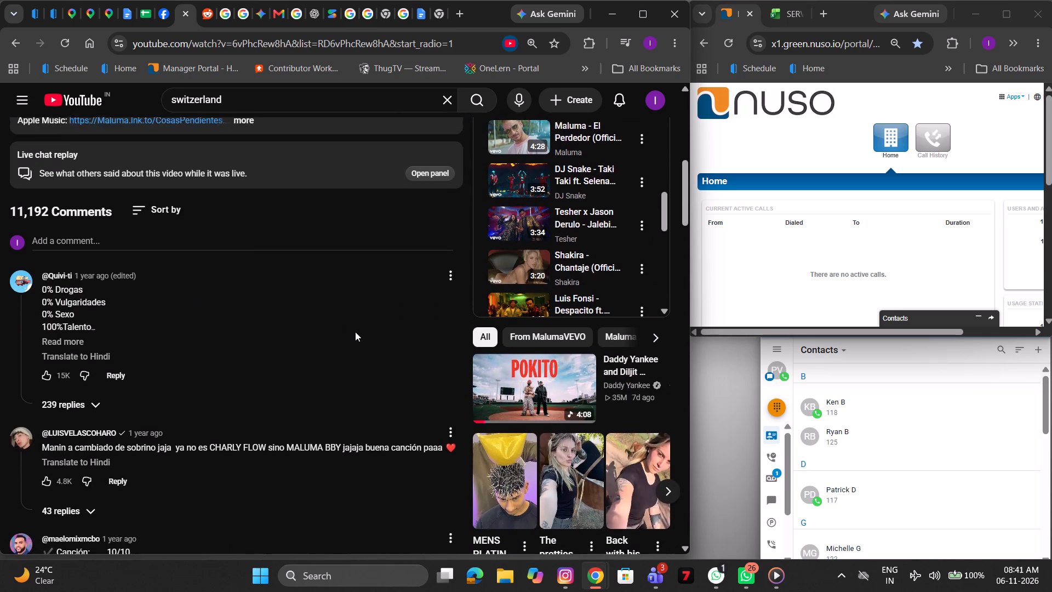
scroll(355, 332, "down", 3)
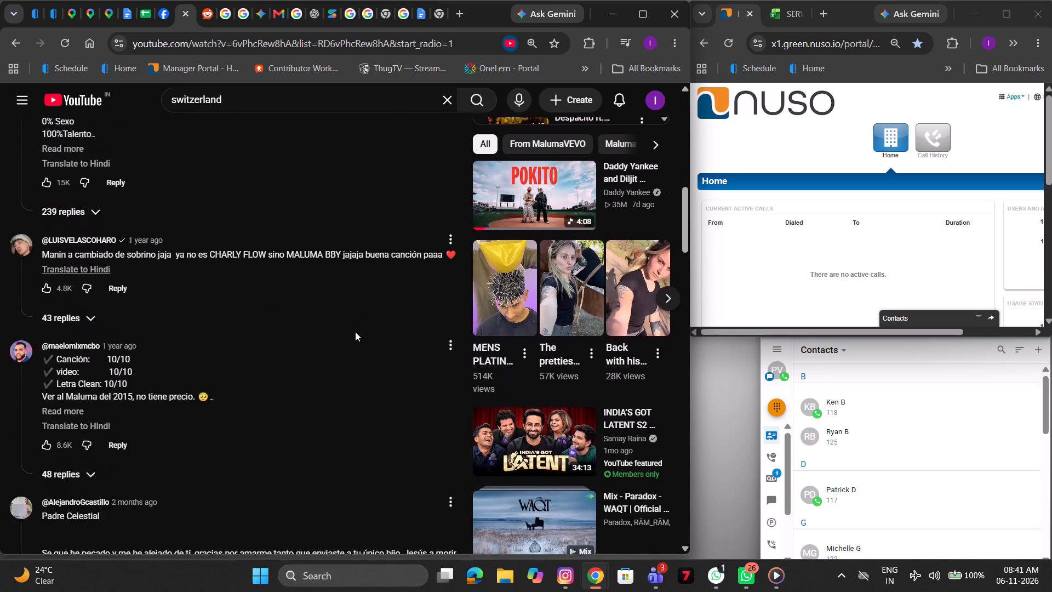
scroll(355, 332, "down", 2)
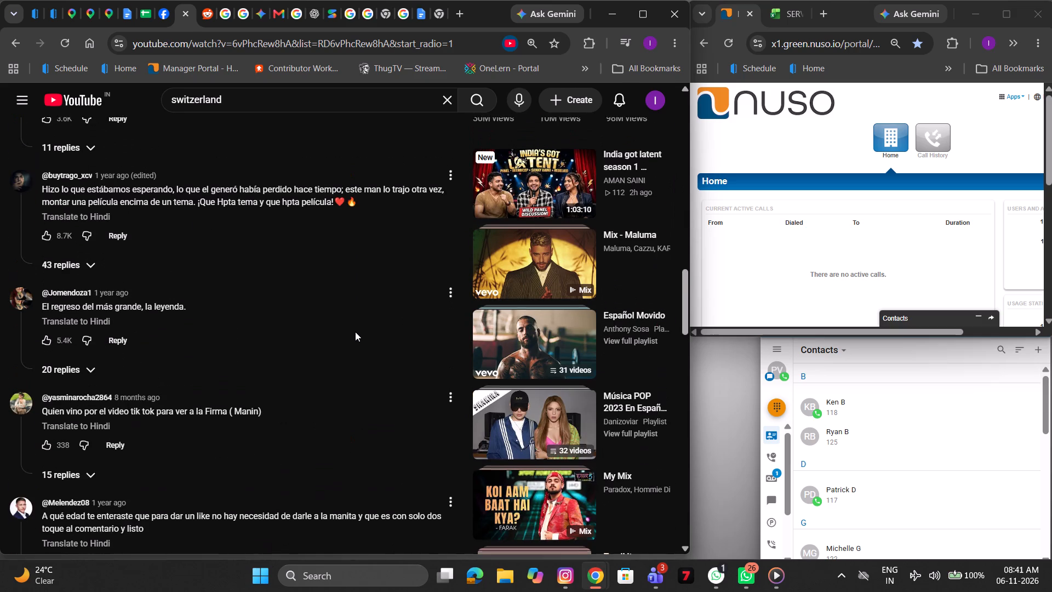
scroll(355, 332, "down", 1)
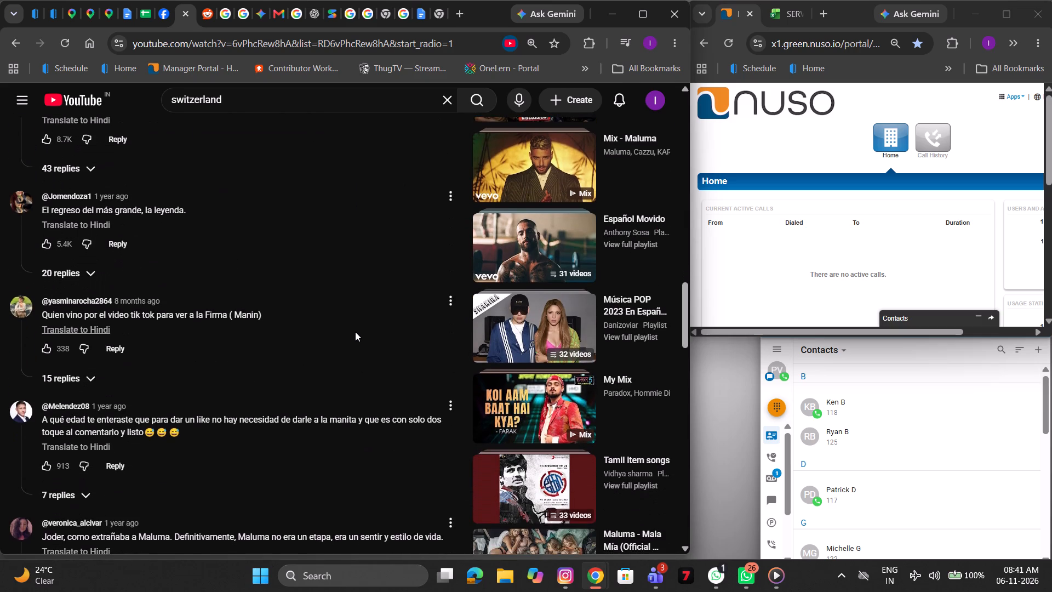
scroll(355, 332, "down", 2)
scroll(355, 332, "up", 9)
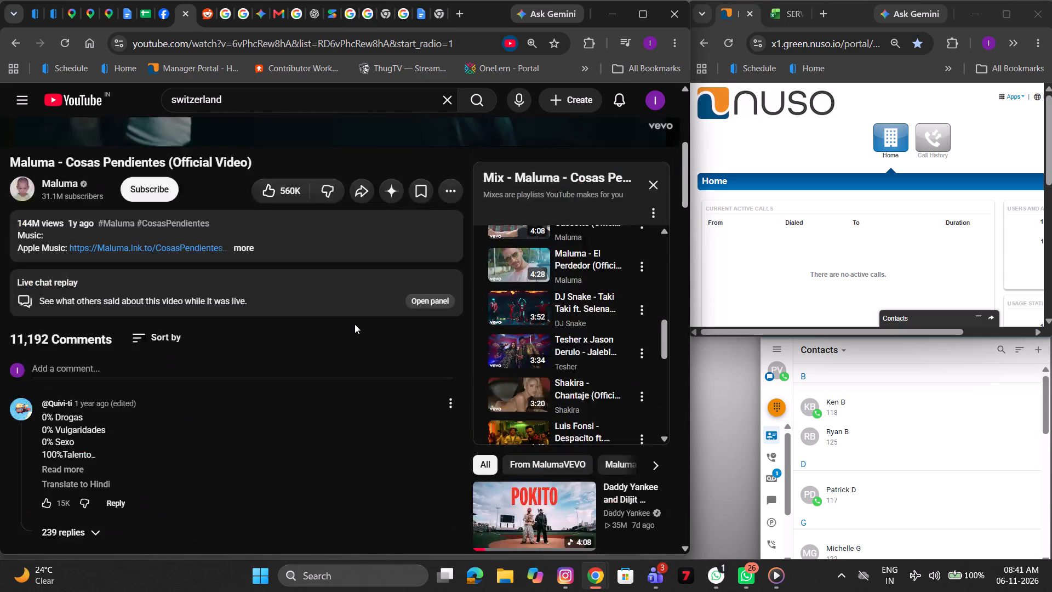
scroll(355, 324, "down", 2)
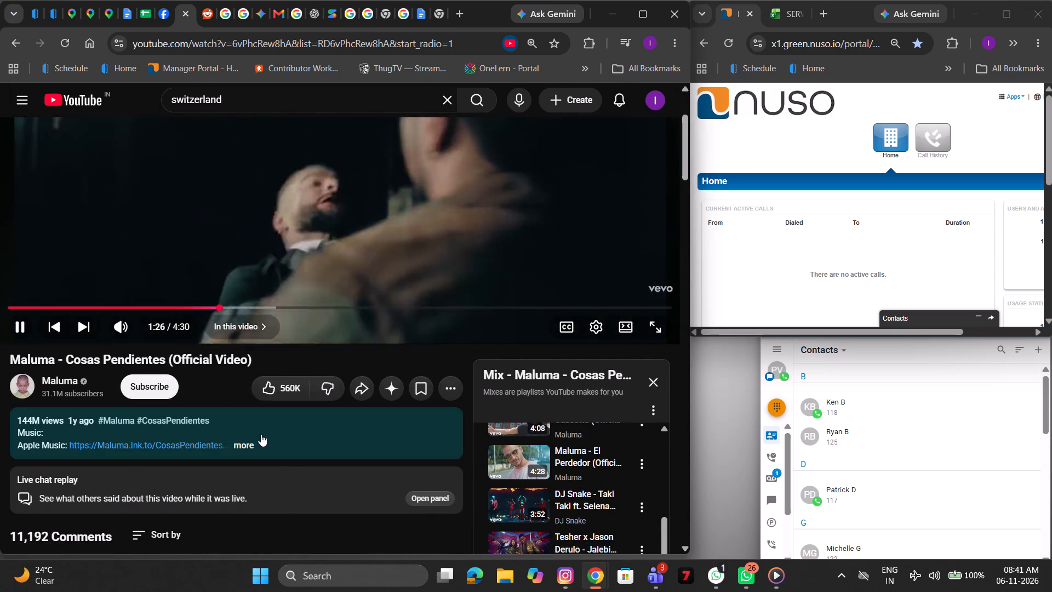
scroll(261, 434, "up", 2)
scroll(291, 341, "up", 1)
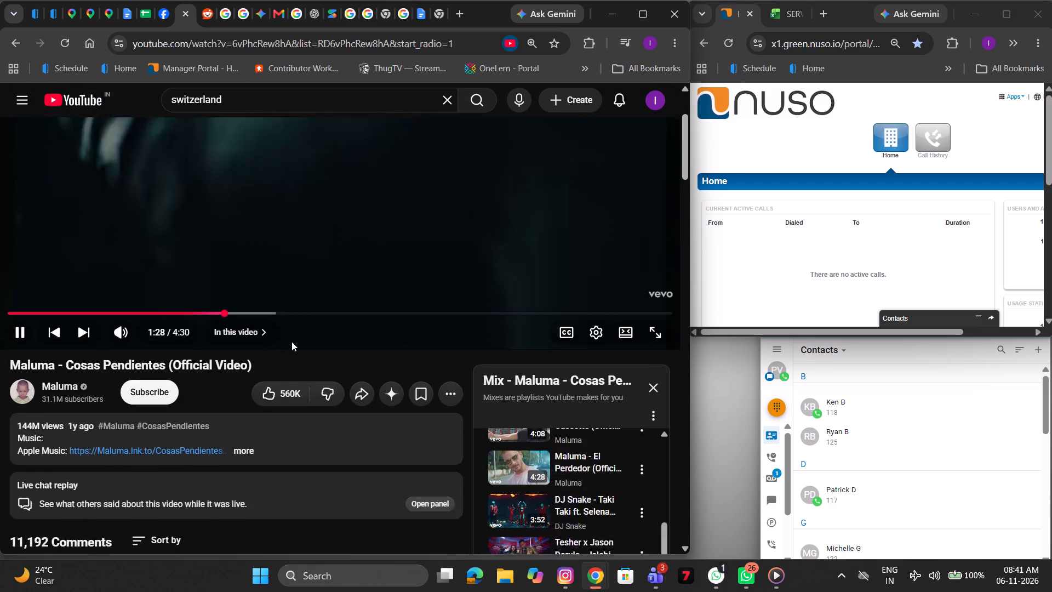
scroll(291, 341, "up", 1)
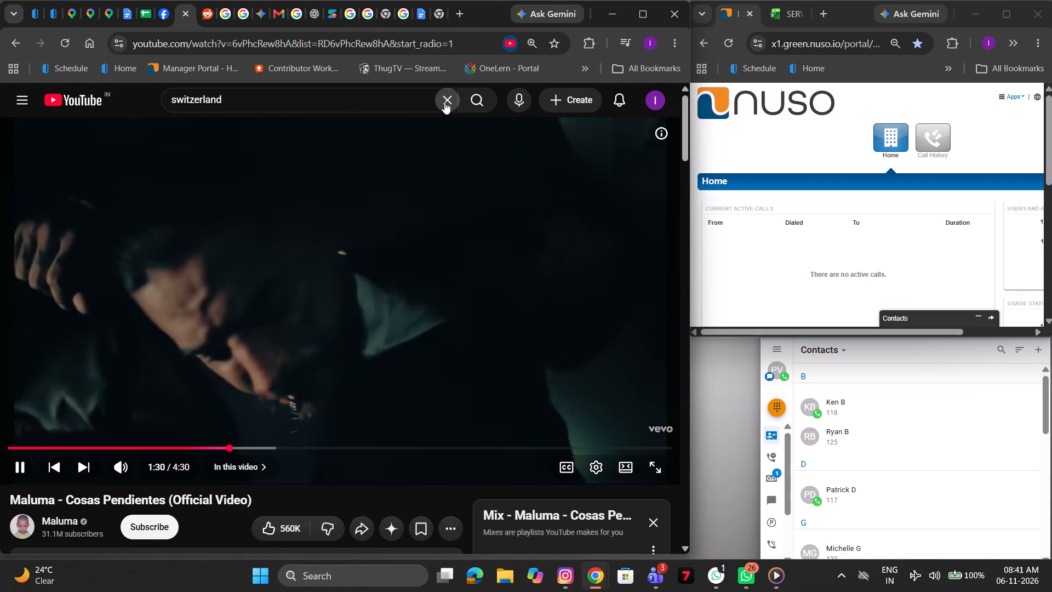
Replace the old YouTube search term and search for "bby song".
left_click(444, 102)
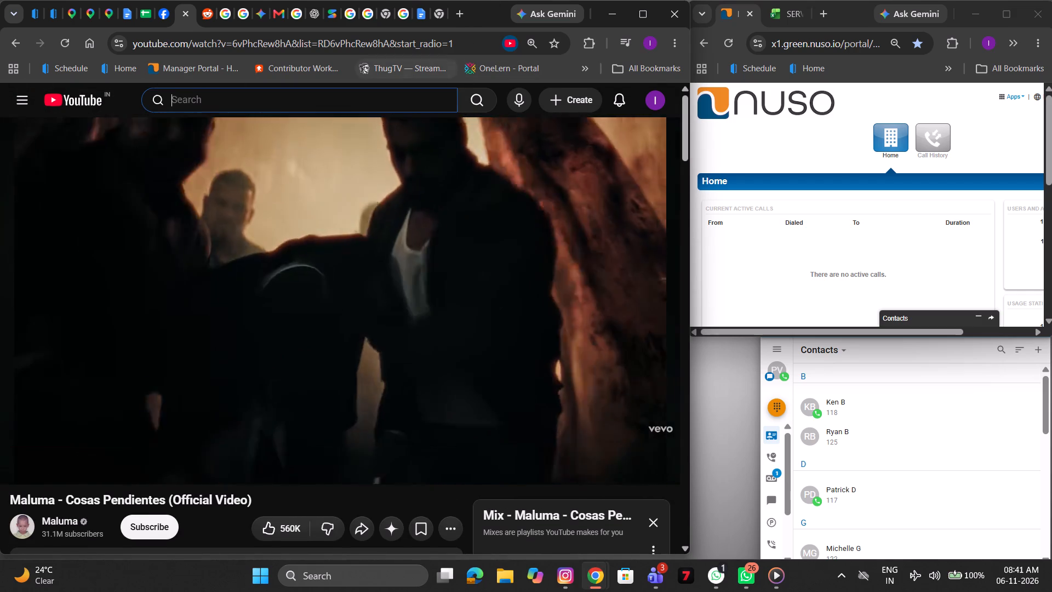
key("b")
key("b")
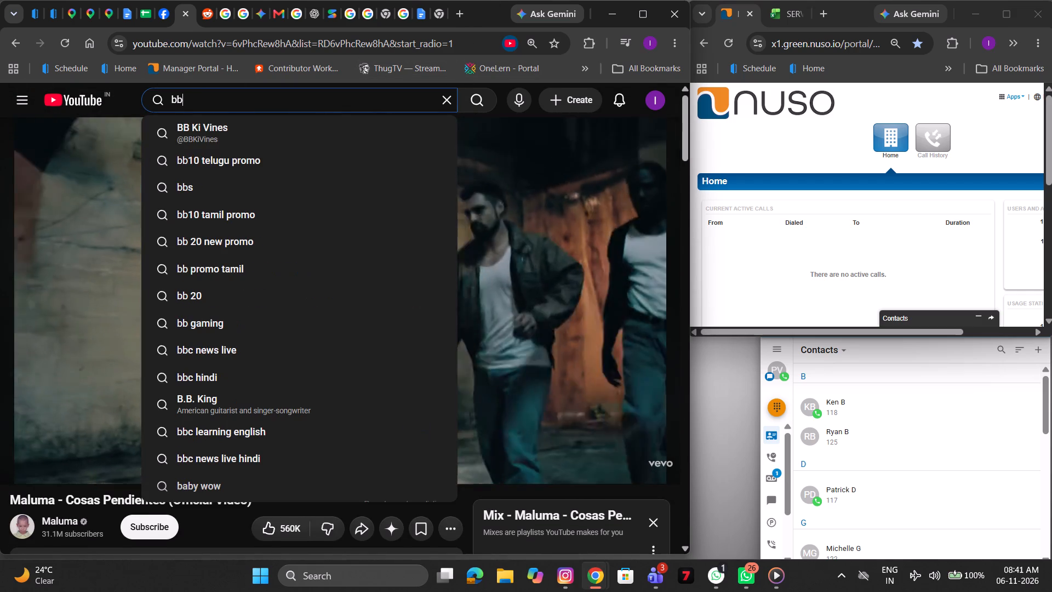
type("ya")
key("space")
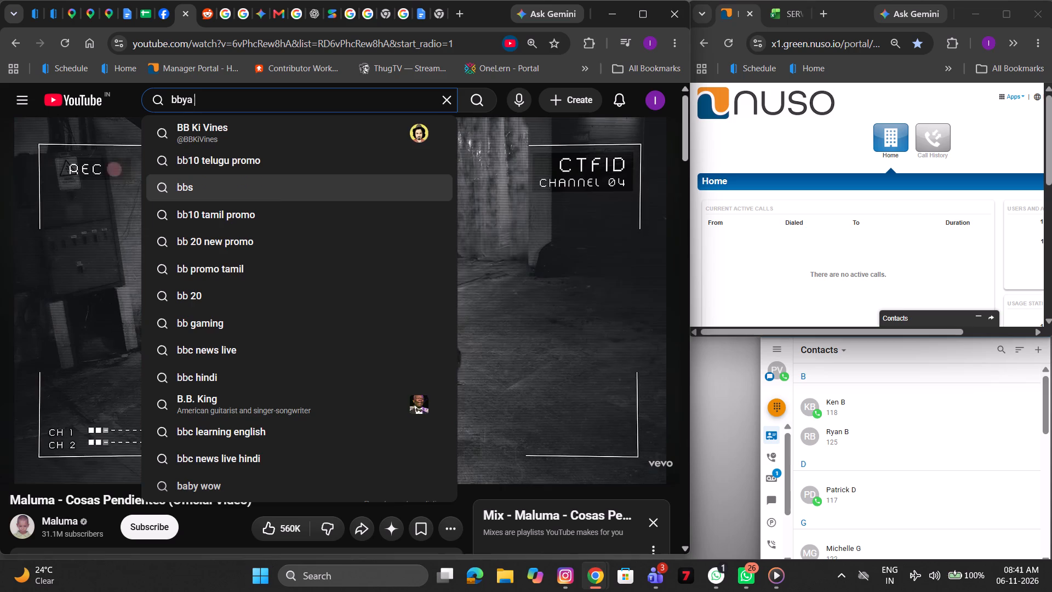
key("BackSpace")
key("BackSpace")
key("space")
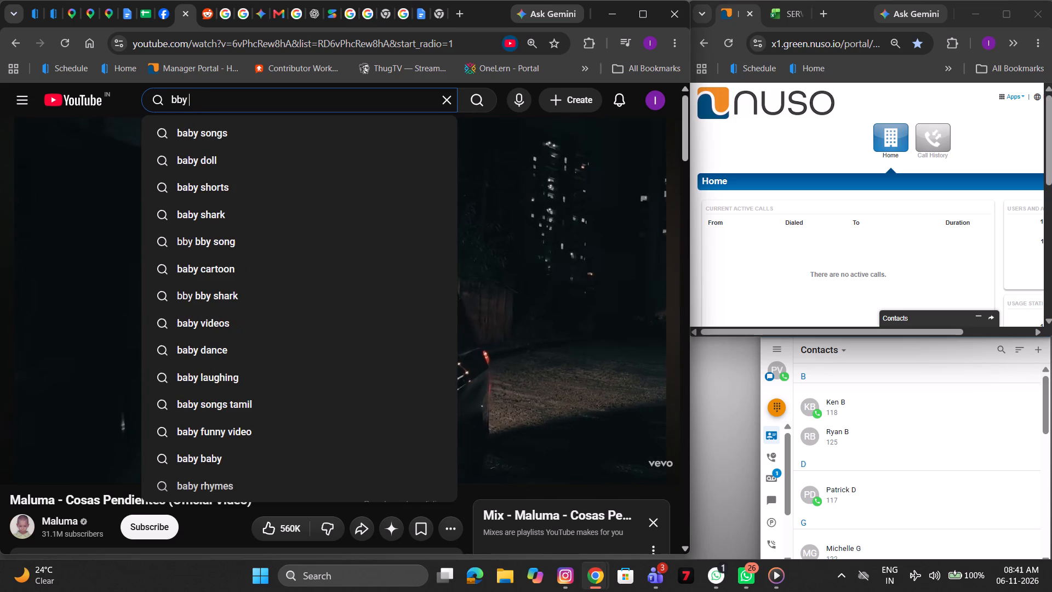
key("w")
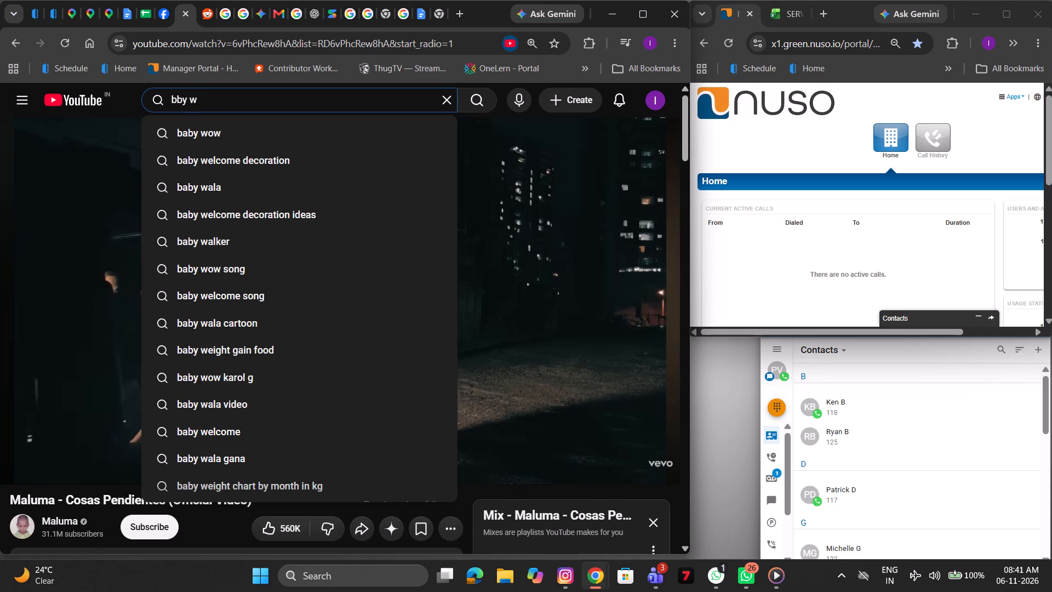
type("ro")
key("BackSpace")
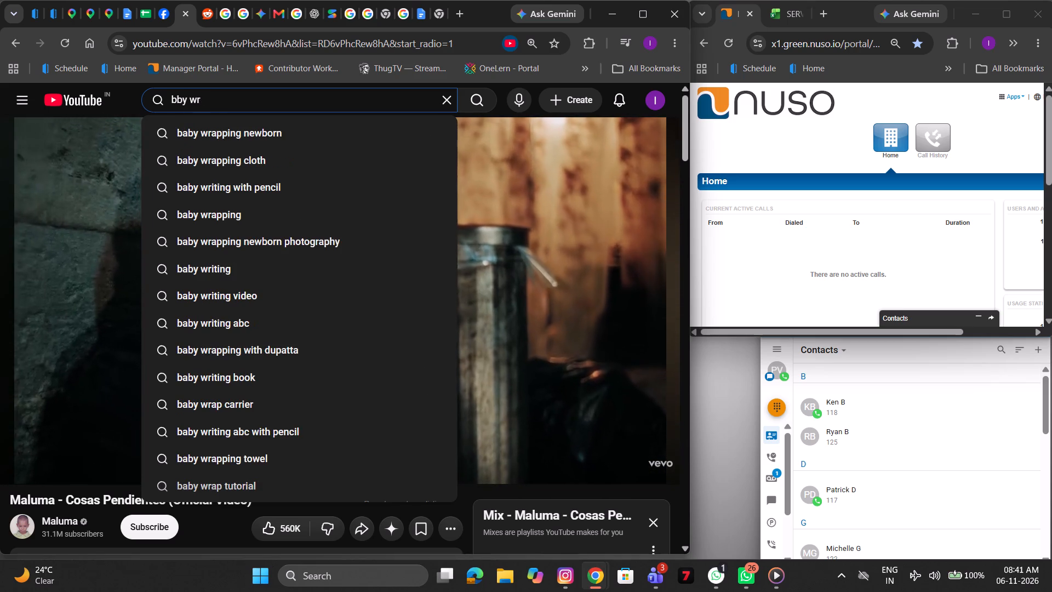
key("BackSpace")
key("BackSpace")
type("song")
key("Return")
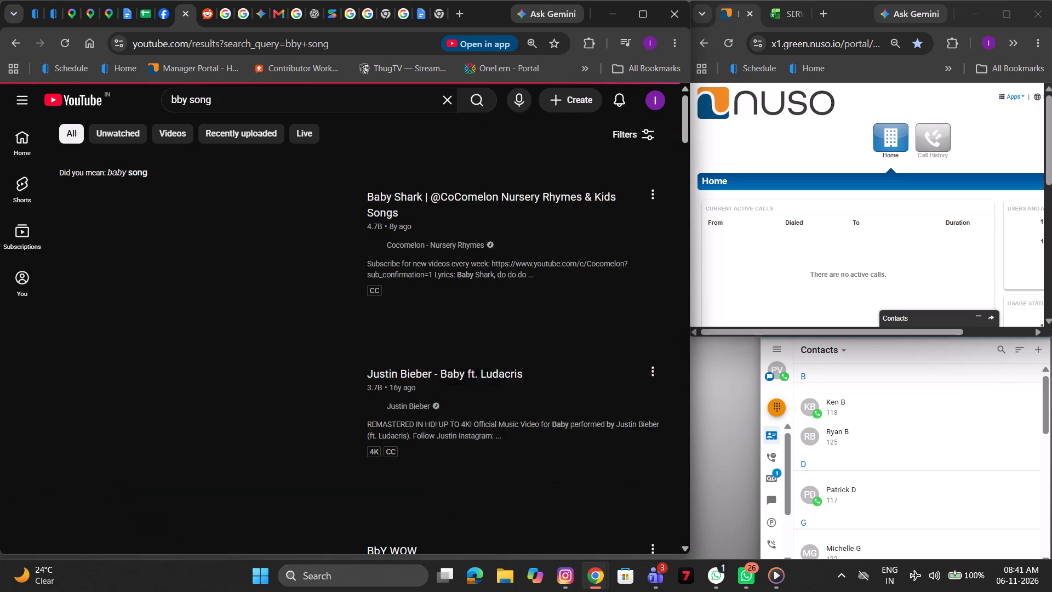
Play KAROL G's "BbY WOW" from the search results.
scroll(342, 288, "down", 4)
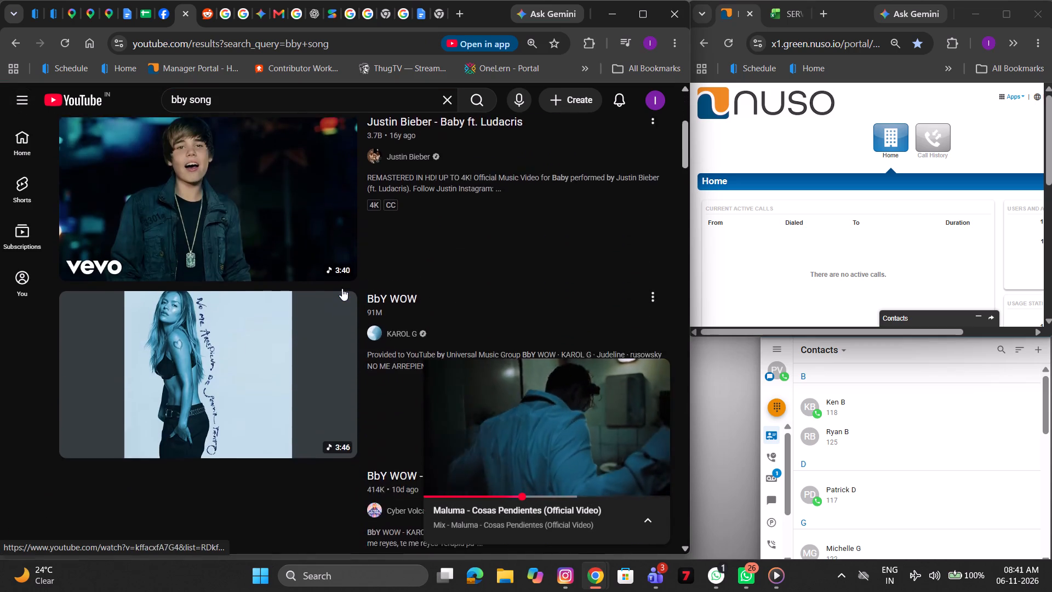
scroll(342, 288, "down", 1)
left_click(272, 284)
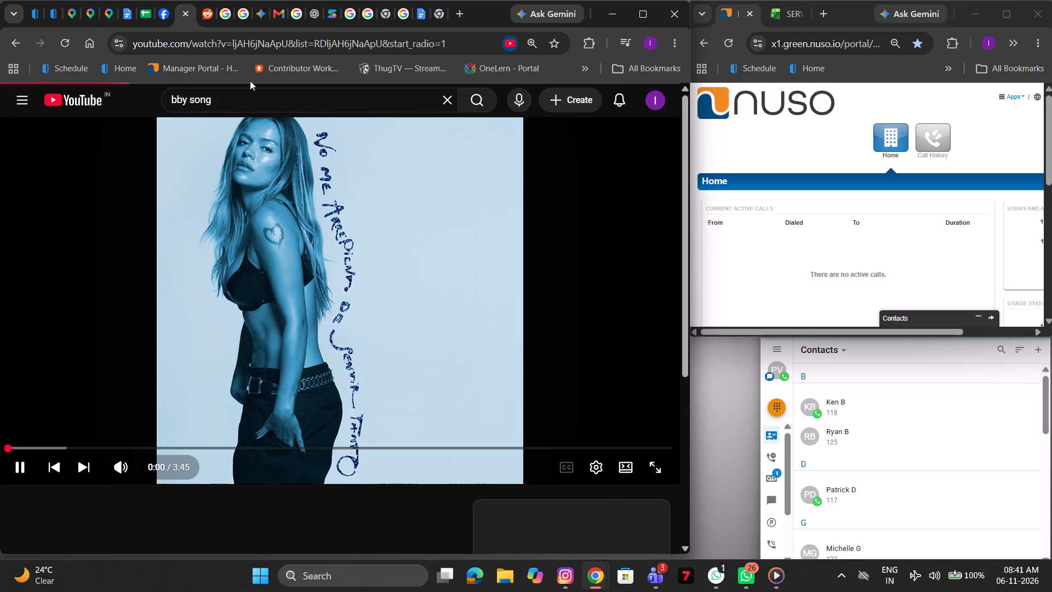
left_click(54, 20)
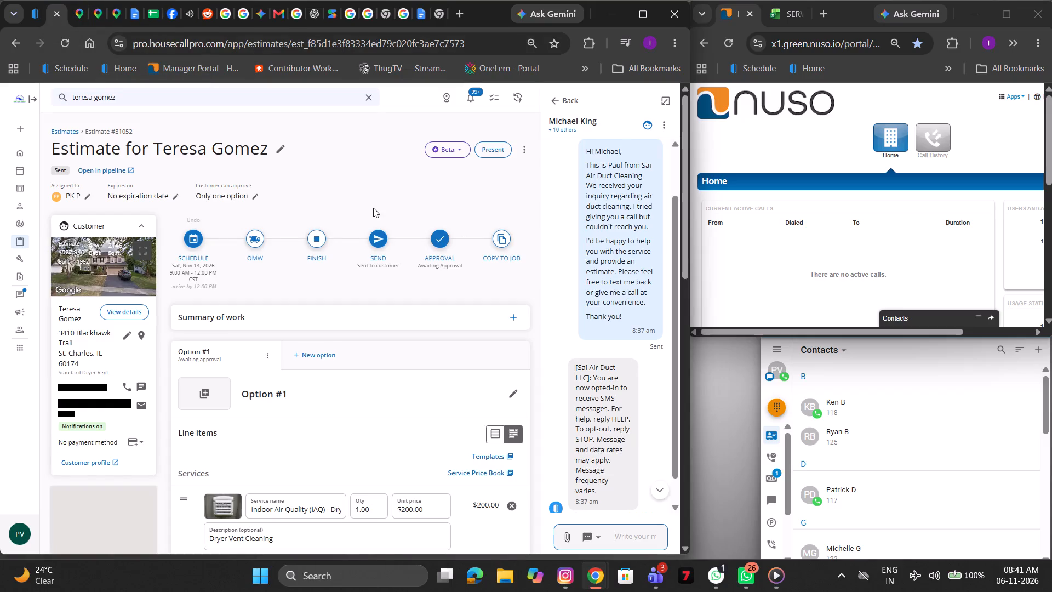
scroll(554, 241, "down", 3)
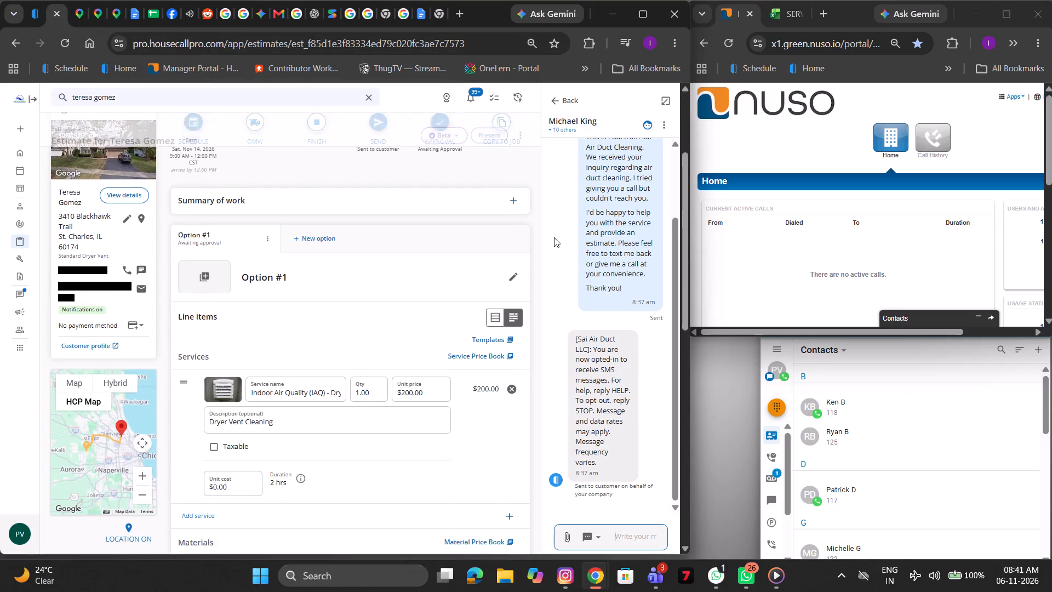
scroll(493, 175, "up", 3)
scroll(425, 308, "down", 2)
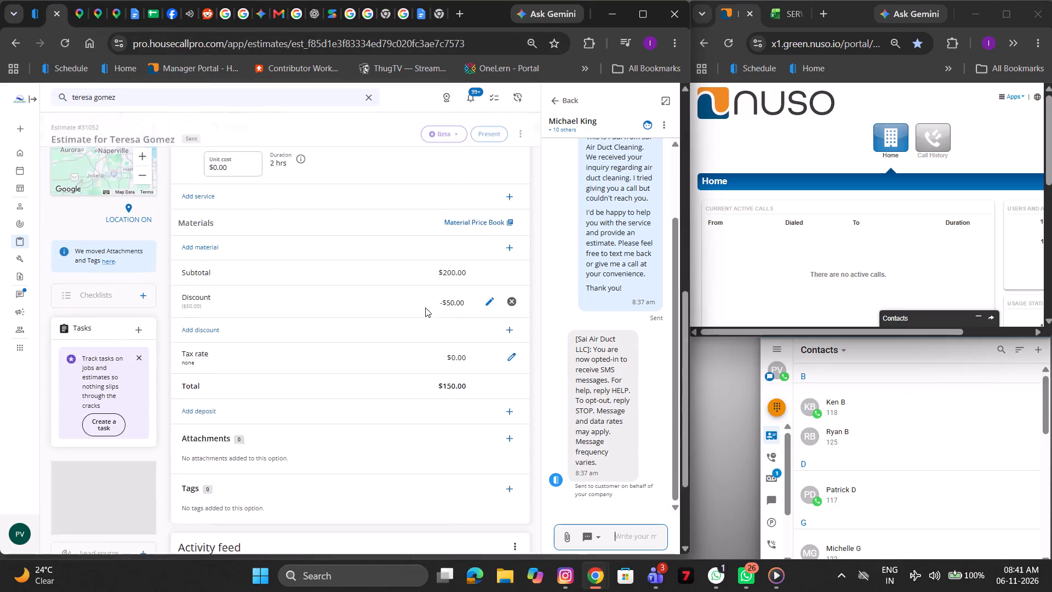
scroll(425, 308, "down", 2)
scroll(92, 314, "down", 3)
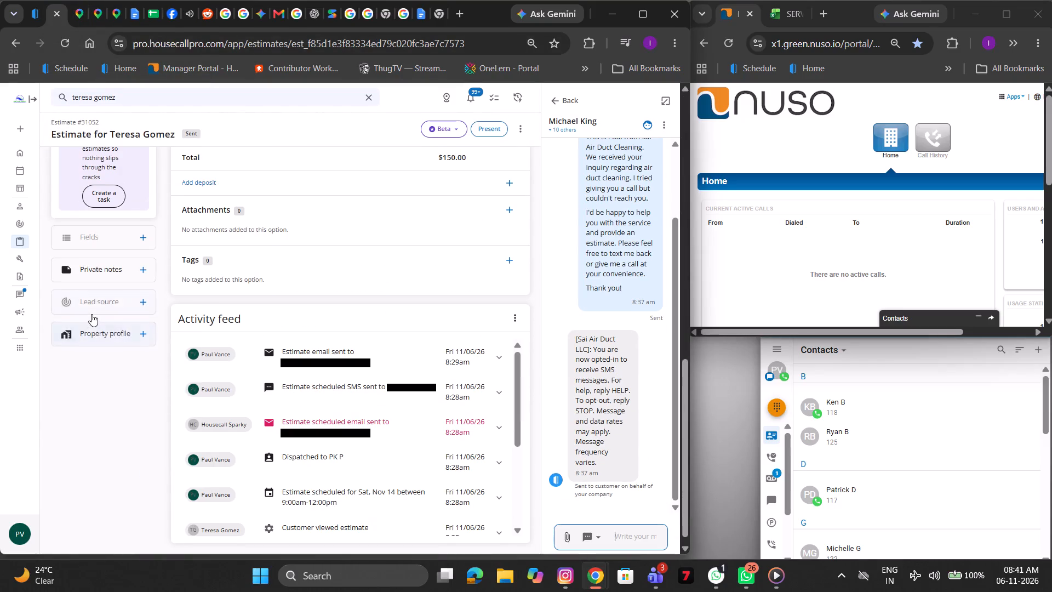
left_click(122, 278)
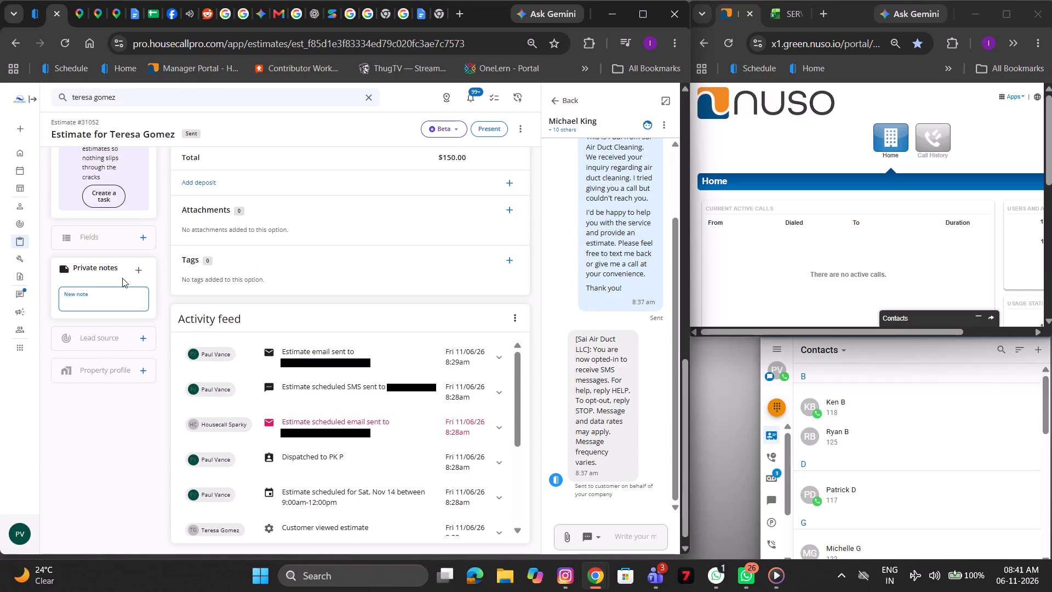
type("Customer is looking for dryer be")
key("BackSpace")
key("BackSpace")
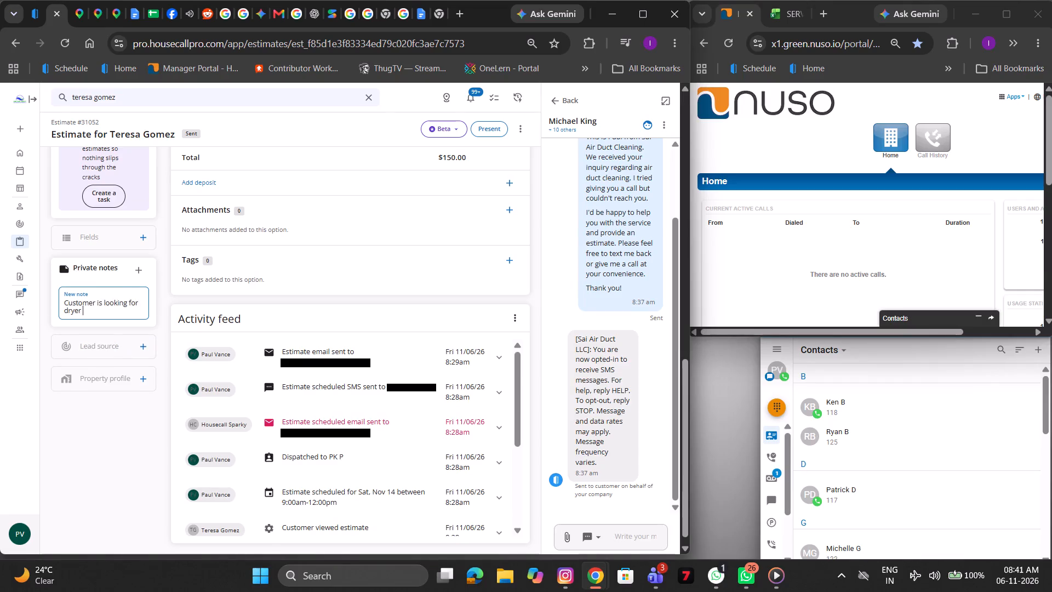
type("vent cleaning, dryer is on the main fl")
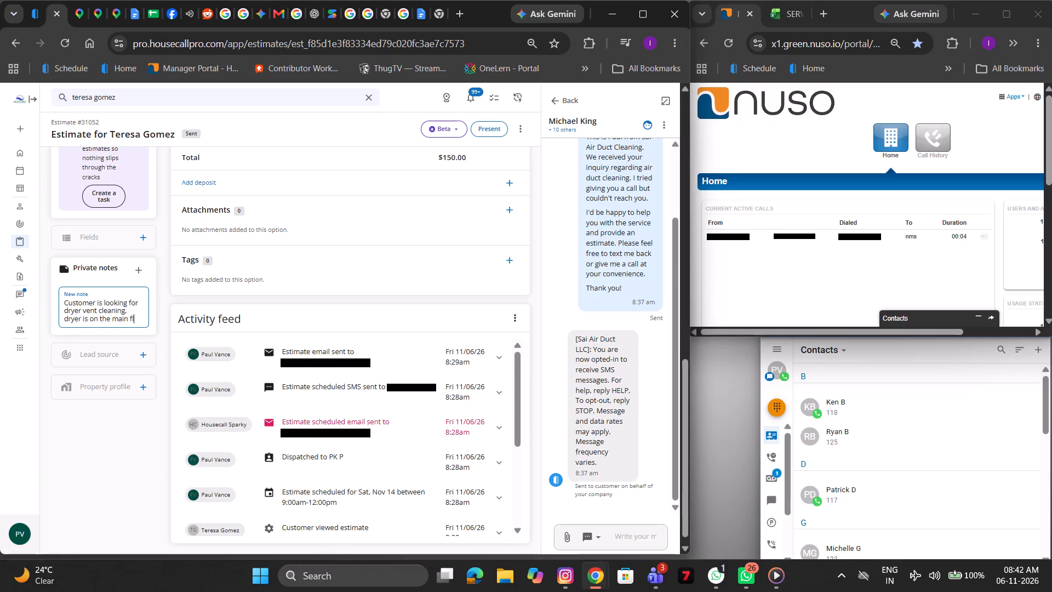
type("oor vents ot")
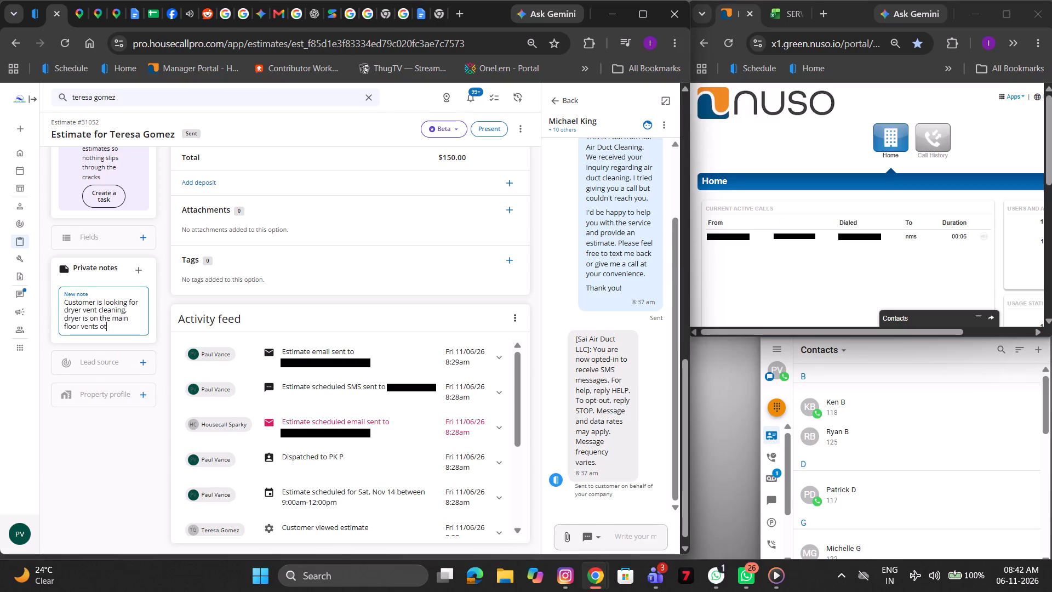
Finish the estimate's private note with "out to the side. Quoted $150 best after negotiation she agreed booked." and save it.
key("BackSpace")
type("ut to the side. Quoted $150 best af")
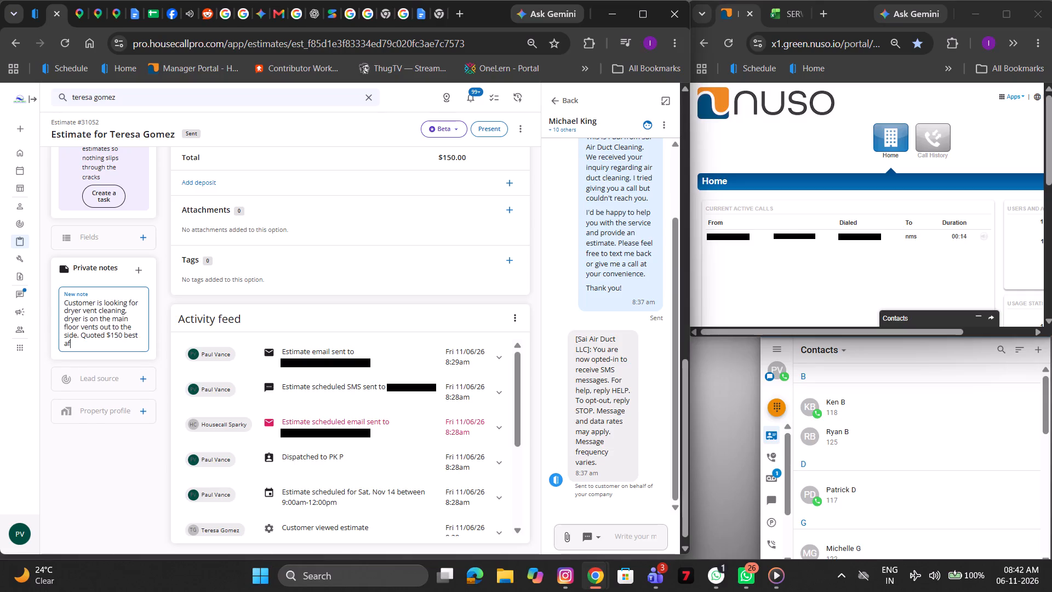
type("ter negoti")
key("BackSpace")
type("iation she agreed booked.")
left_click(19, 367)
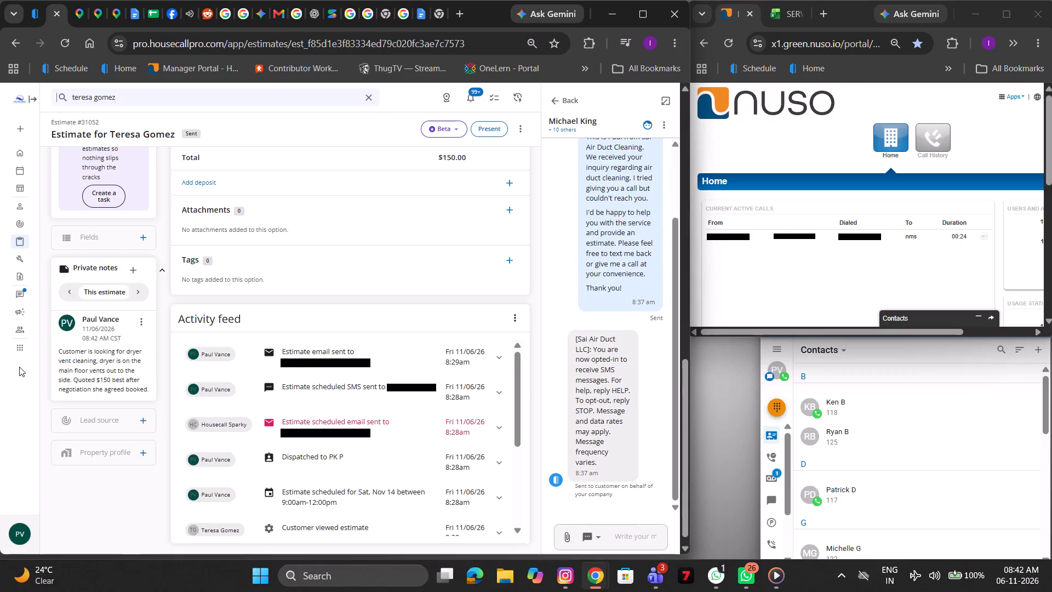
Return to the top of the dryer vent cleaning estimate and reload the page.
scroll(19, 367, "up", 5)
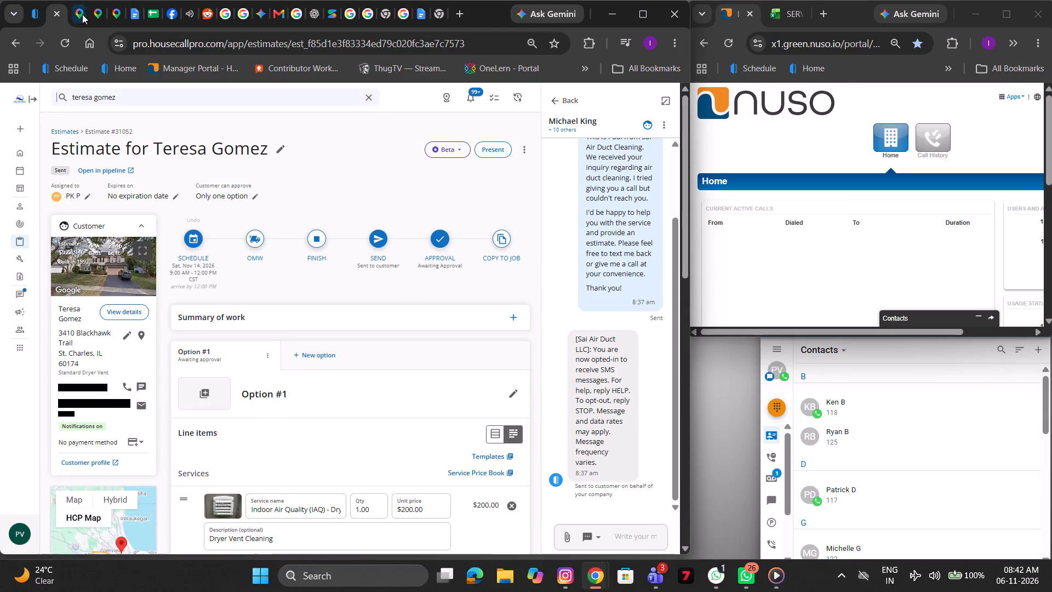
left_click(64, 40)
Close the Facebook profile tab and return to the YouTube tab playing "BbY WOW".
left_click(191, 18)
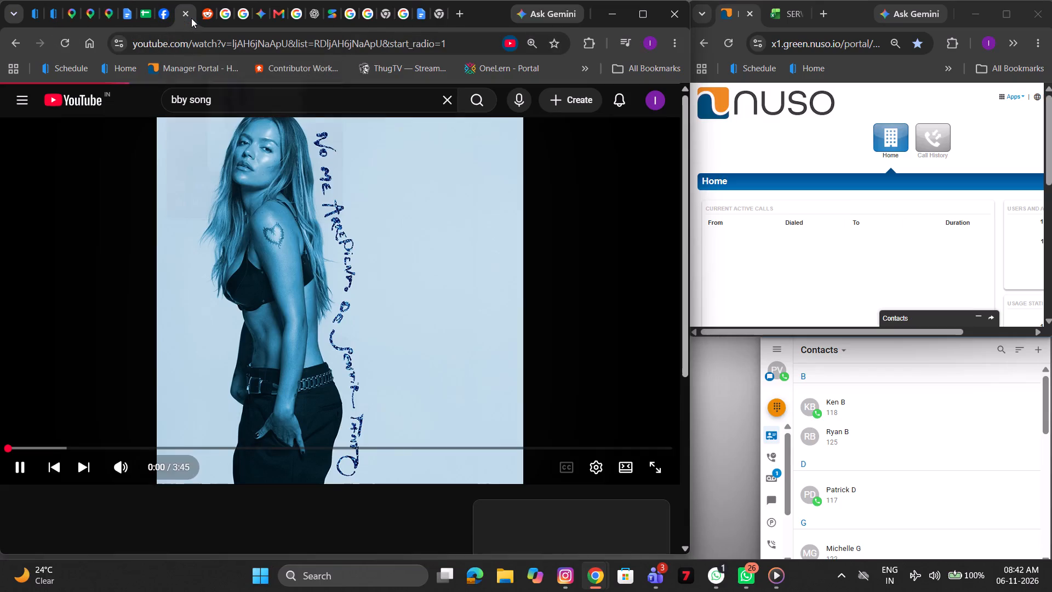
left_click(170, 21)
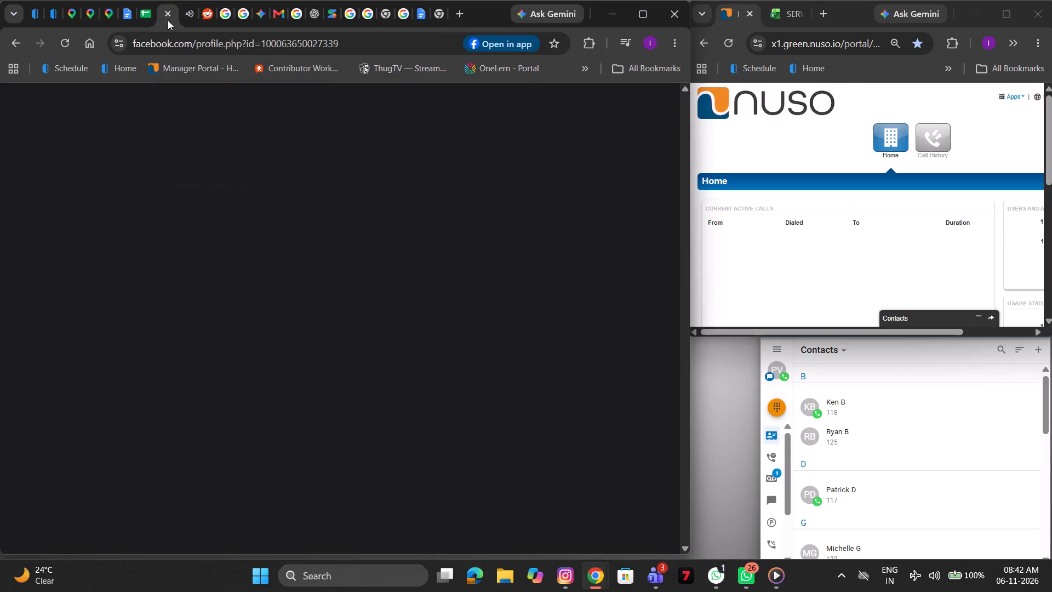
left_click(169, 17)
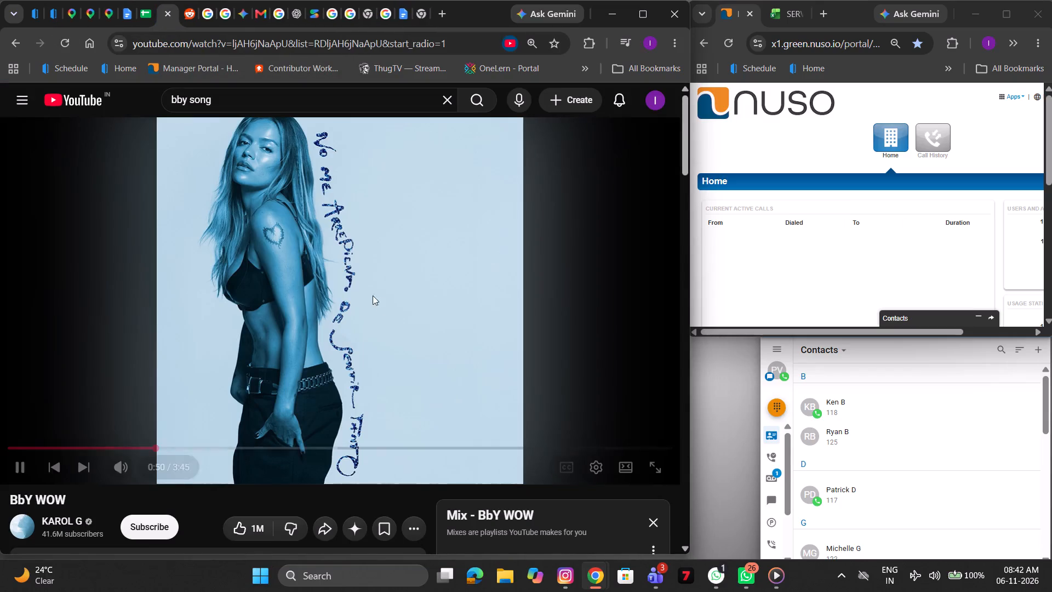
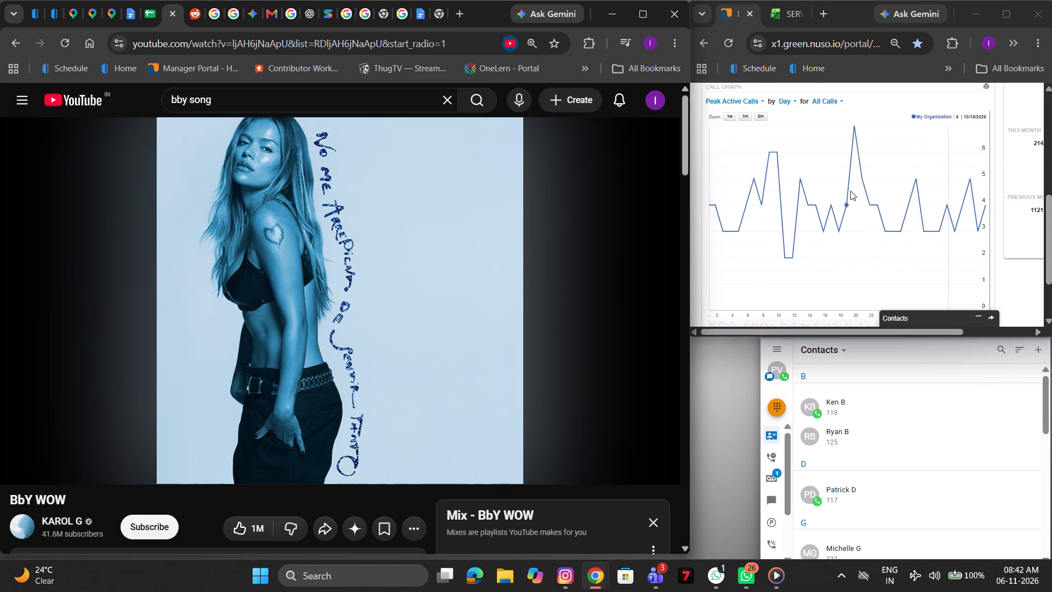
Switch to the Nuso manager portal and open the time interval options for the Peak Active Calls graph.
left_click(791, 102)
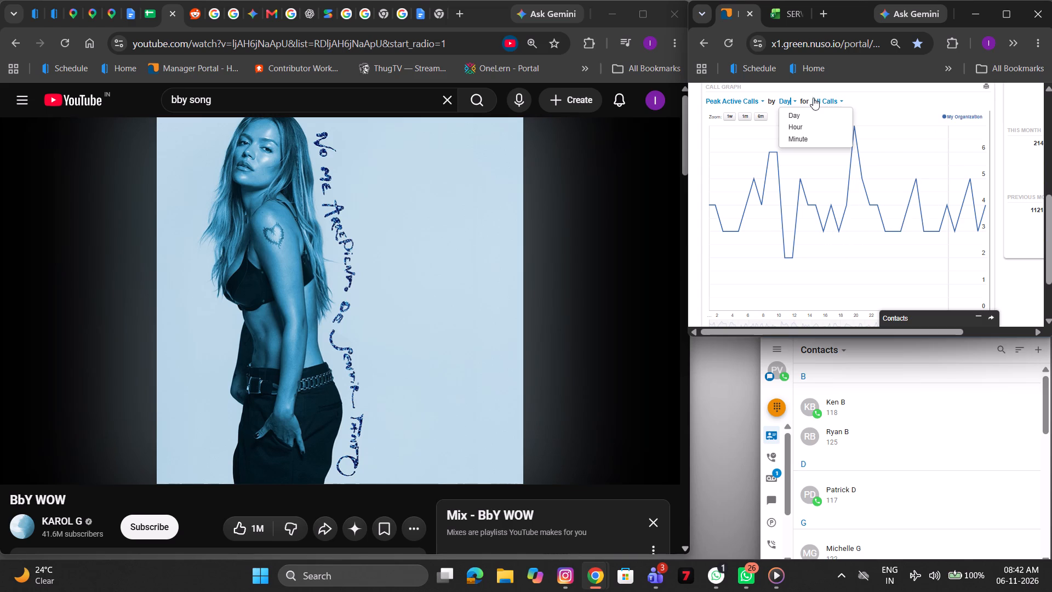
Set the NUSO portal's call graph to show Call Volume by Day for all calls.
left_click(804, 116)
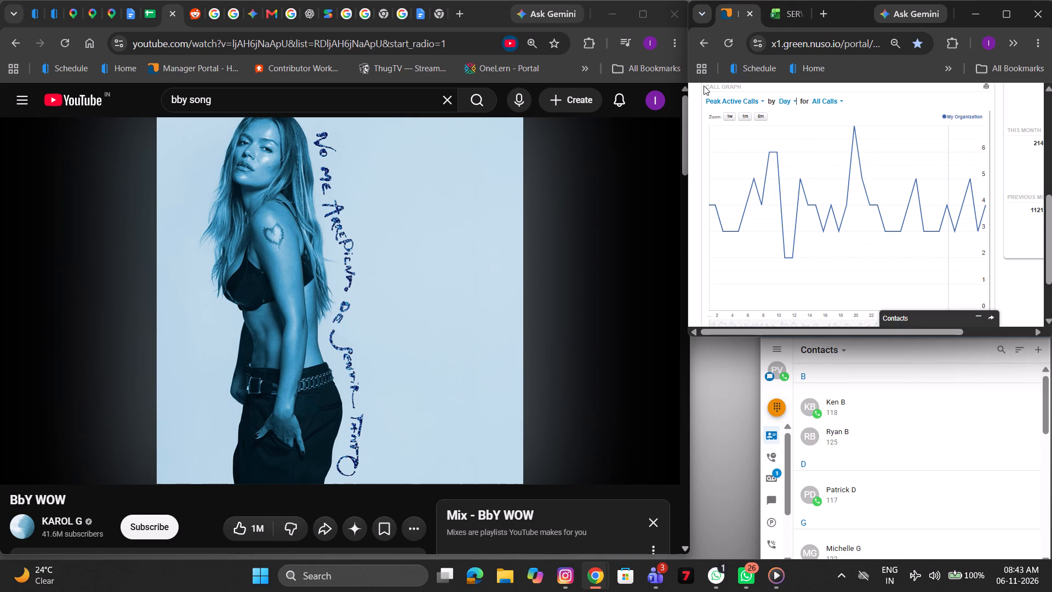
left_click(735, 100)
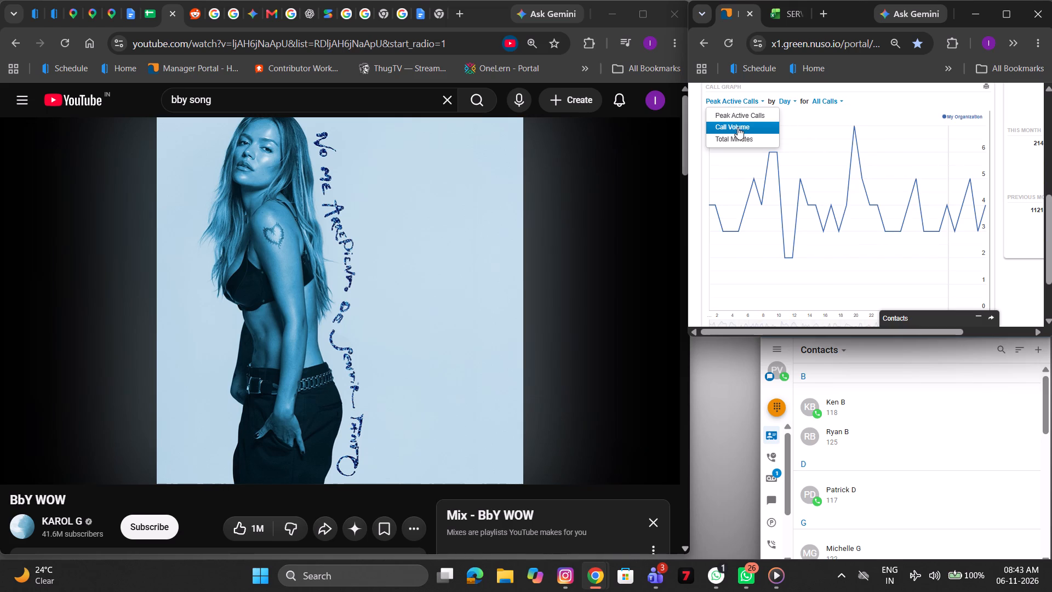
left_click(737, 128)
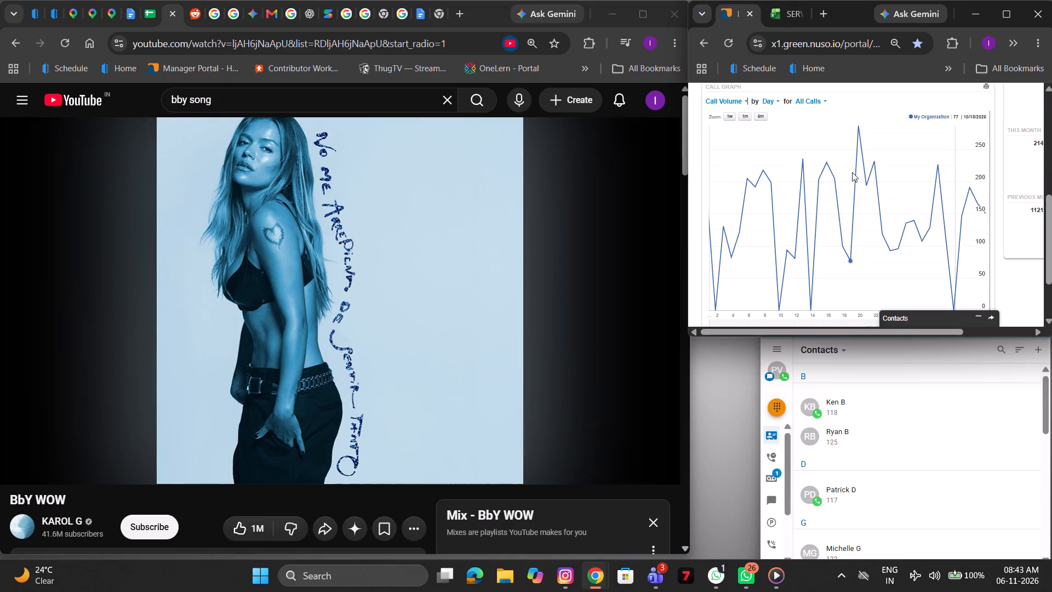
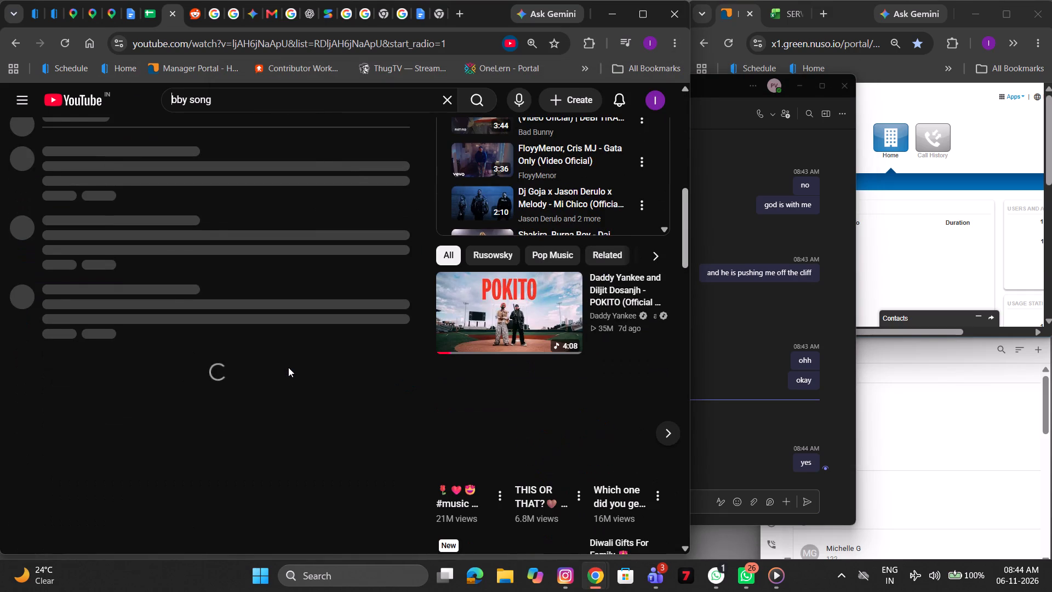
Read through the viewer comments and suggested videos below the BbY WOW video.
scroll(288, 367, "down", 2)
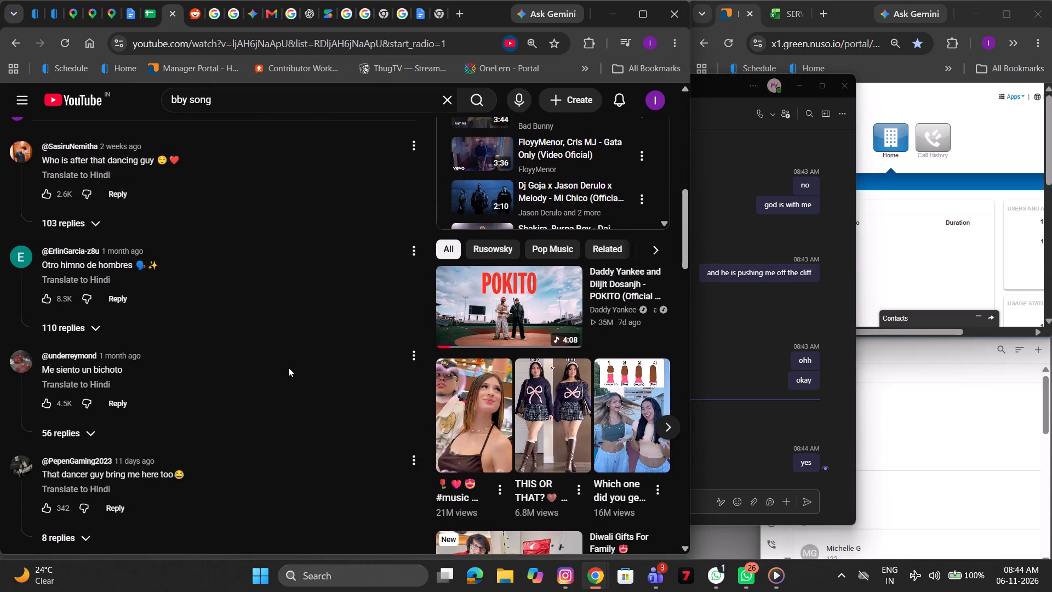
scroll(288, 367, "down", 4)
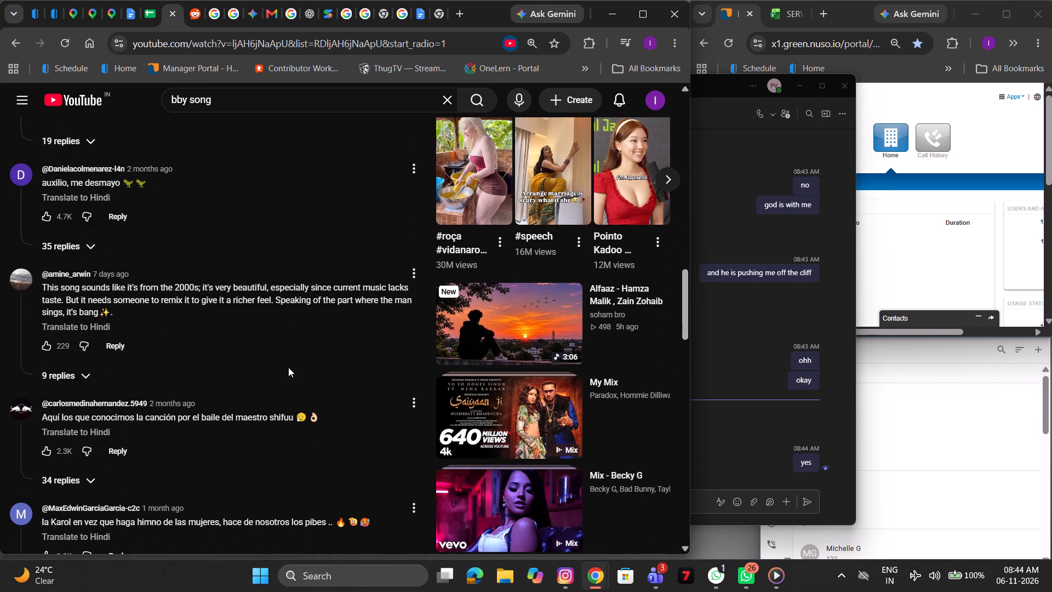
scroll(288, 367, "down", 2)
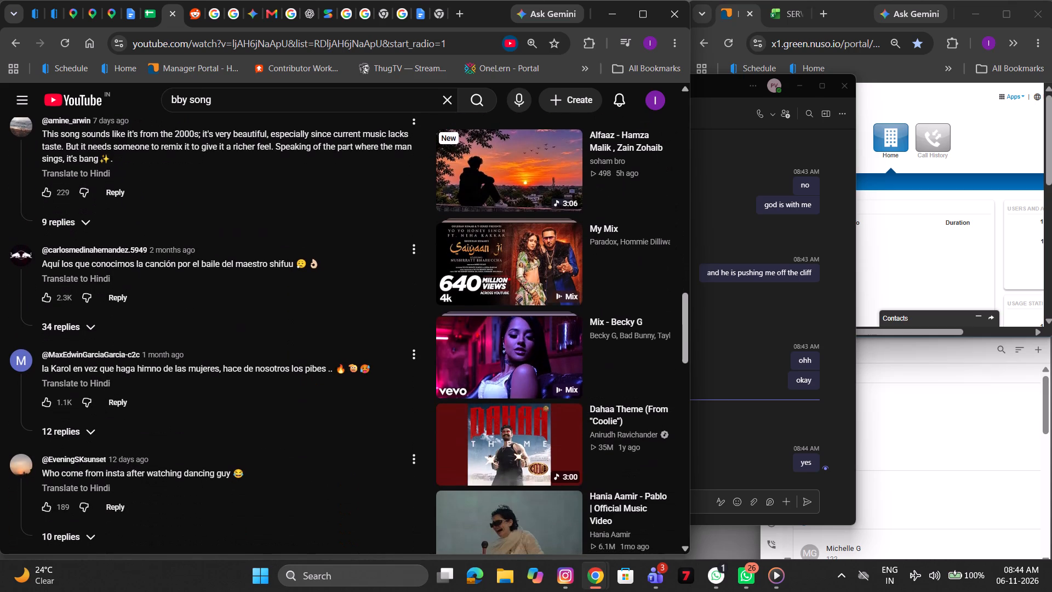
Move the BbY WOW song's playback back to about 0:42.
scroll(288, 367, "up", 12)
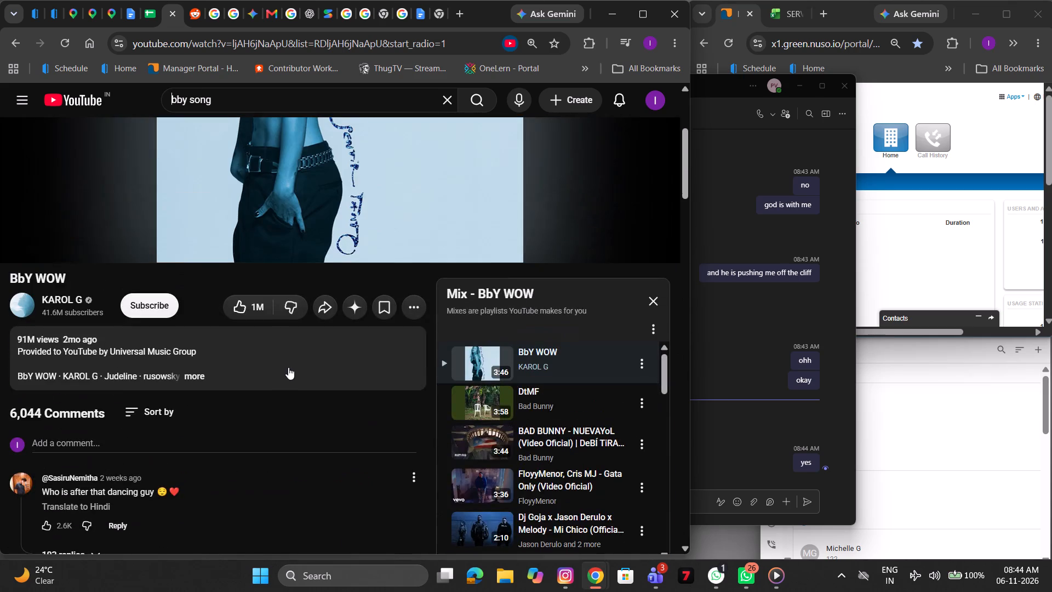
scroll(288, 367, "up", 2)
scroll(179, 361, "up", 3)
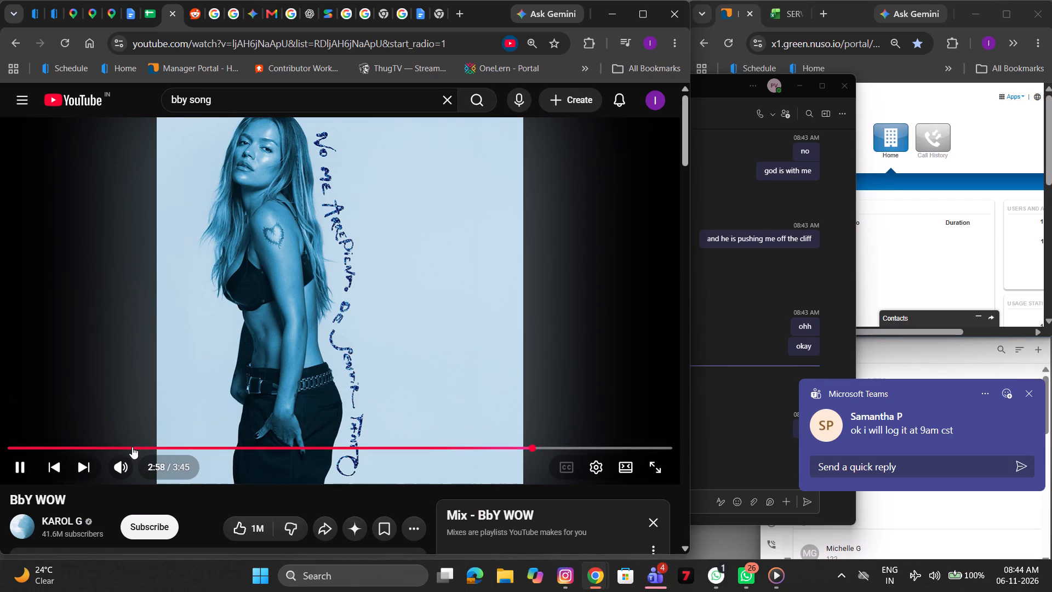
left_click(130, 448)
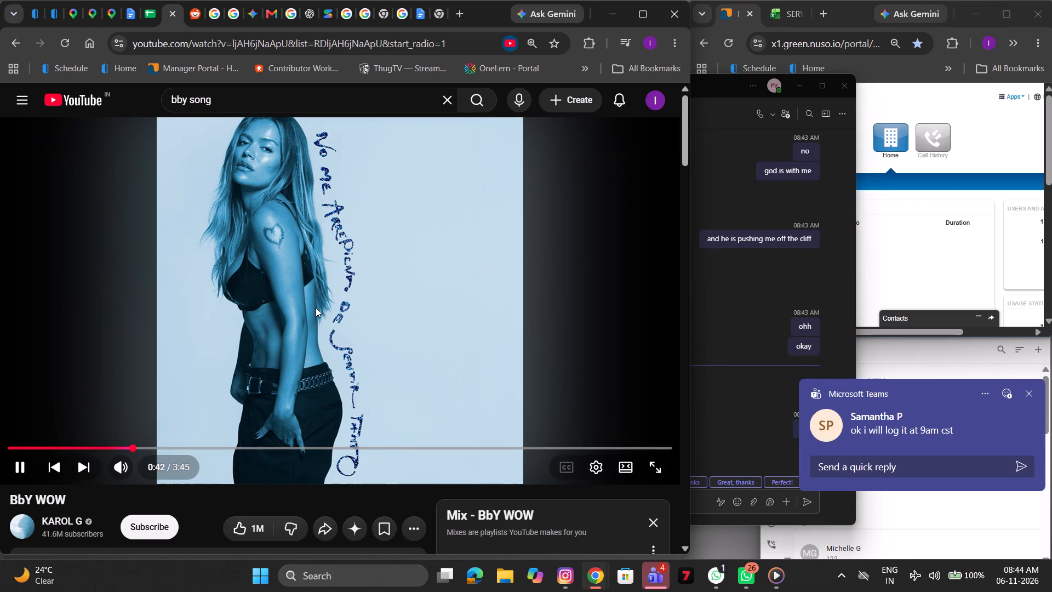
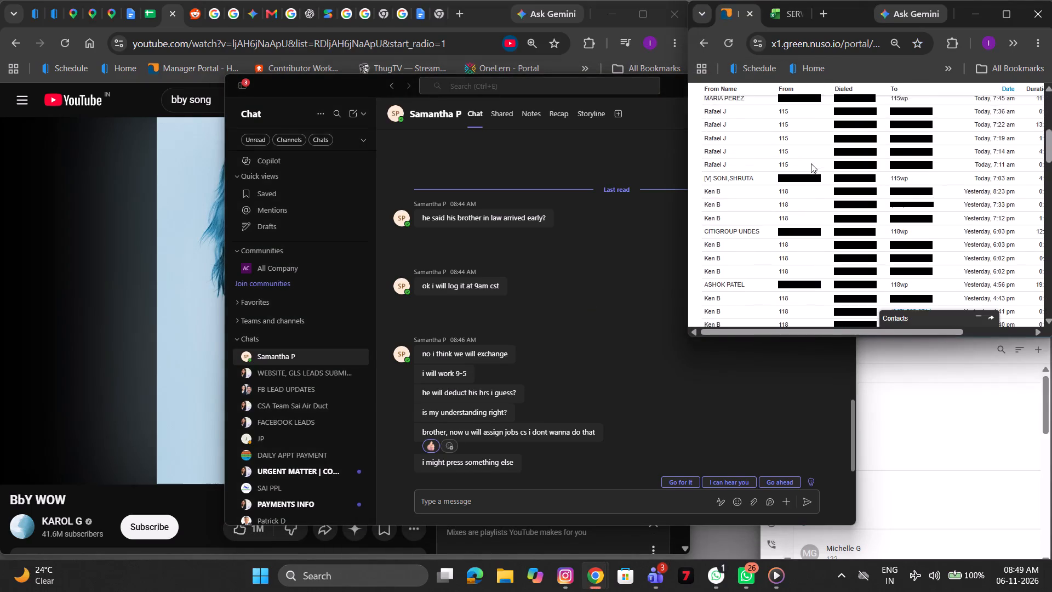
Find today's 8:03 am incoming call to 115wp in the NUSO call history and play its recording.
scroll(811, 163, "up", 2)
scroll(811, 163, "down", 2)
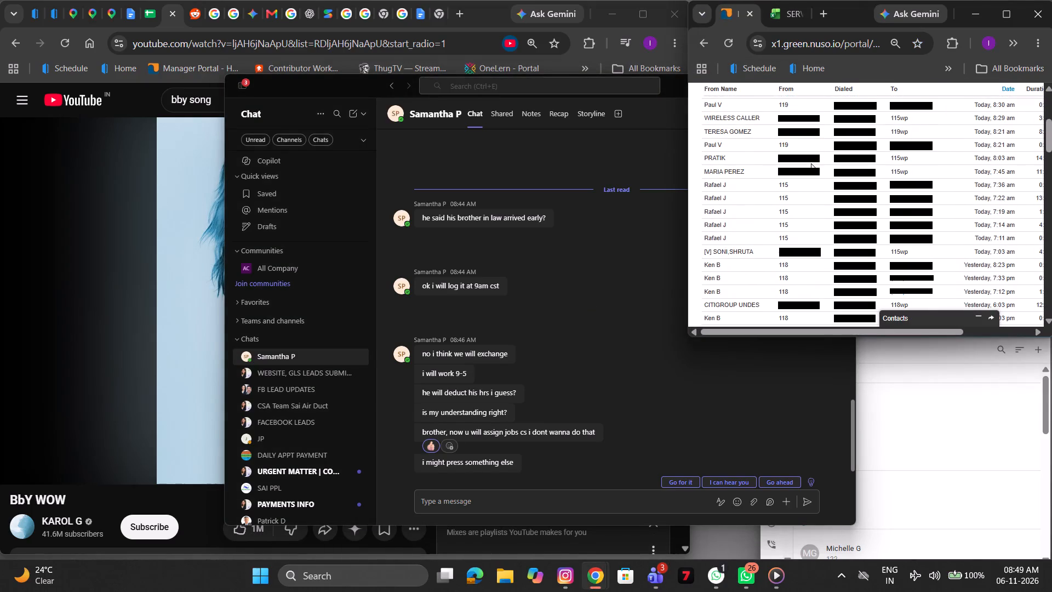
scroll(823, 269, "up", 1)
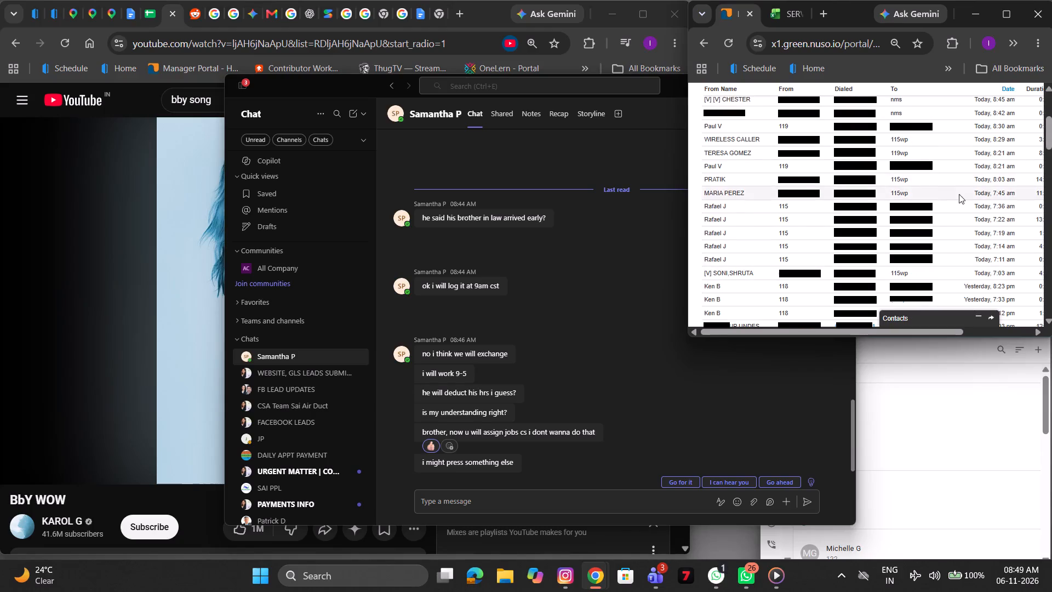
scroll(959, 194, "left", 2)
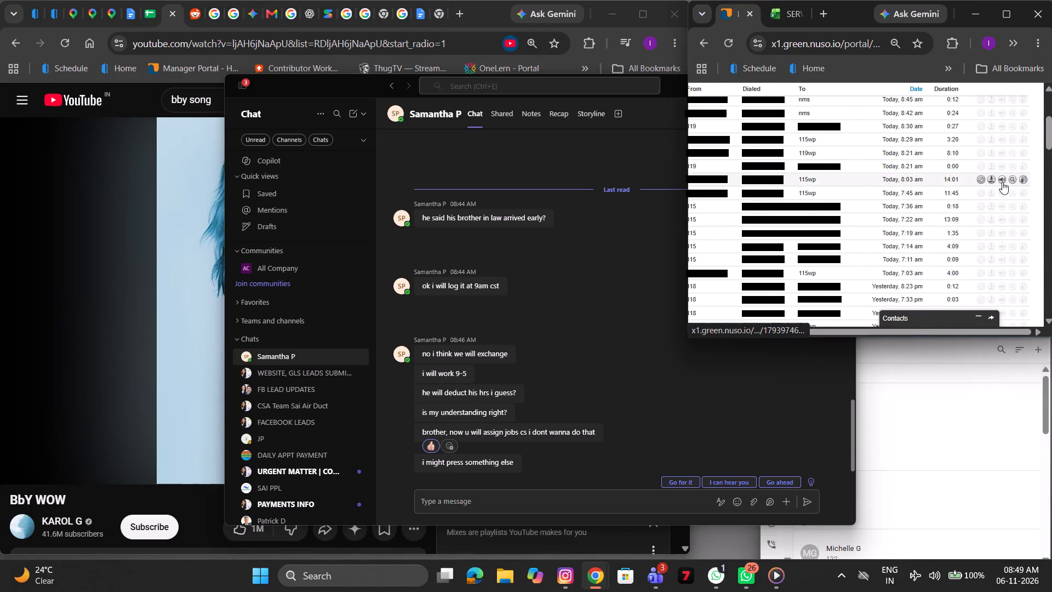
left_click(1002, 182)
scroll(854, 206, "right", 2)
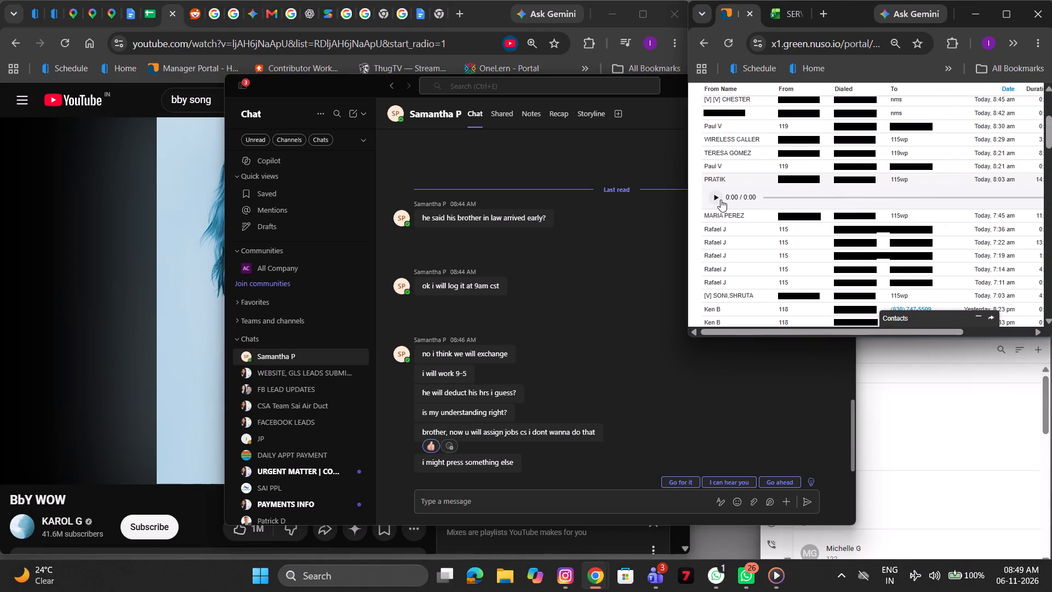
left_click(721, 200)
scroll(776, 171, "left", 1)
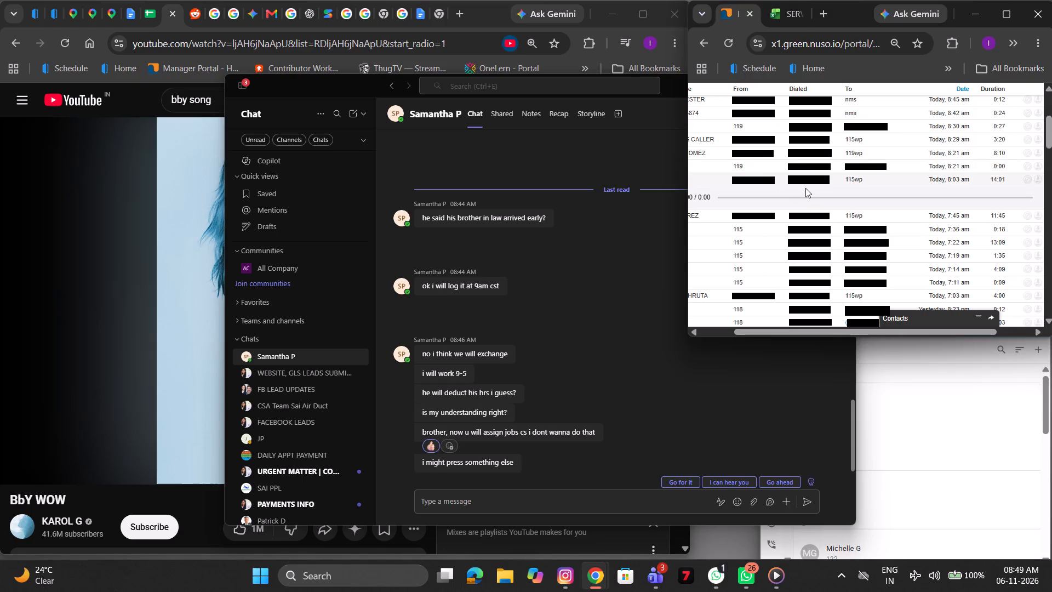
scroll(812, 197, "up", 1)
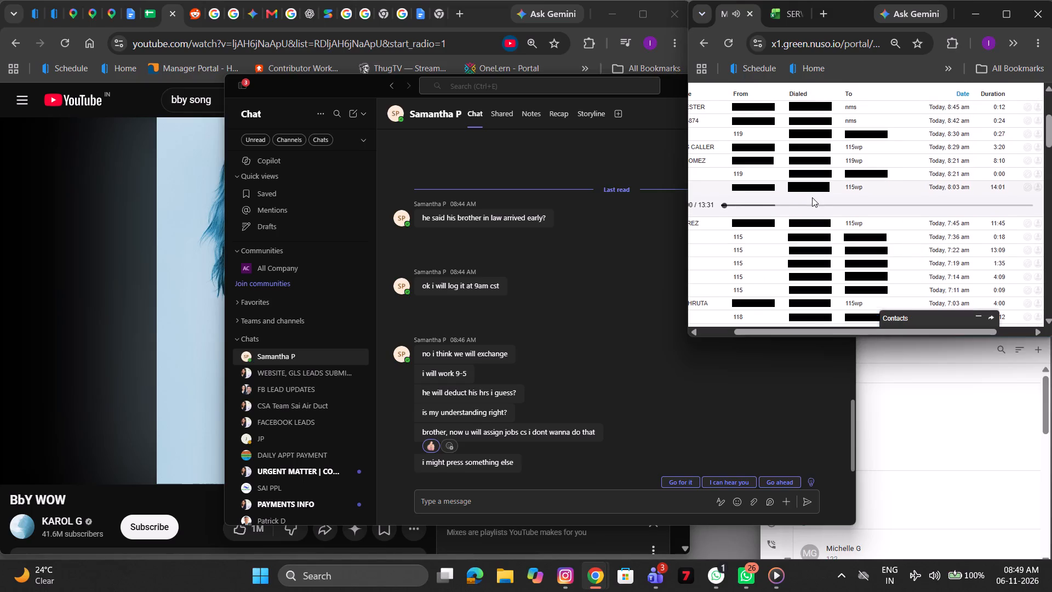
scroll(812, 197, "up", 1)
scroll(812, 197, "right", 1)
left_click(812, 197)
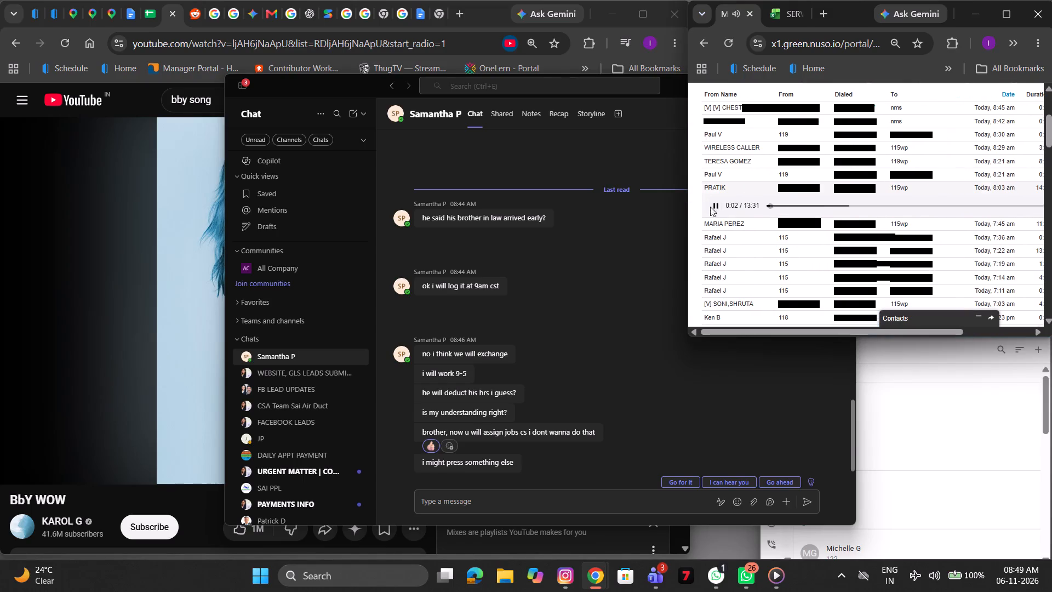
left_click(717, 201)
left_click(717, 201)
Skip the 8:03 am call recording ahead to about 7:23 and listen from there.
left_click(937, 207)
scroll(823, 213, "left", 1)
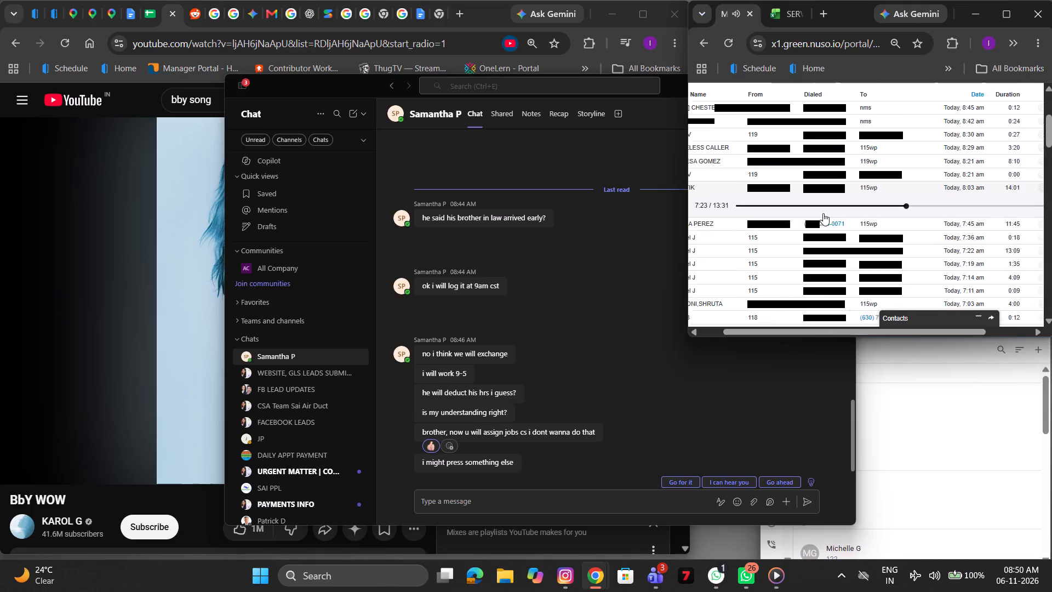
scroll(823, 213, "left", 1)
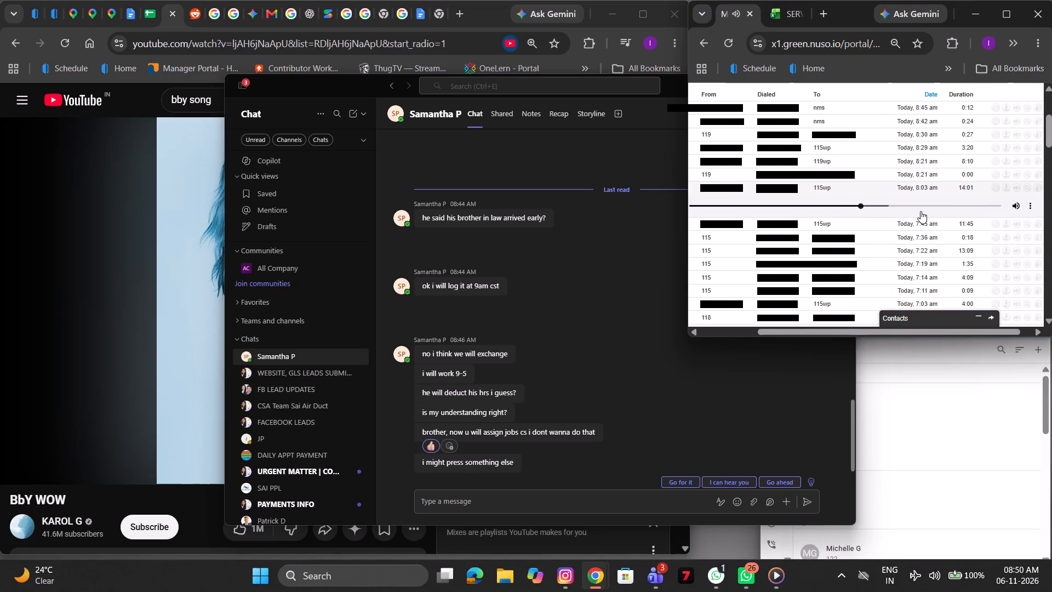
scroll(921, 211, "right", 1)
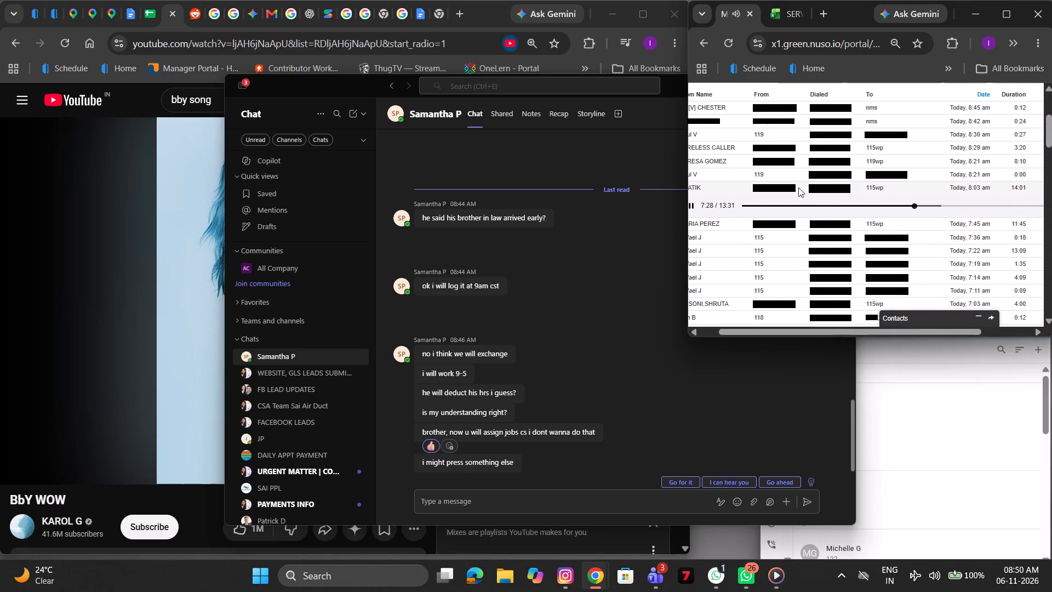
Select the caller's phone number in the 8:03 am call entry and pause its recording.
left_click_drag(798, 187, 758, 187)
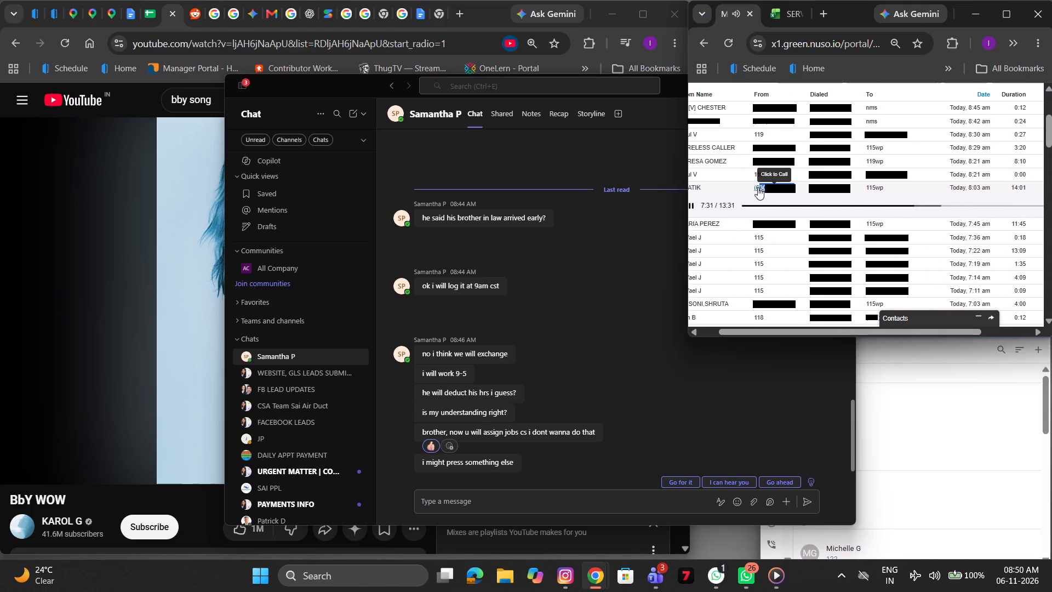
left_click_drag(758, 187, 748, 187)
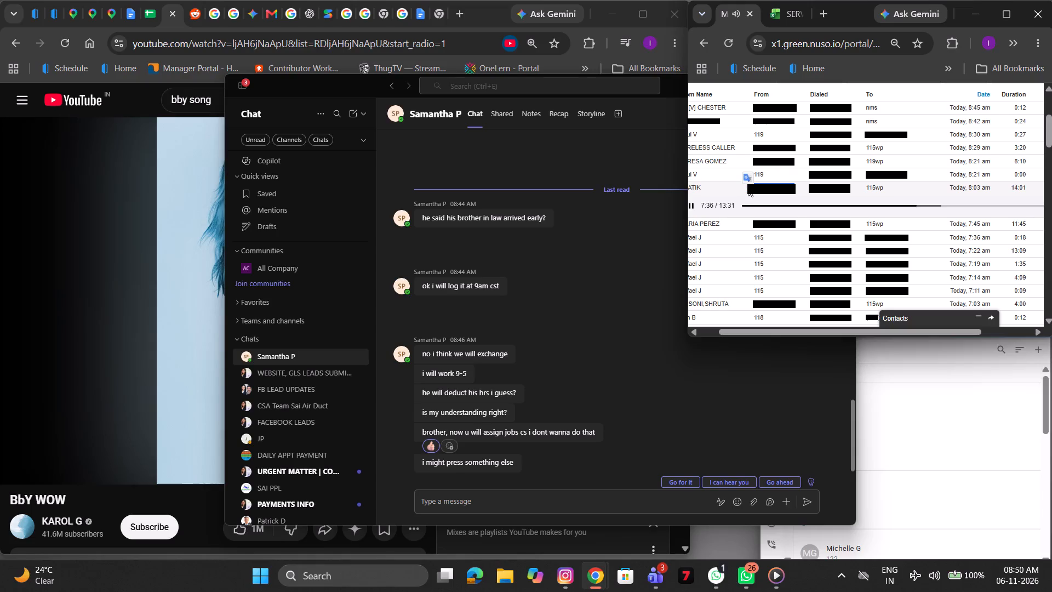
left_click(693, 210)
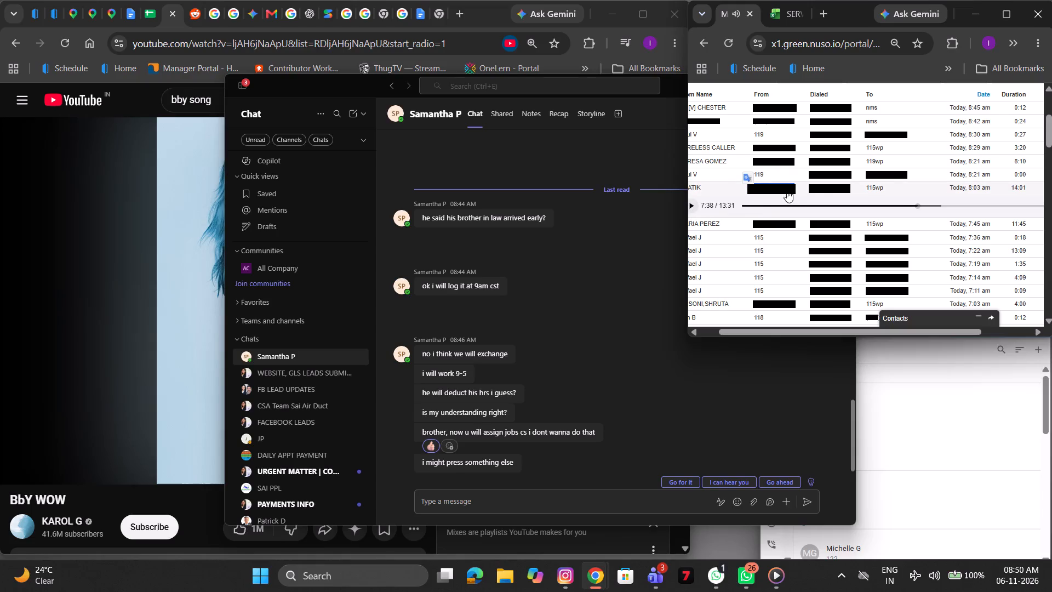
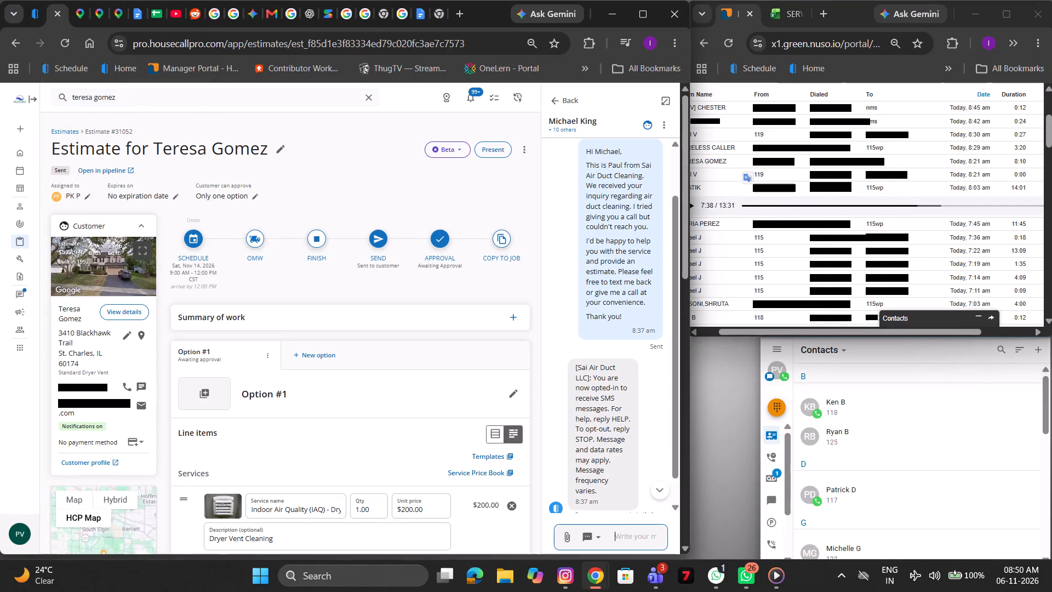
Search the Housecall Pro records for the 8:03 am caller's copied phone number, then clear and close the search.
left_click(373, 104)
key("ctrl+v")
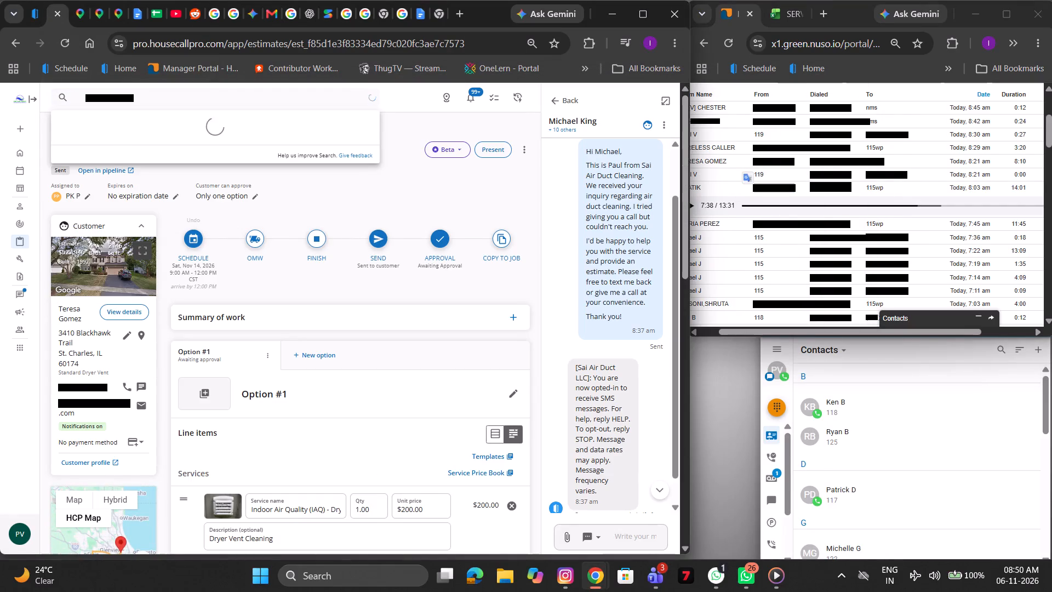
left_click(370, 103)
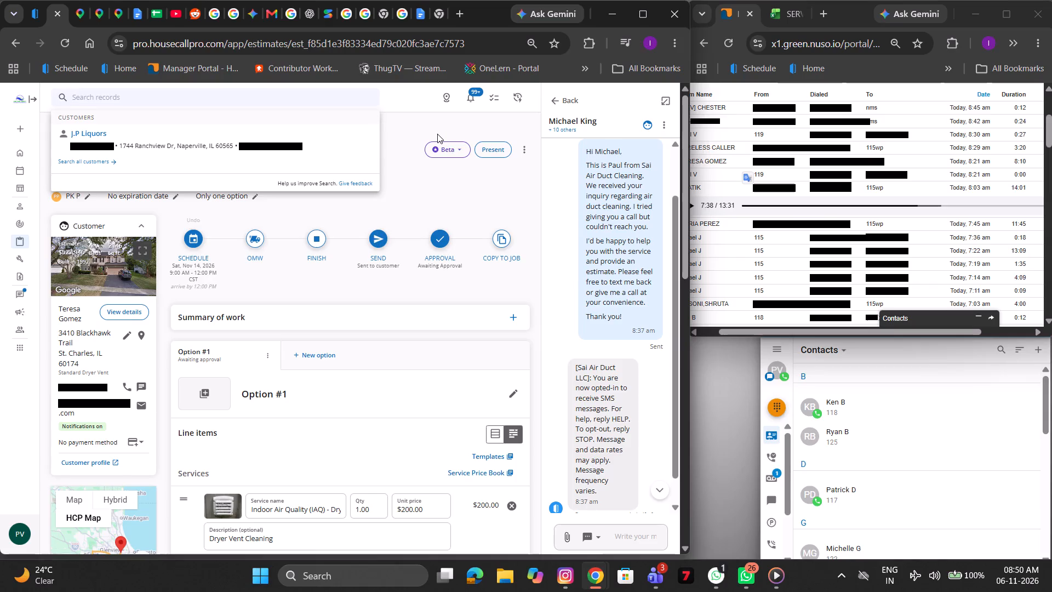
left_click(368, 101)
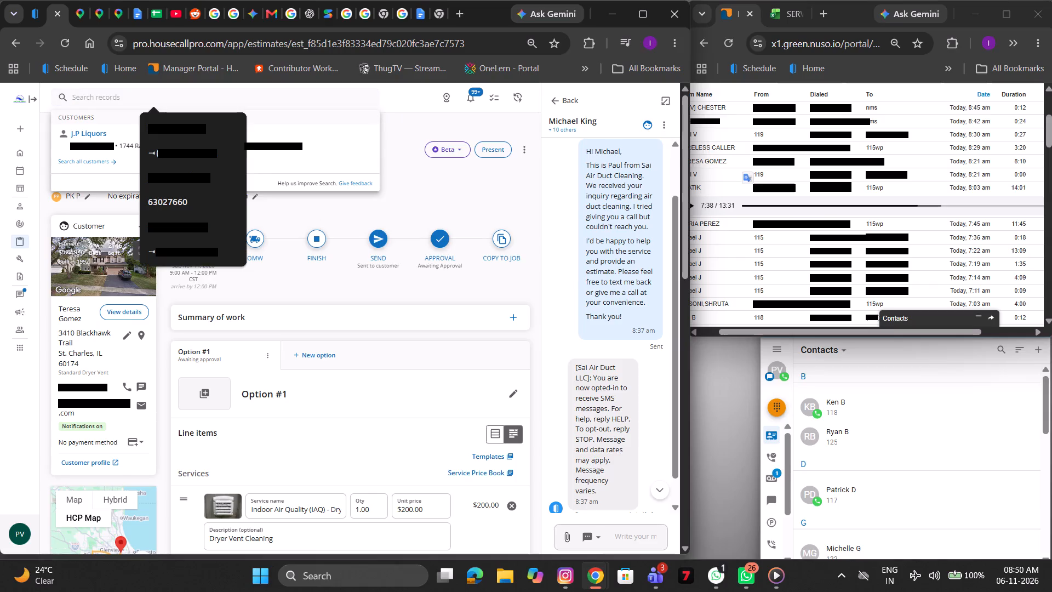
left_click(402, 94)
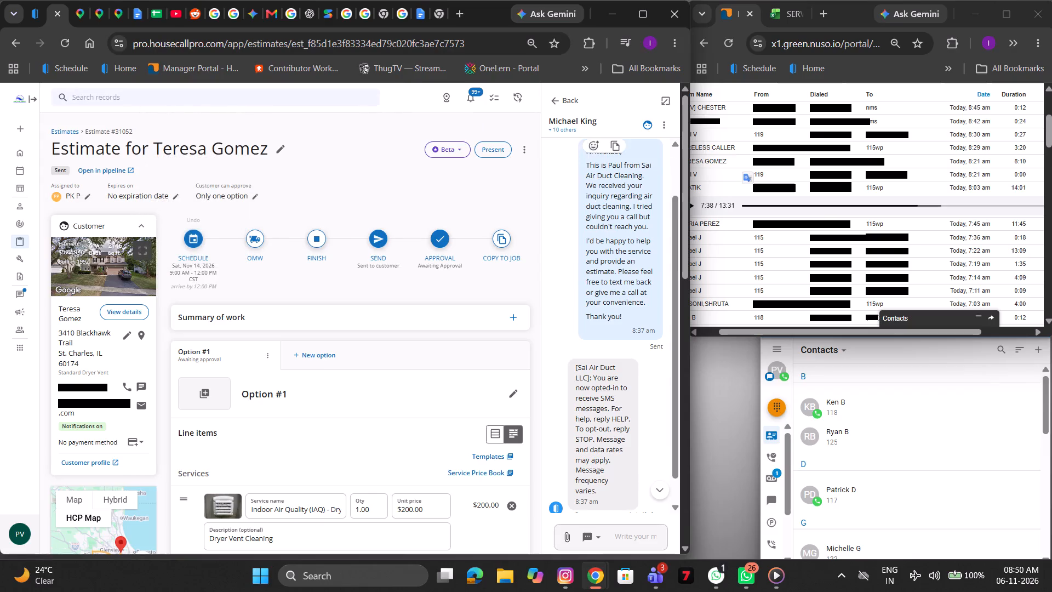
Return to the 8:03 am call in the NUSO call history and bring its caller name and recording player fully into view.
left_click(702, 209)
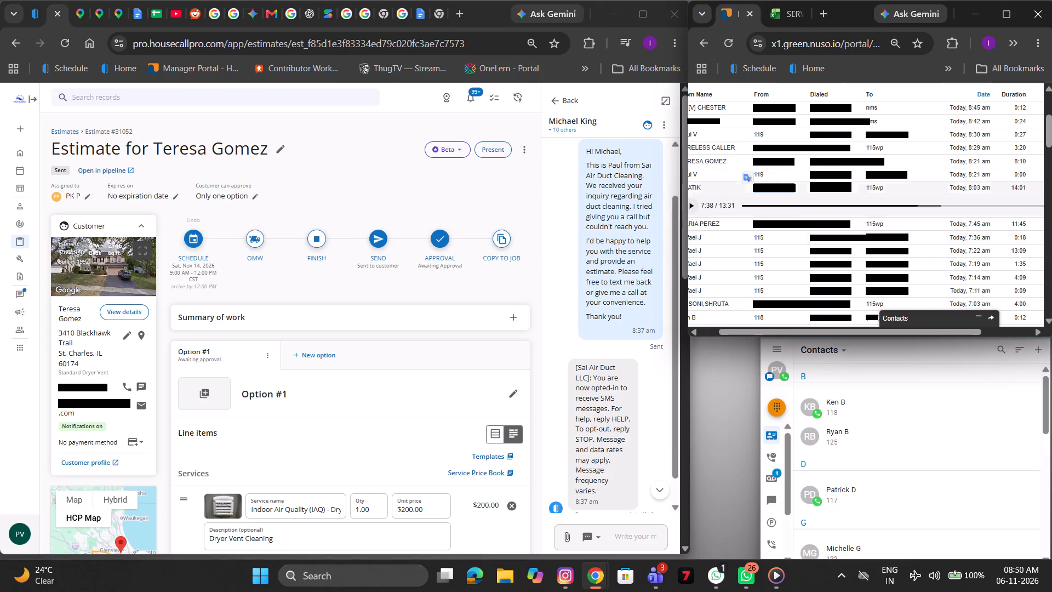
scroll(714, 250, "right", 2)
scroll(751, 194, "left", 1)
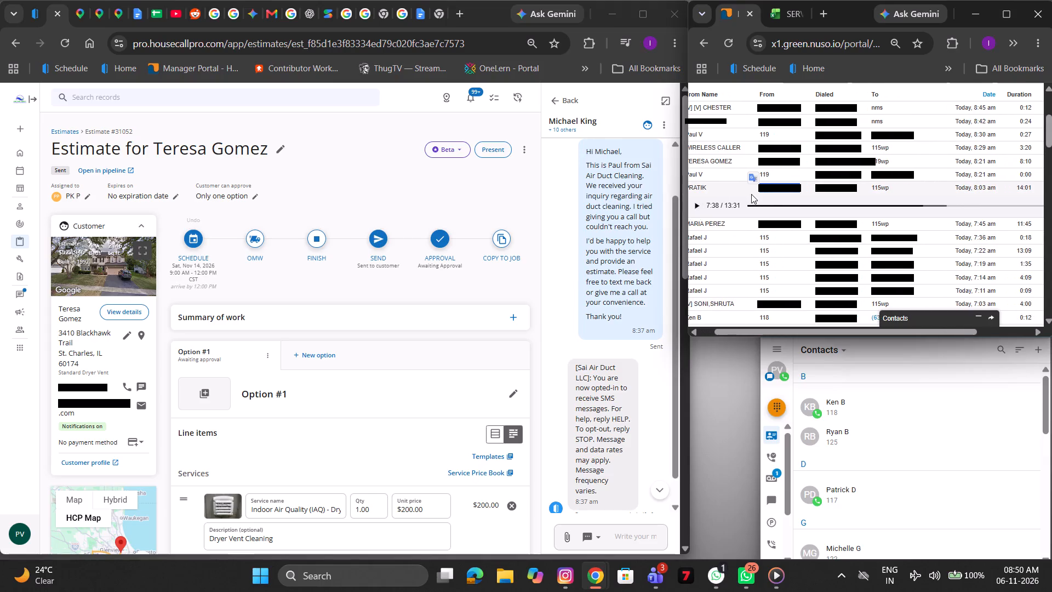
scroll(751, 194, "left", 1)
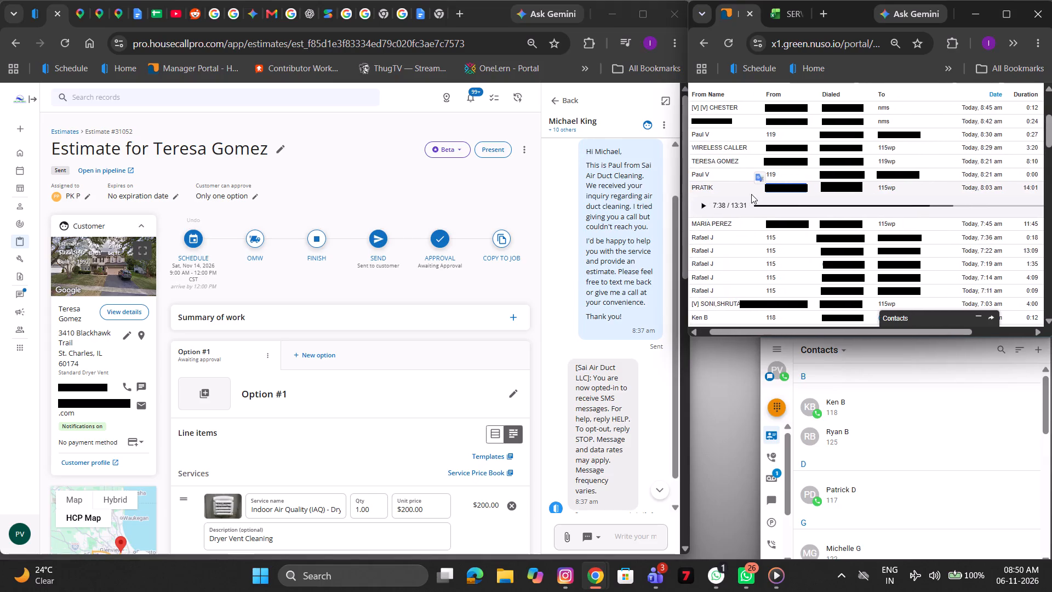
scroll(751, 194, "left", 1)
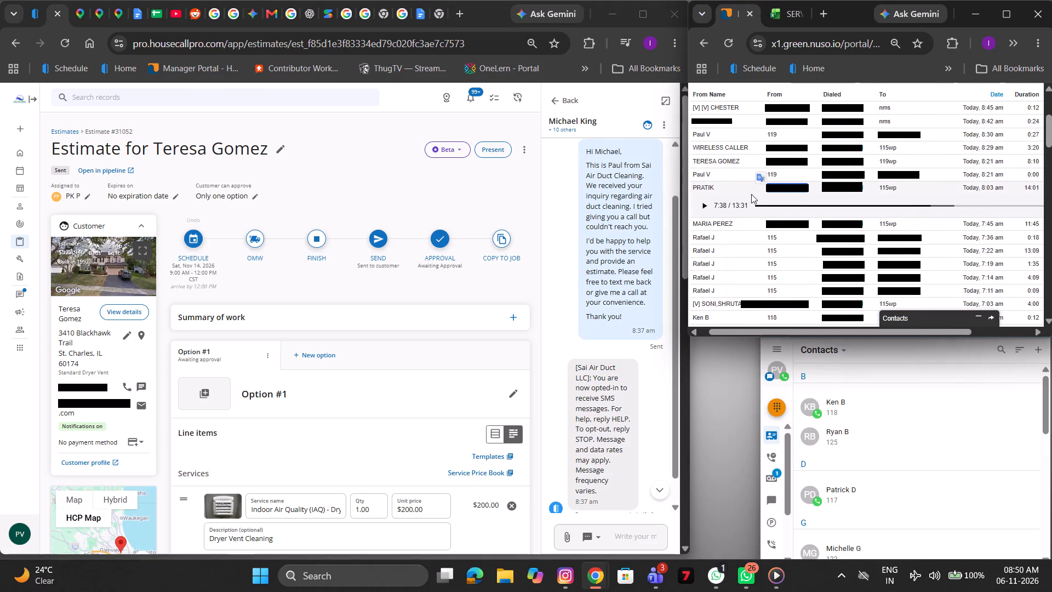
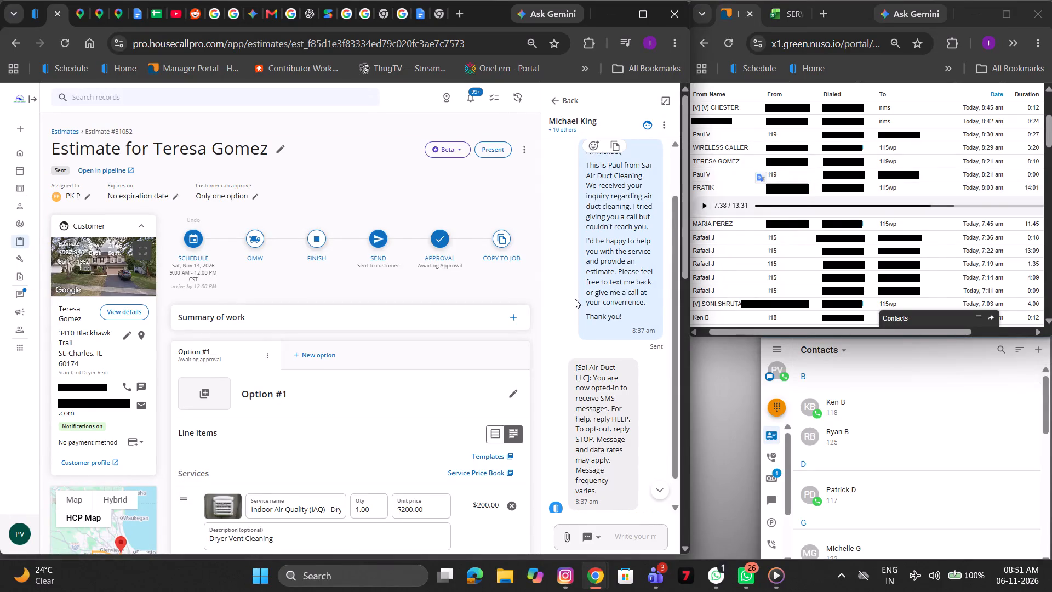
Resume playback of the 8:03 am call's recording in the NUSO call history.
scroll(575, 299, "down", 4)
left_click(708, 204)
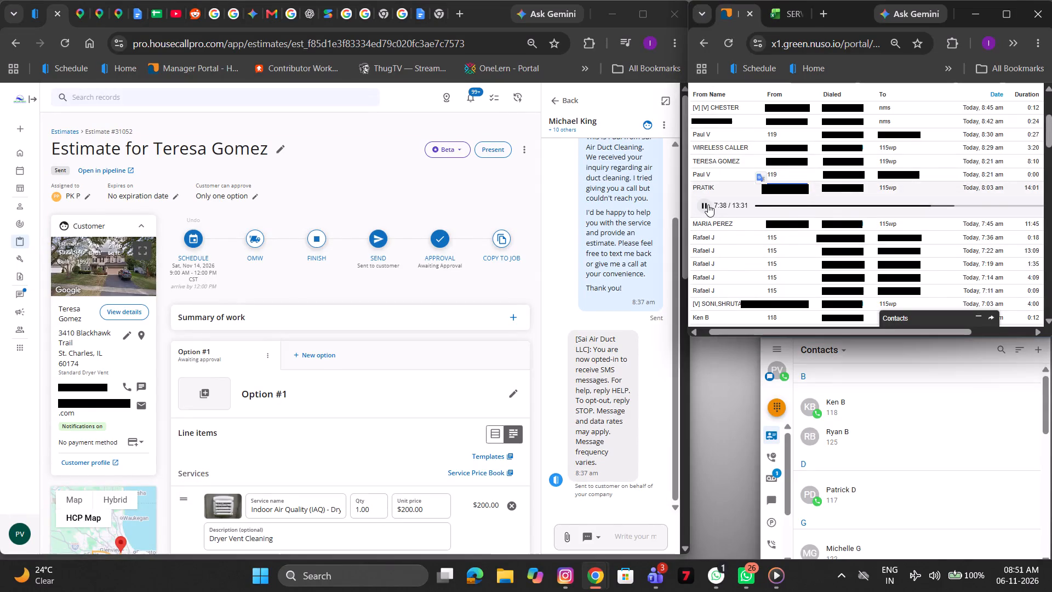
scroll(809, 247, "left", 1)
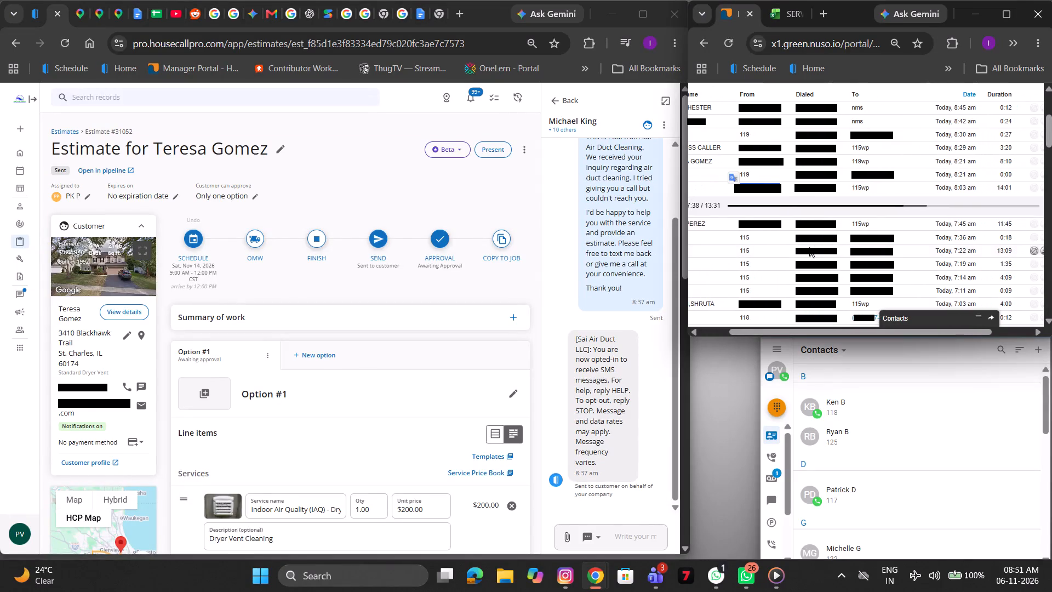
scroll(875, 225, "right", 1)
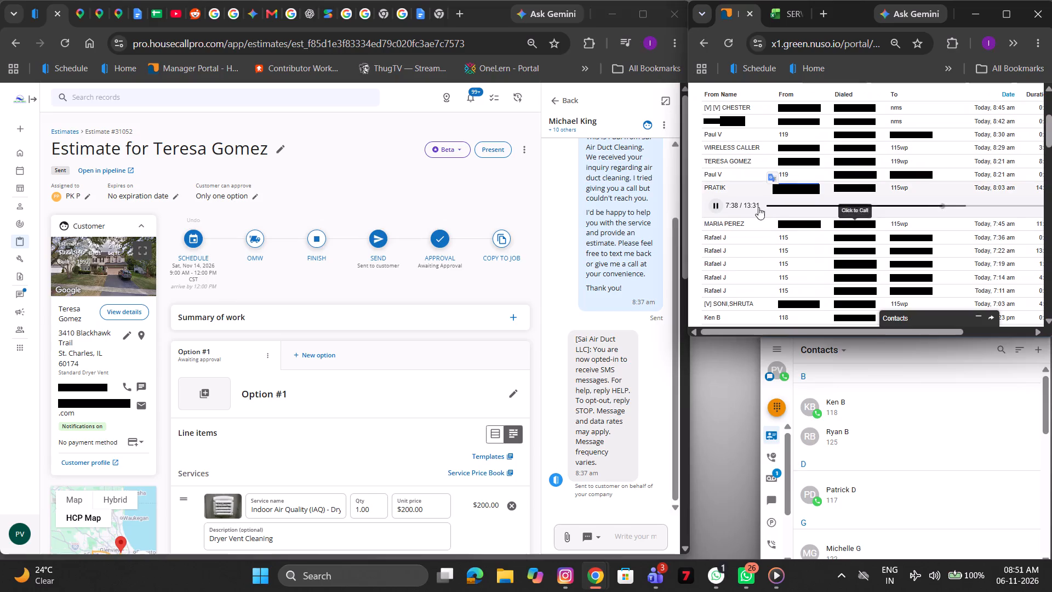
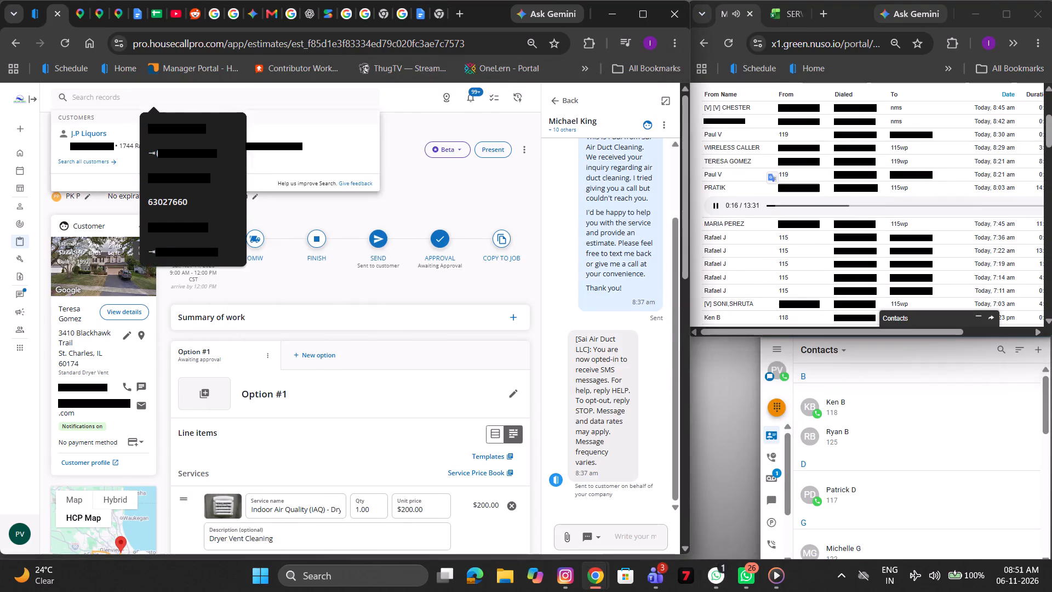
Search the Housecall Pro records for "pratik", then clear the search.
type("pratik")
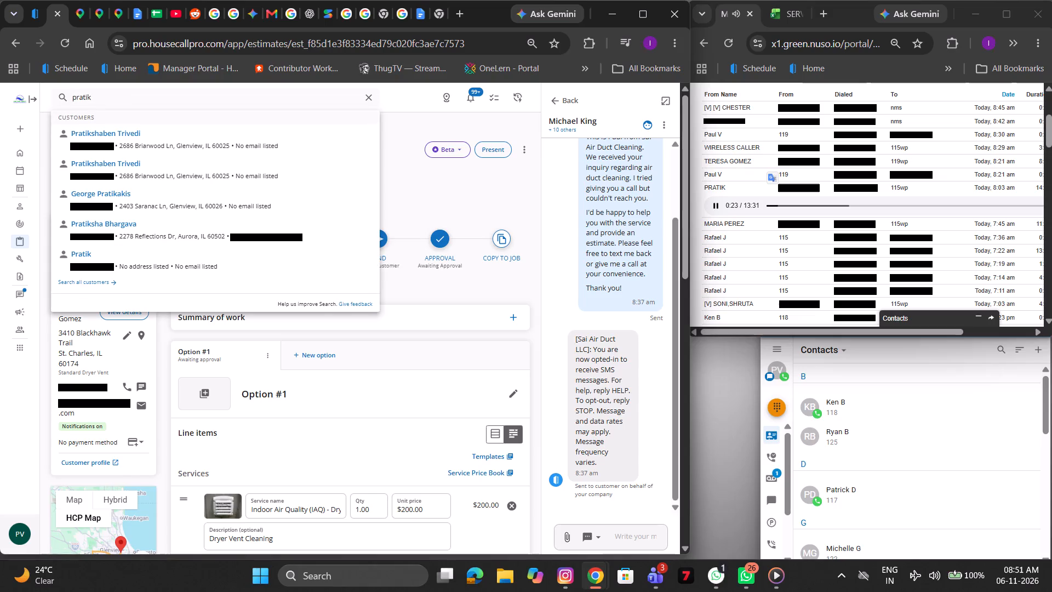
key("BackSpace")
key("BackSpace")
key("BackSpace")
key("BackSpace")
key("BackSpace")
key("BackSpace")
key("BackSpace")
key("BackSpace")
key("BackSpace")
key("BackSpace")
key("BackSpace")
Search the Housecall Pro records for the caller's number copied from the 8:03 am call and open the full customer results.
left_click(825, 188)
left_click_drag(825, 188, 772, 186)
key("ctrl+c")
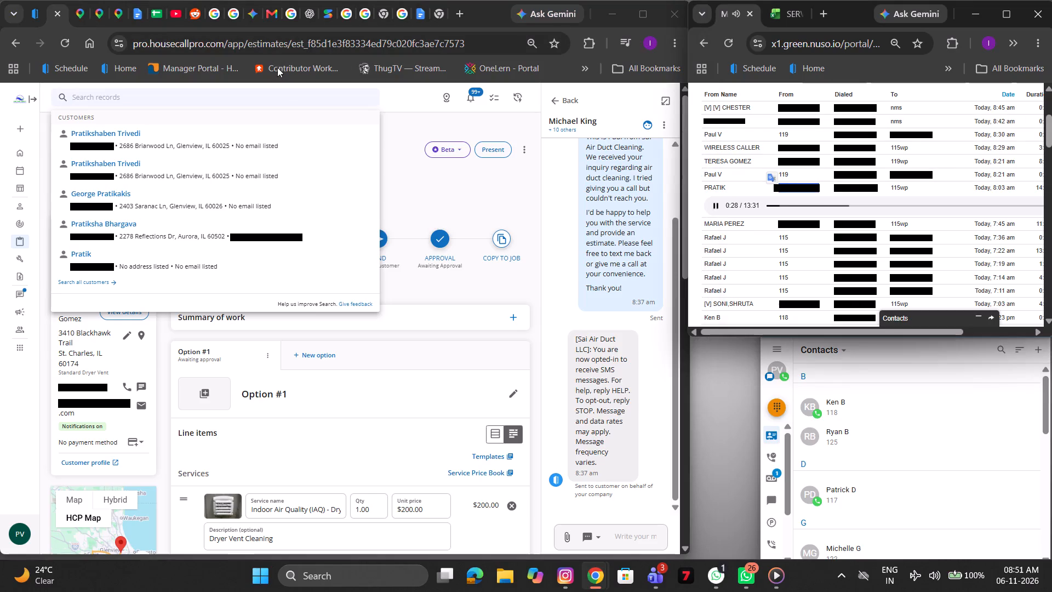
left_click(296, 89)
key("ctrl+v")
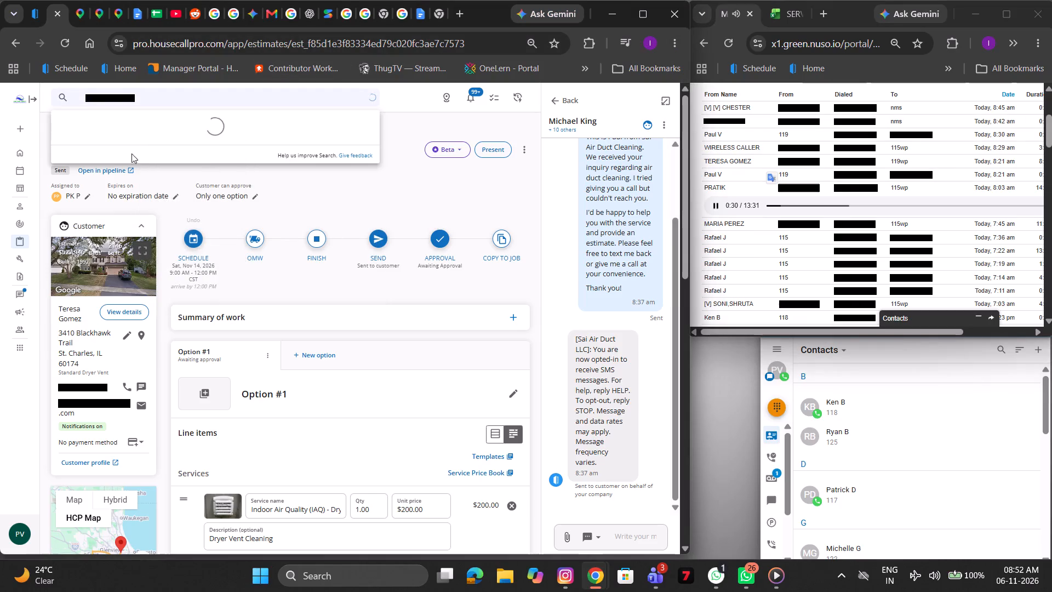
left_click(100, 163)
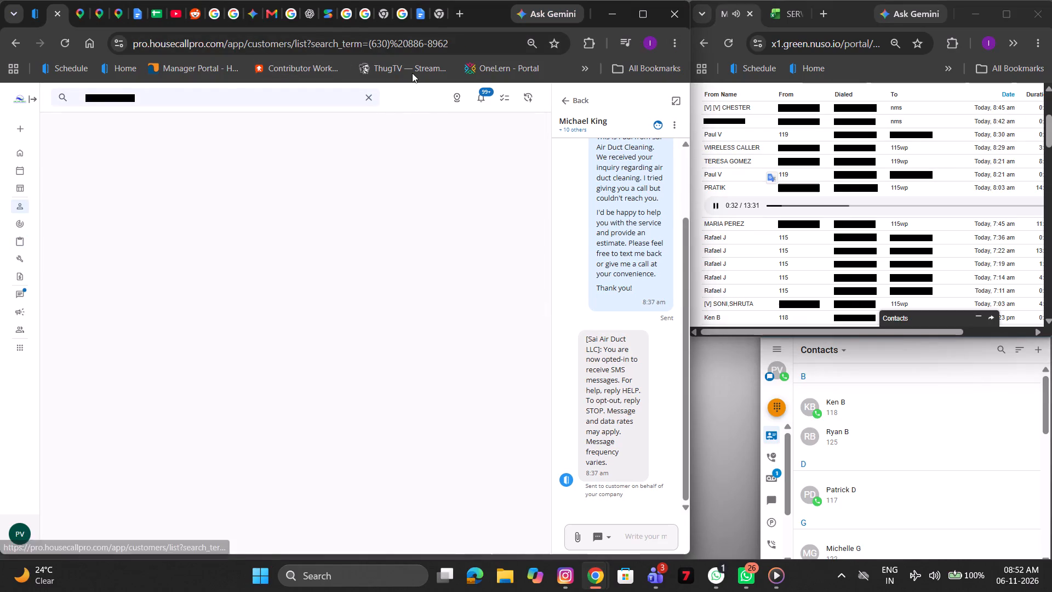
Leave the open text conversation and close the chats pane beside the customer list.
left_click(569, 100)
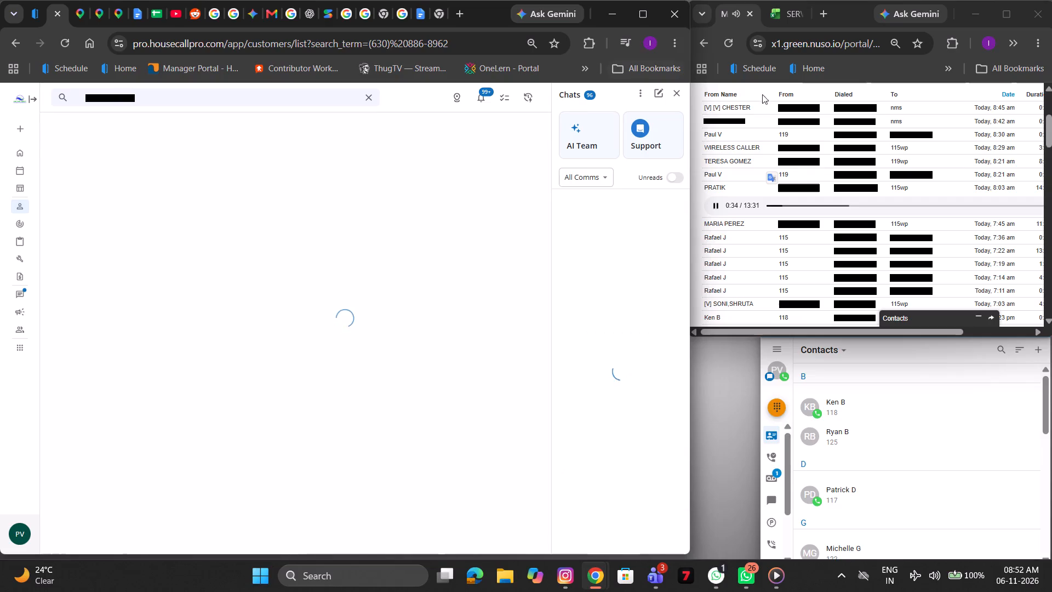
left_click(680, 95)
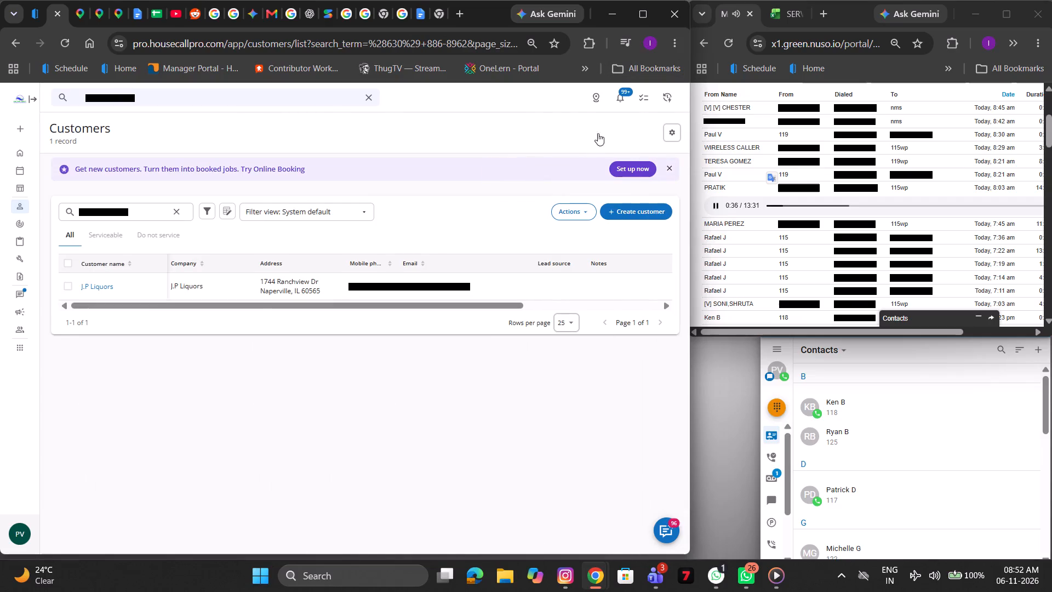
Clear the caller's number from the global records search, leaving the search ready for another query.
left_click(366, 103)
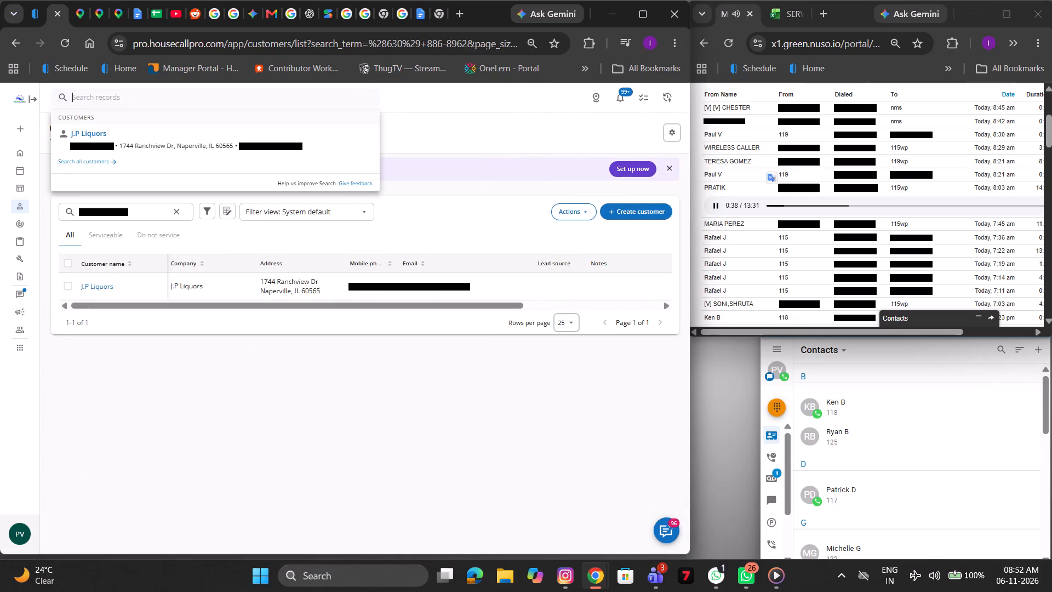
left_click(450, 137)
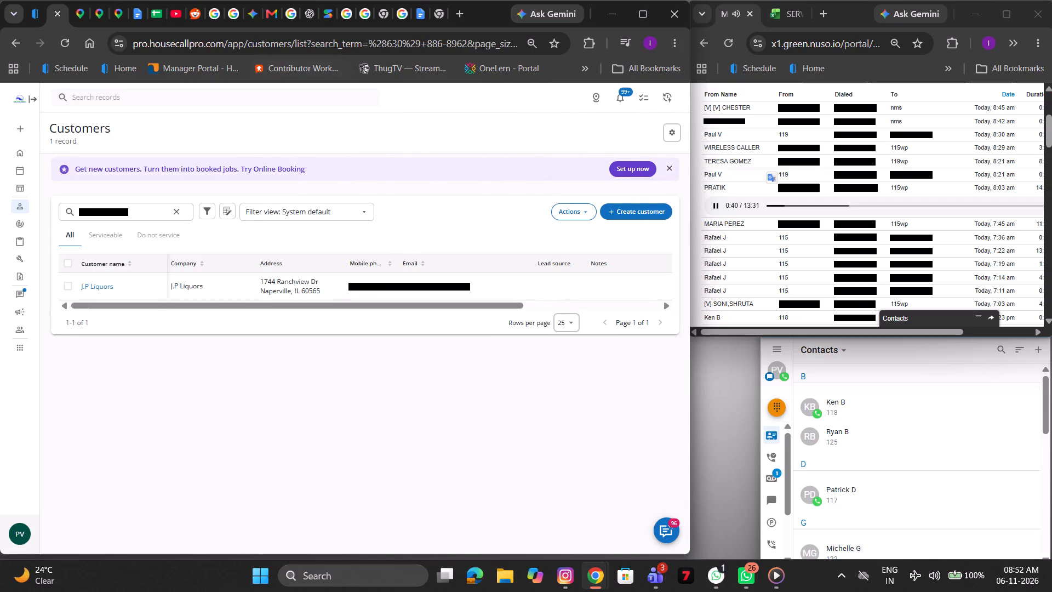
left_click(319, 102)
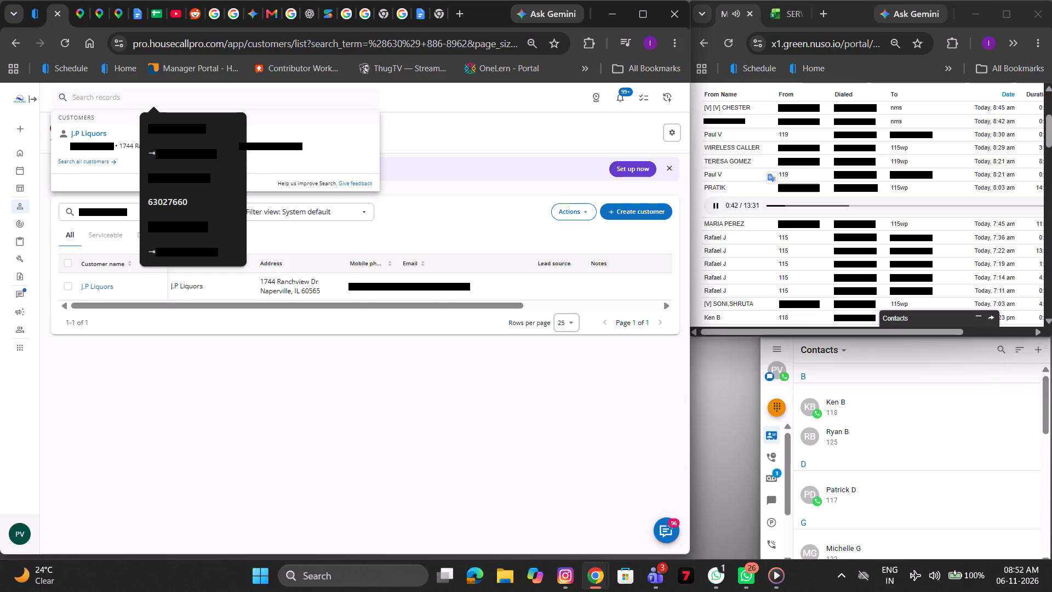
Skip the 8:03 am call's recording ahead to about 1:00.
left_click(793, 207)
Start a new search in the global records search.
left_click(505, 124)
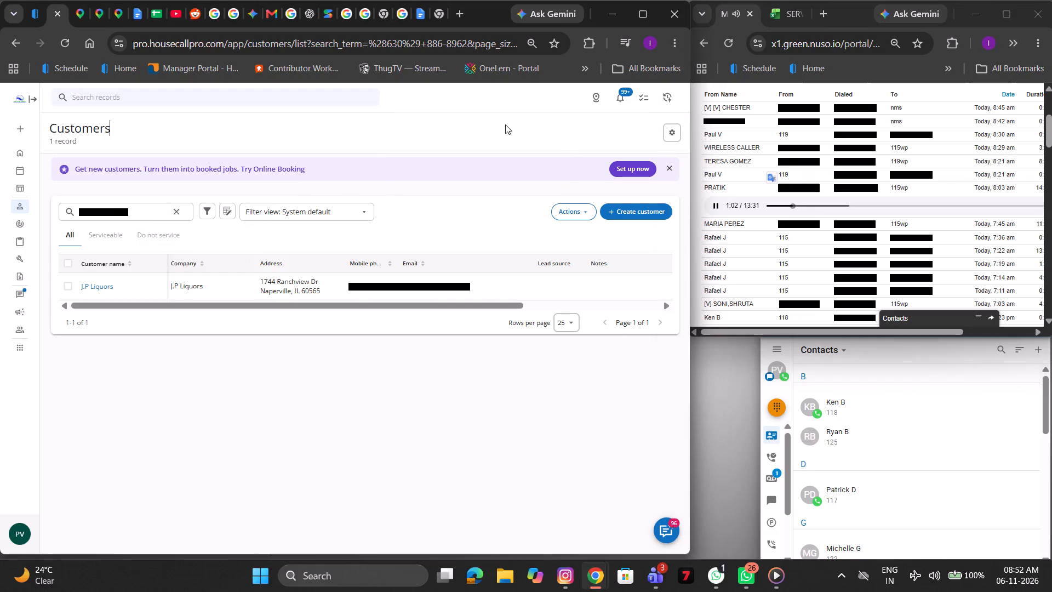
left_click(355, 96)
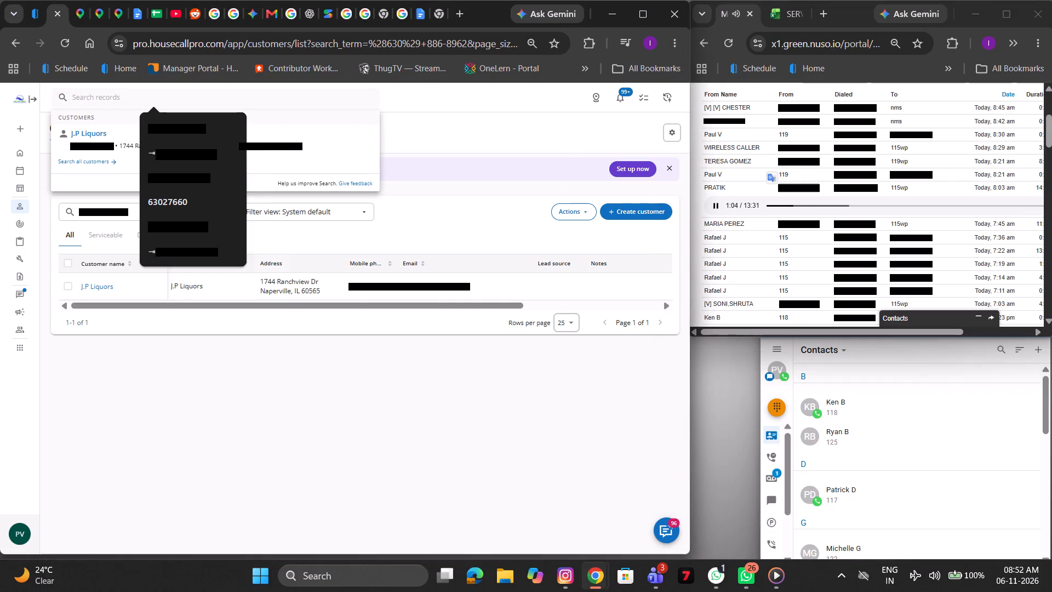
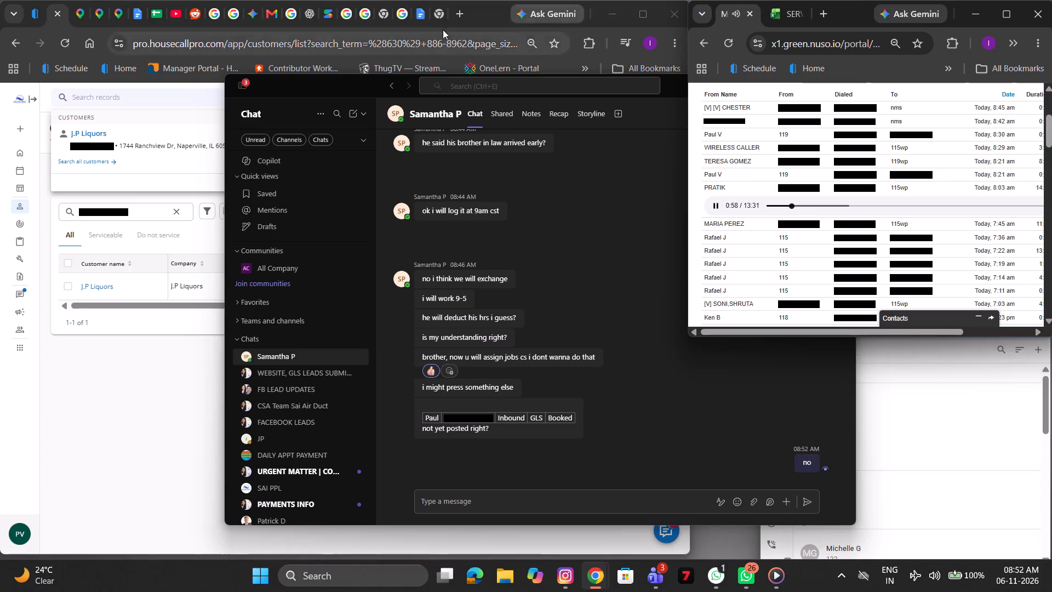
Search the web in a new browser tab for the caller's Naperville street address and copy the full address from the results.
left_click(138, 97)
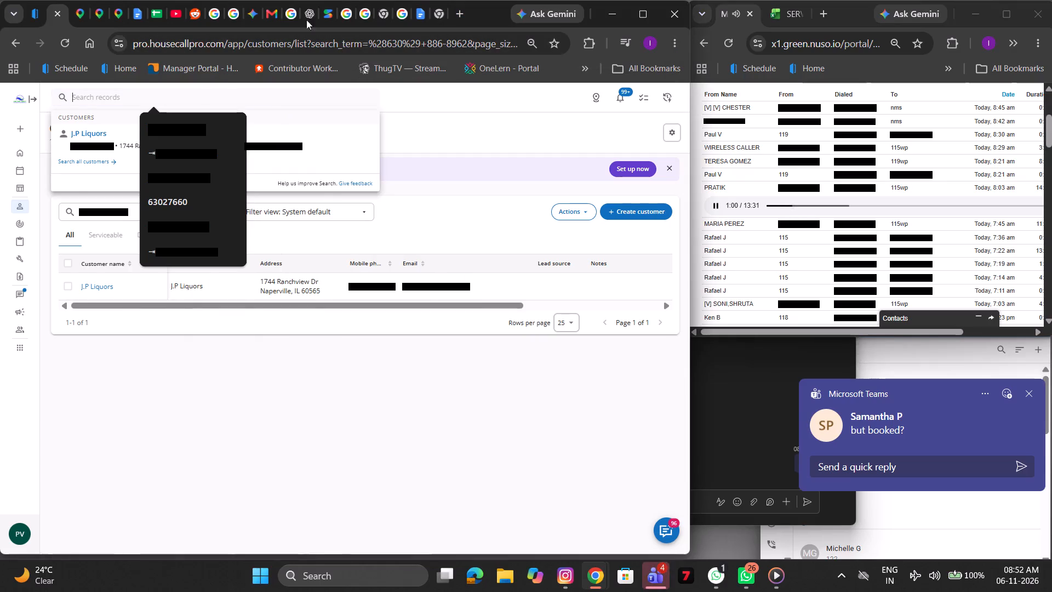
left_click(460, 25)
left_click(461, 20)
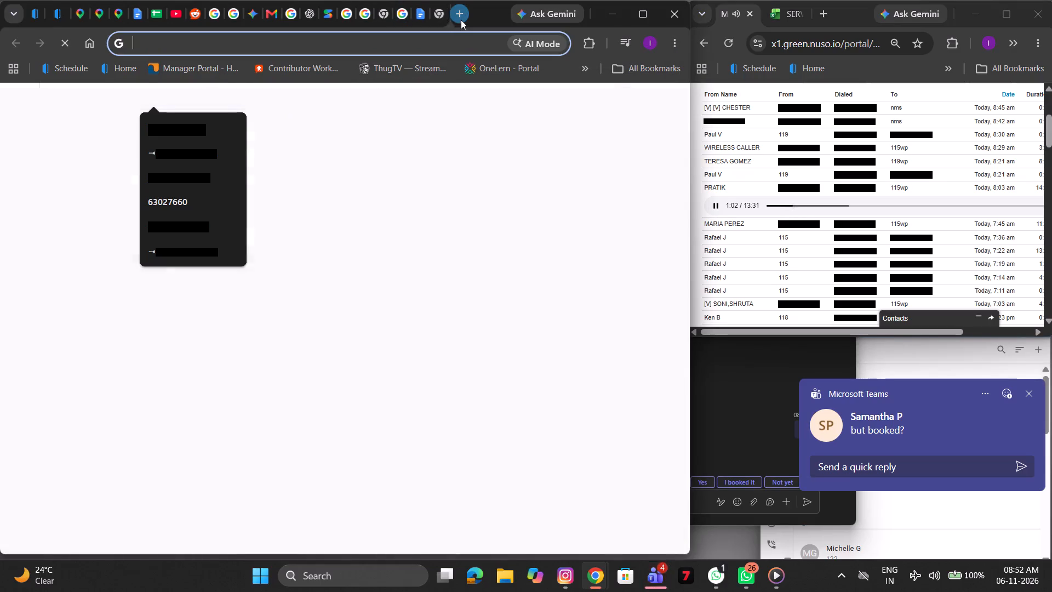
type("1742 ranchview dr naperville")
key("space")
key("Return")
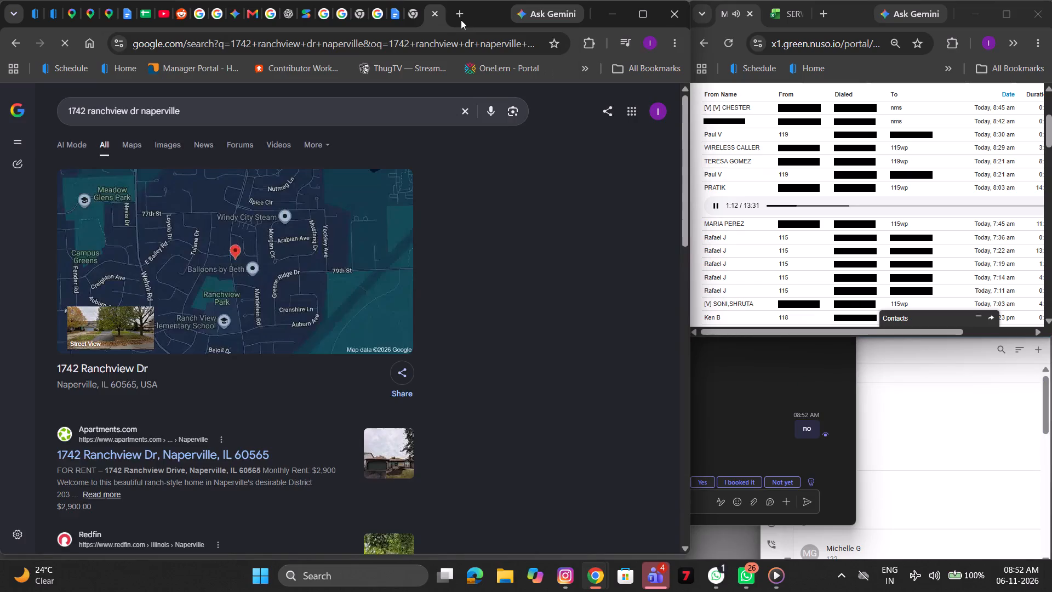
left_click_drag(289, 449, 47, 454)
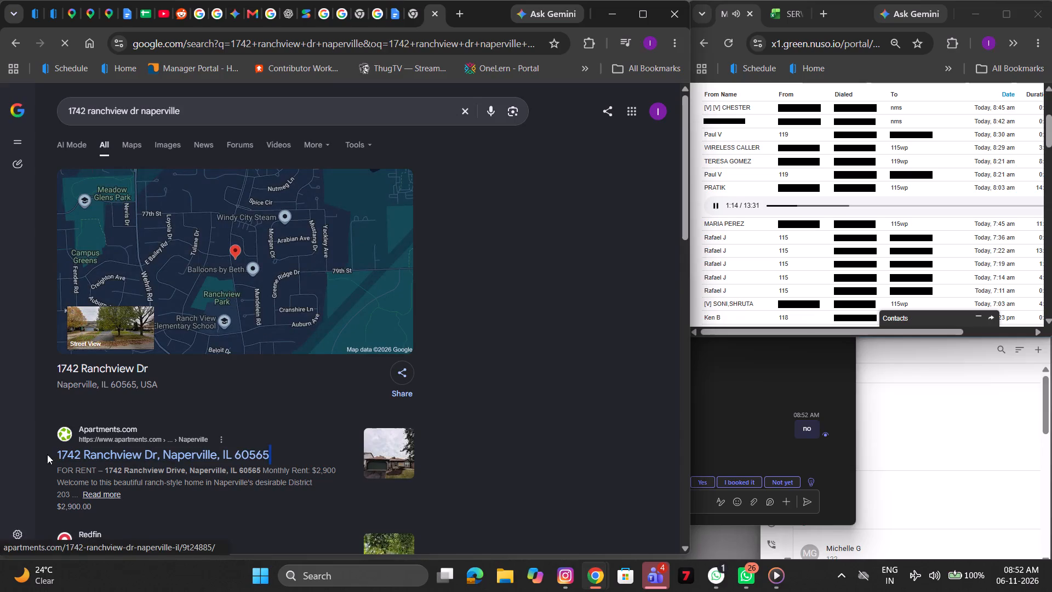
left_click_drag(47, 454, 57, 458)
key("ctrl+c")
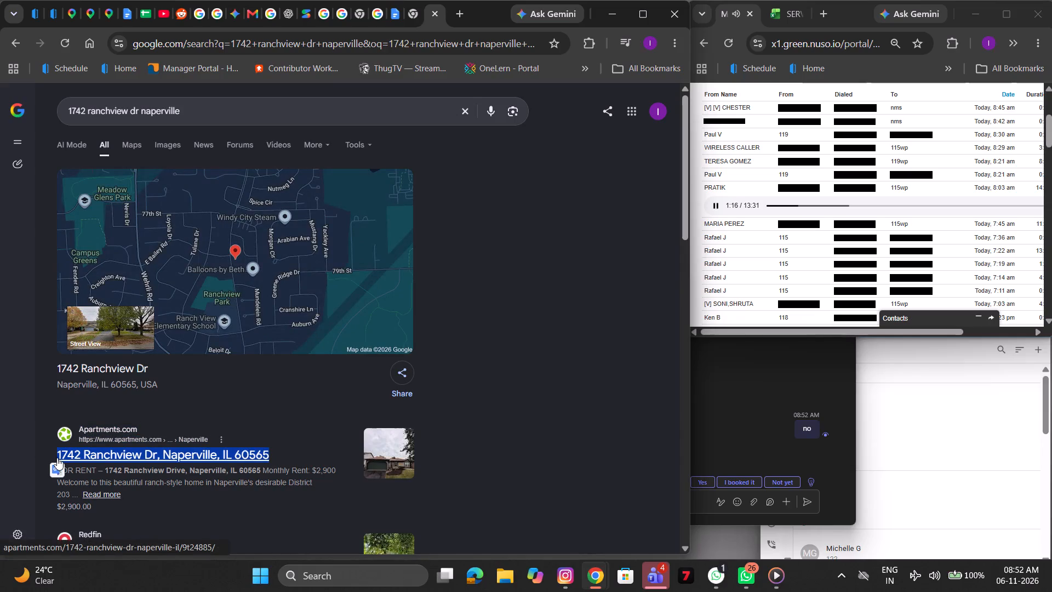
scroll(338, 343, "down", 2)
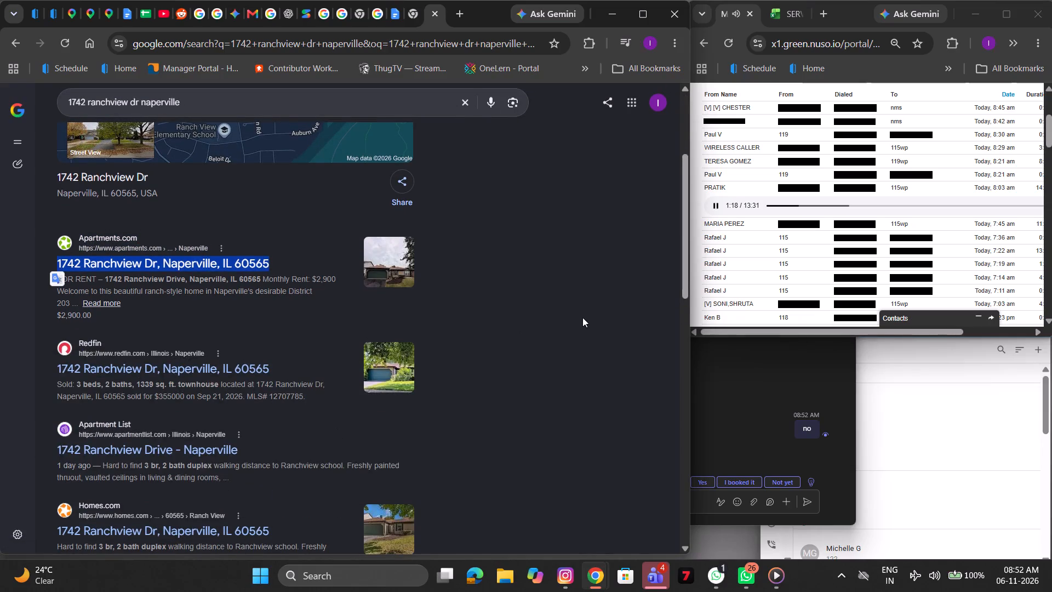
Search the global records for the copied address, broadened by removing its house number.
left_click(52, 15)
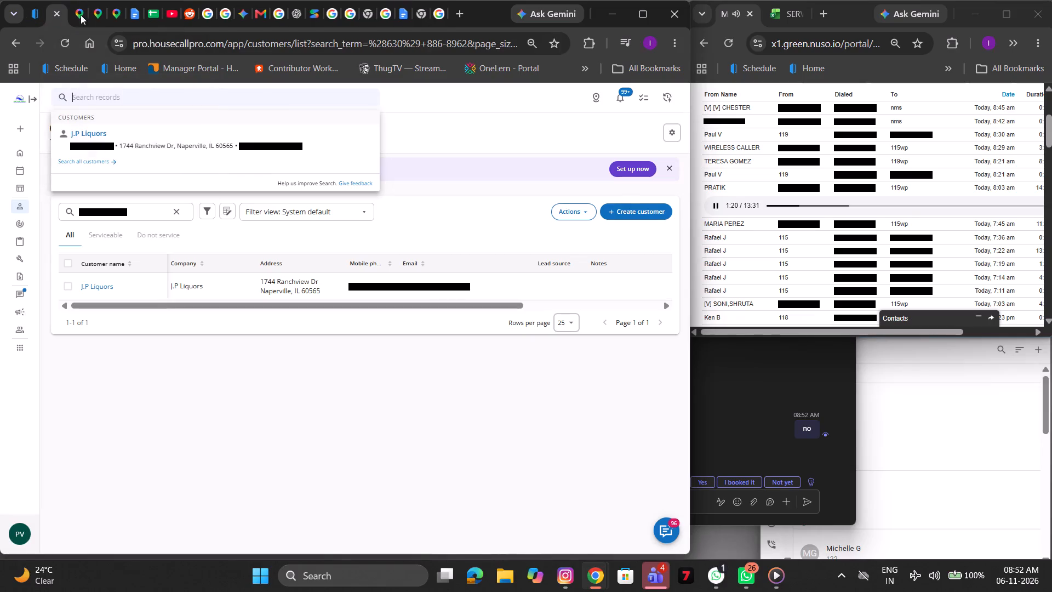
key("ctrl+v")
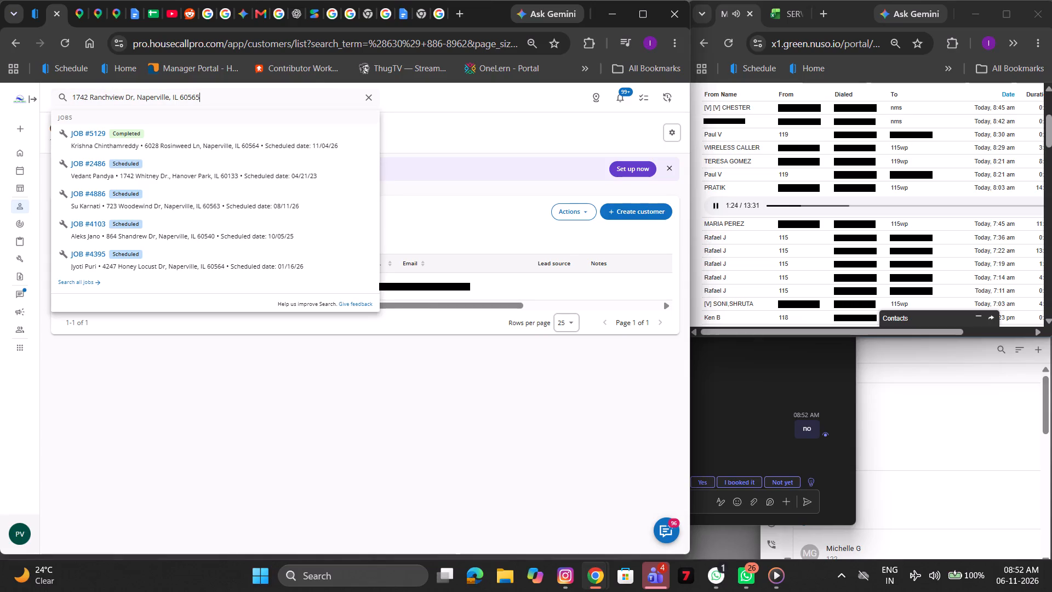
left_click_drag(89, 96, 42, 99)
key("BackSpace")
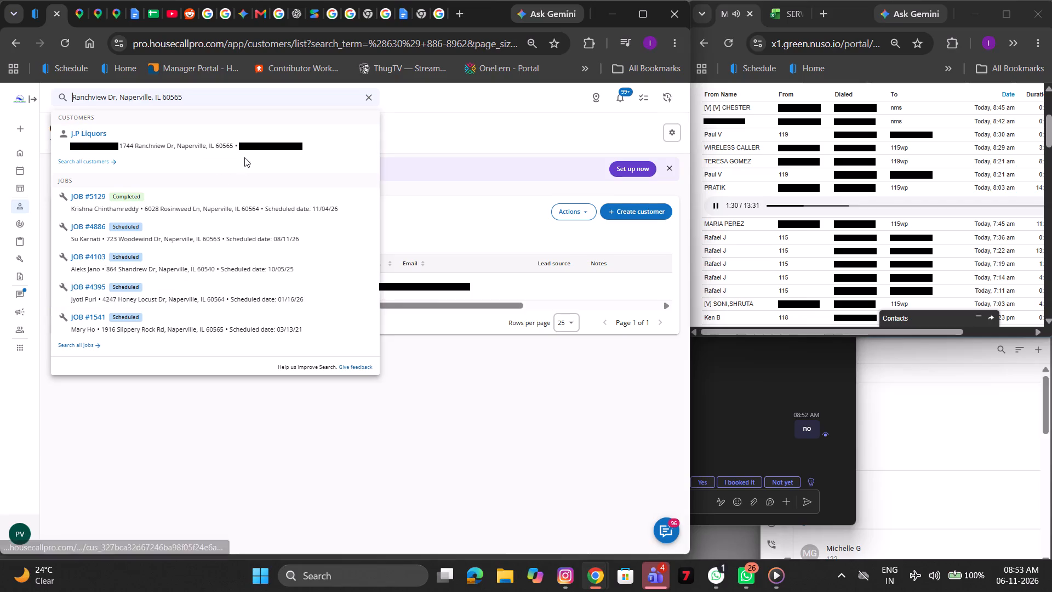
Open the J.P Liquors customer record from the search results and create a new estimate for it.
left_click(271, 140)
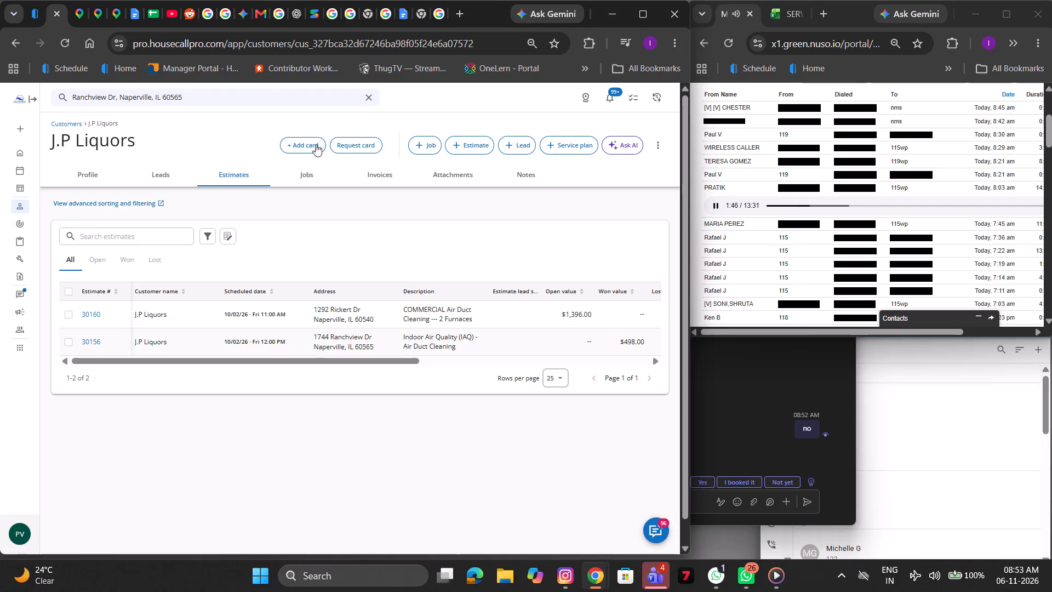
left_click(484, 141)
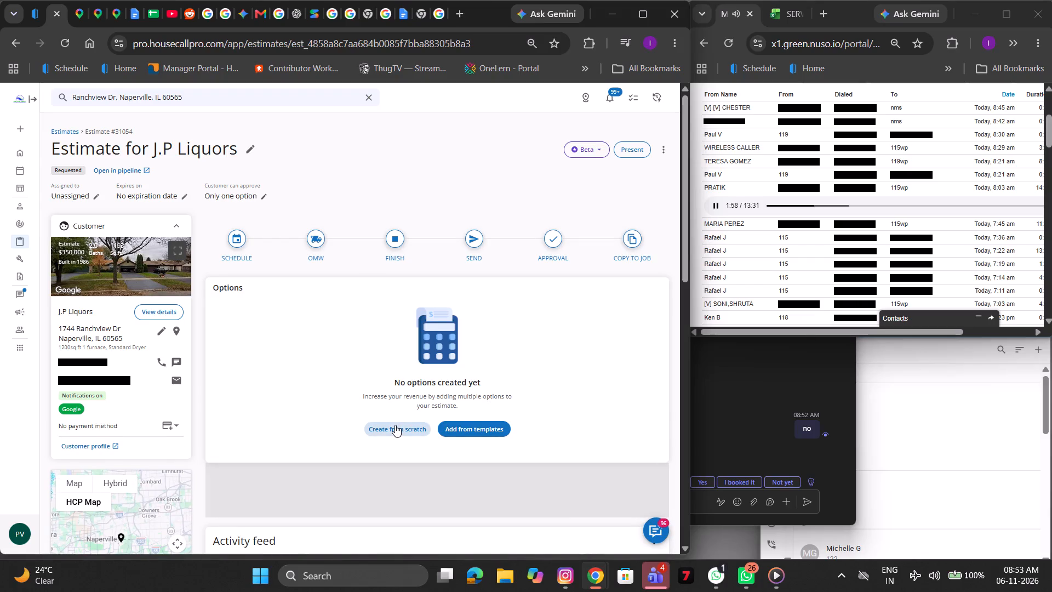
Replace the street in the estimate's address with the caller's address copied from the web results, using the suggested match.
left_click(164, 333)
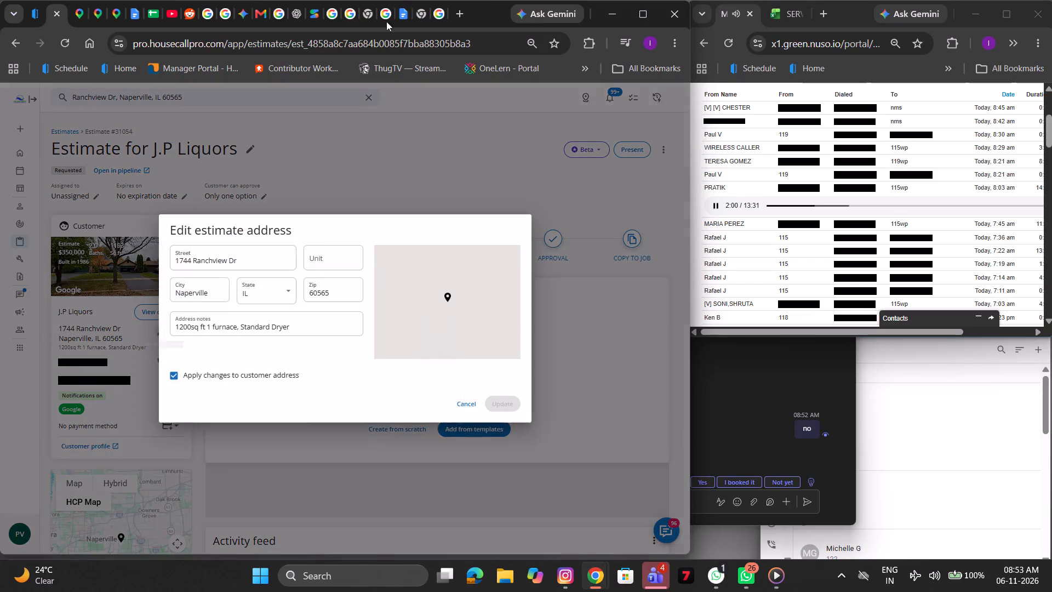
left_click(441, 15)
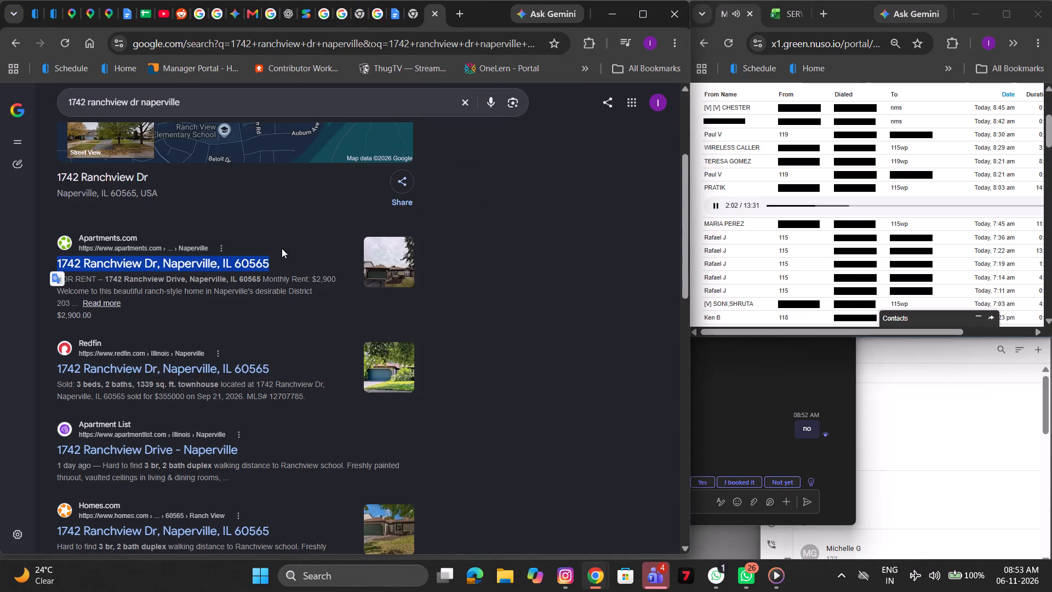
left_click(302, 267)
left_click_drag(302, 267, 63, 267)
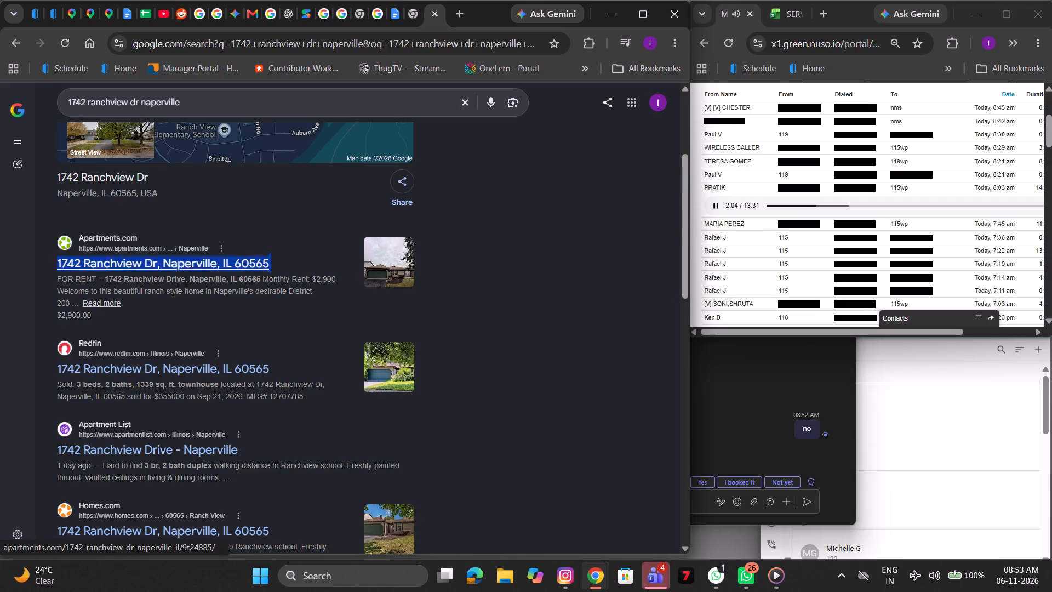
left_click_drag(63, 267, 59, 265)
key("ctrl+c")
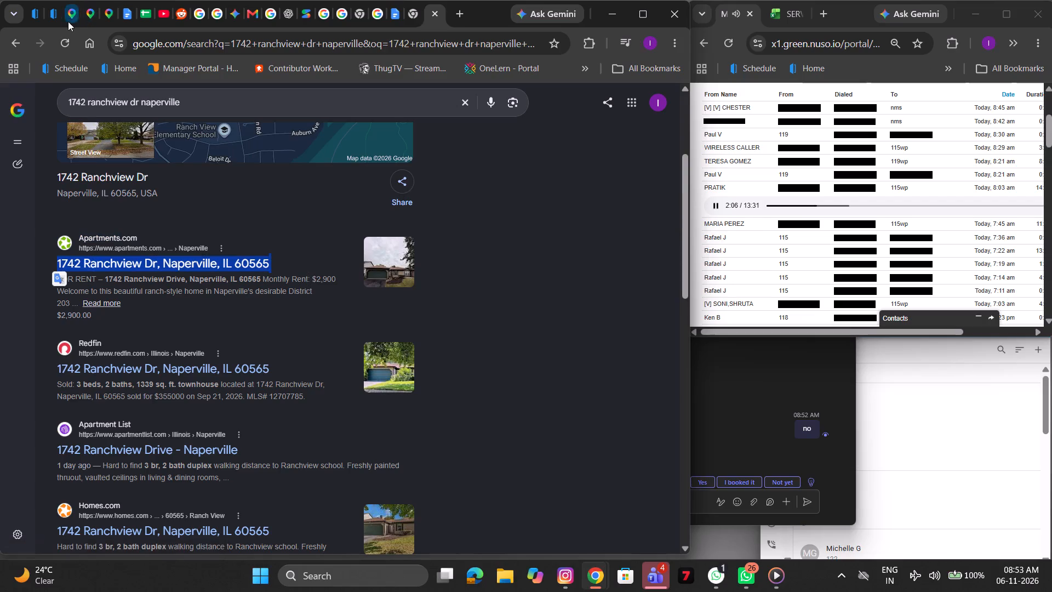
left_click(54, 16)
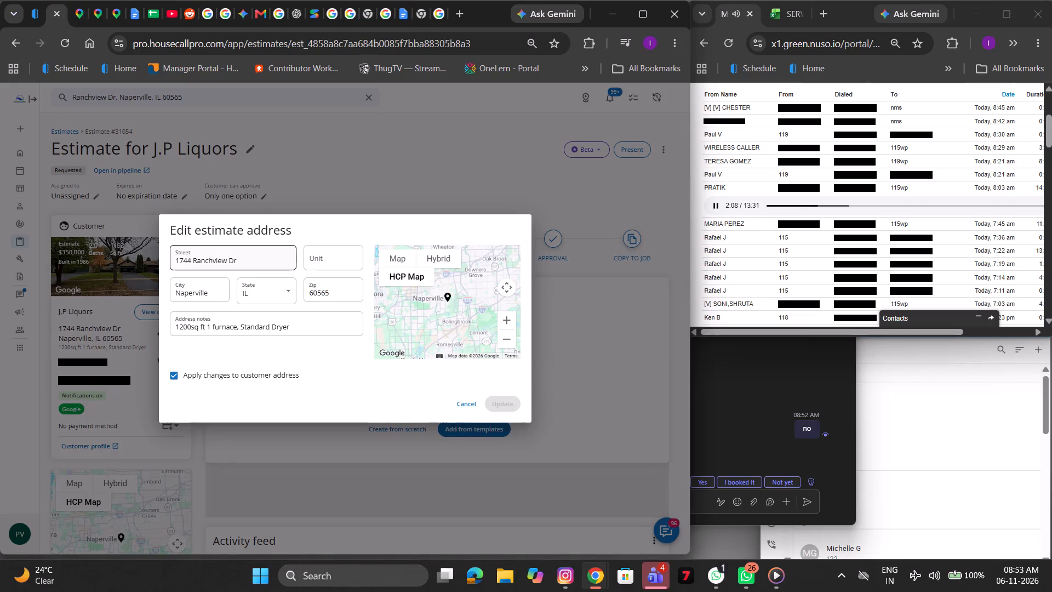
left_click_drag(277, 261, 164, 264)
key("ctrl+v")
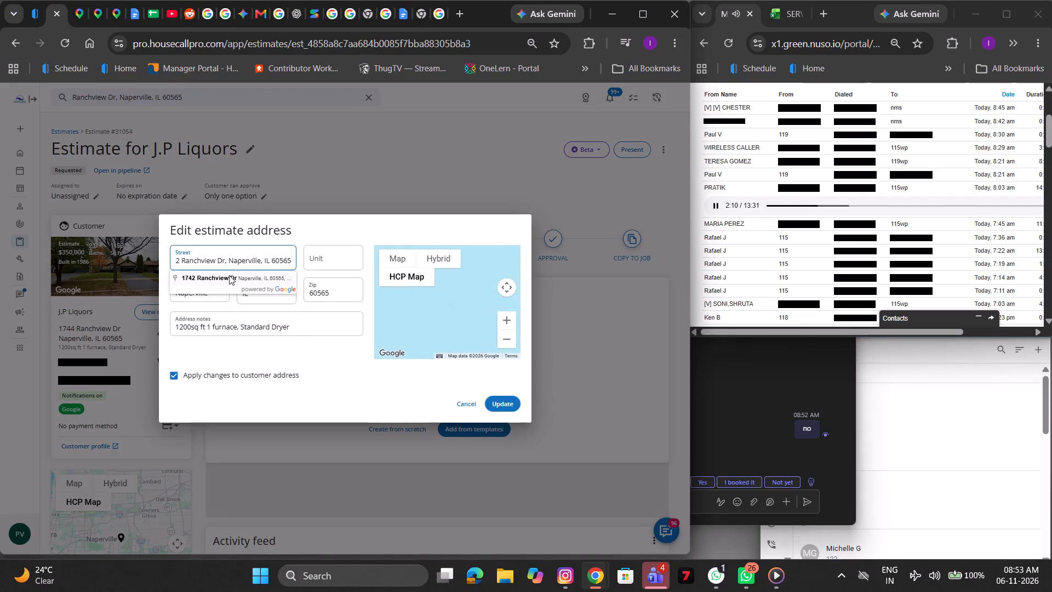
left_click(229, 276)
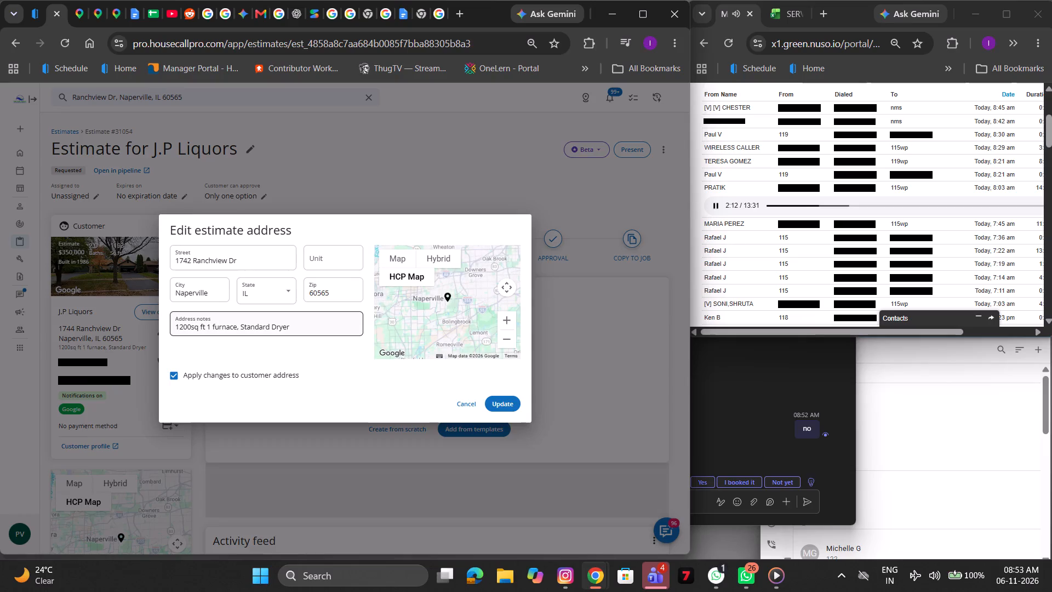
Set the address notes to "1400sq ft 1 furnace" and save the estimate address, keeping the change applied to the customer address.
left_click_drag(321, 327, 145, 334)
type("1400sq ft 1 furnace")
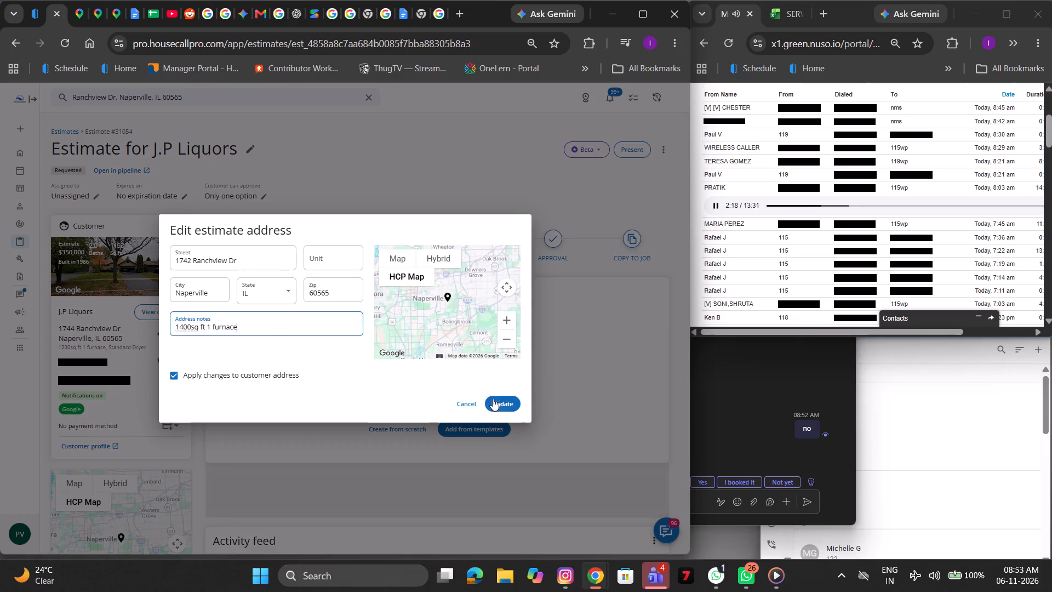
left_click(498, 401)
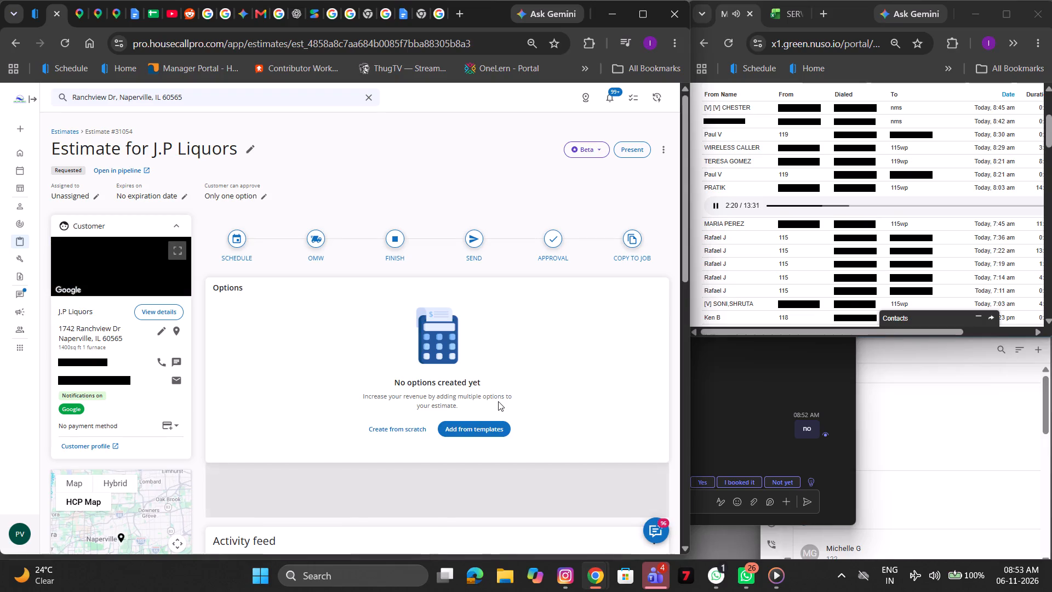
Create a blank estimate option and add the $498.00 Indoor Air Quality (IAQ) Air Duct Cleaning service as its line item.
left_click(395, 427)
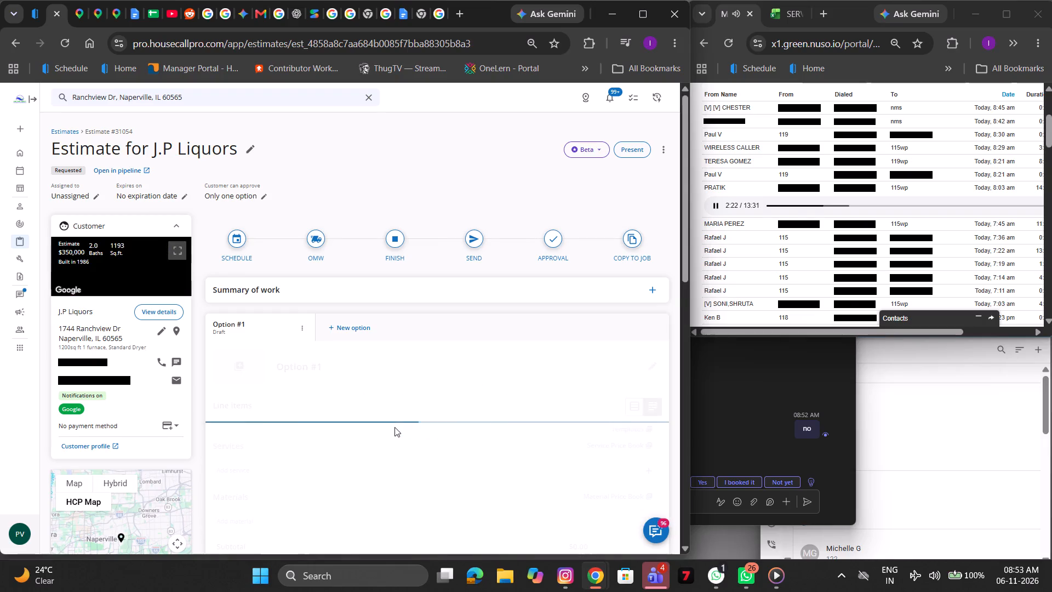
left_click(401, 463)
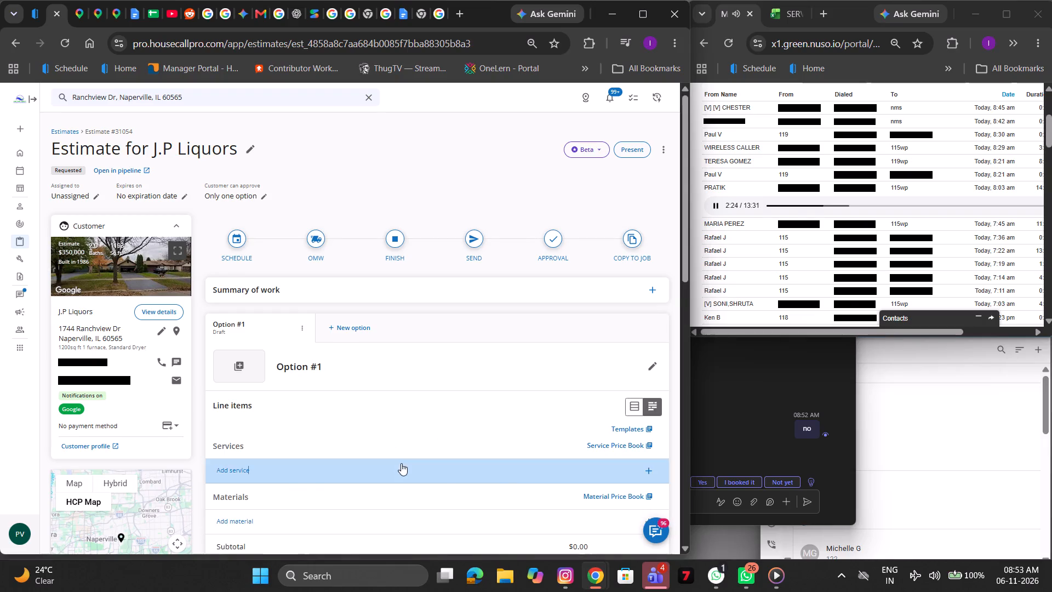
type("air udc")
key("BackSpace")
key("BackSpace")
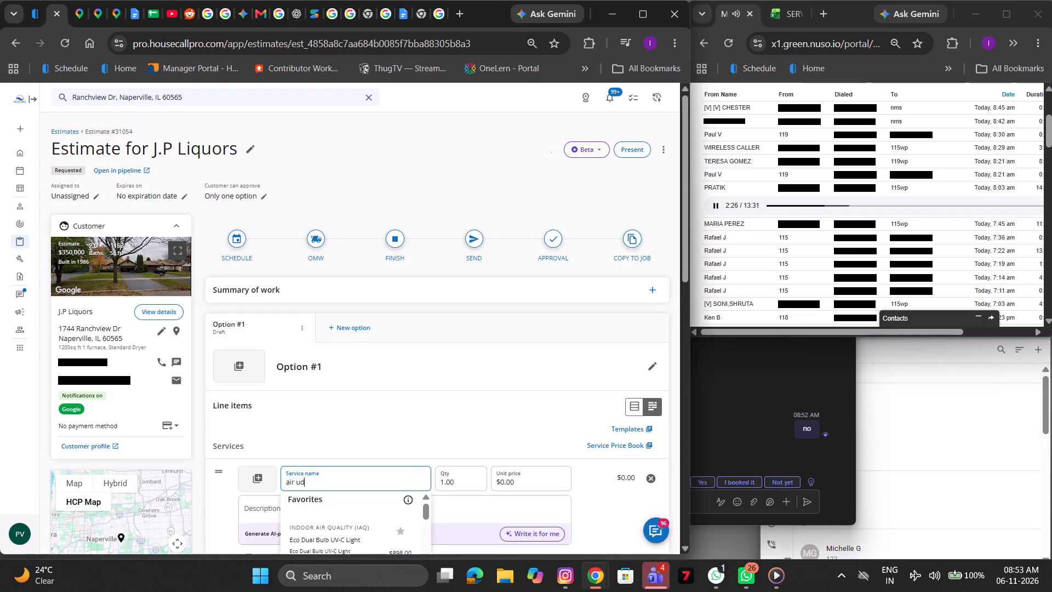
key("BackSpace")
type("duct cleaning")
scroll(401, 463, "down", 3)
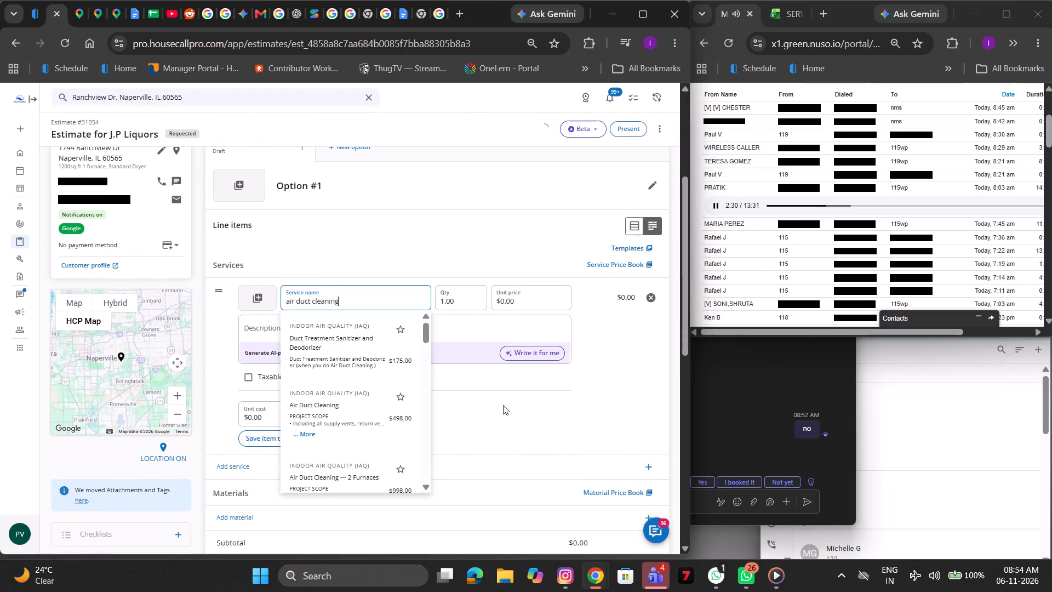
left_click(341, 407)
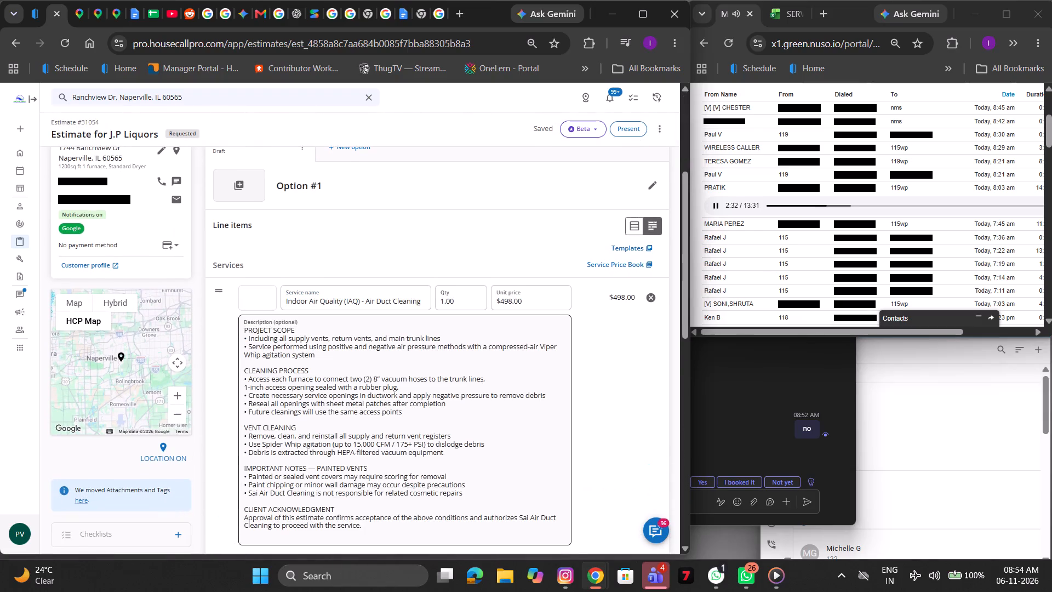
Skip the 8:03 am call's recording ahead to about 3:54.
left_click(342, 357)
left_click(841, 204)
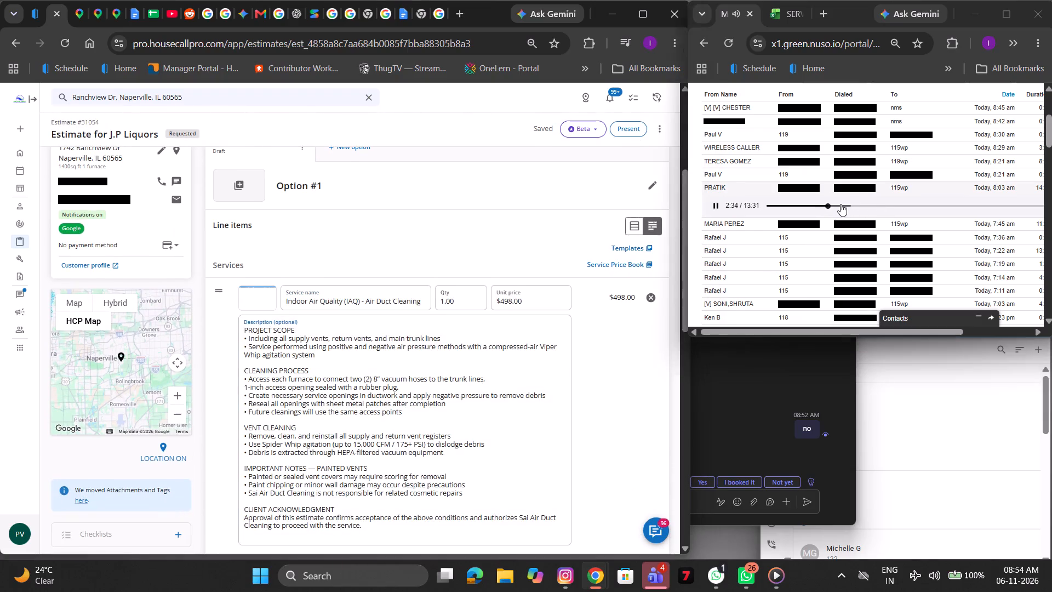
left_click(858, 205)
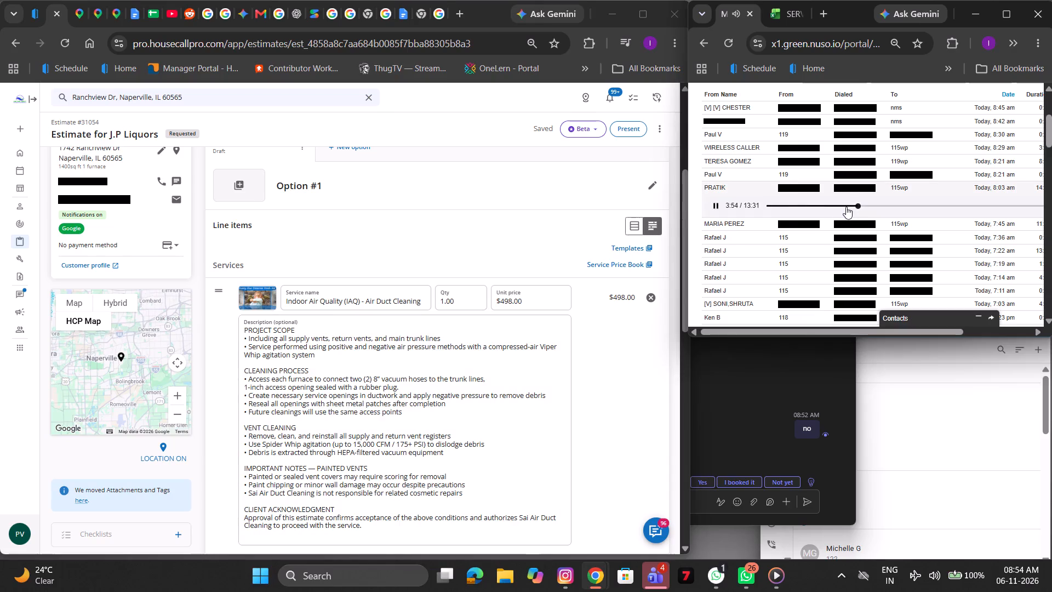
Add the line "***FREE Dryer Vent Cleaning" below the project scope in the service description, followed by a blank line.
left_click(361, 360)
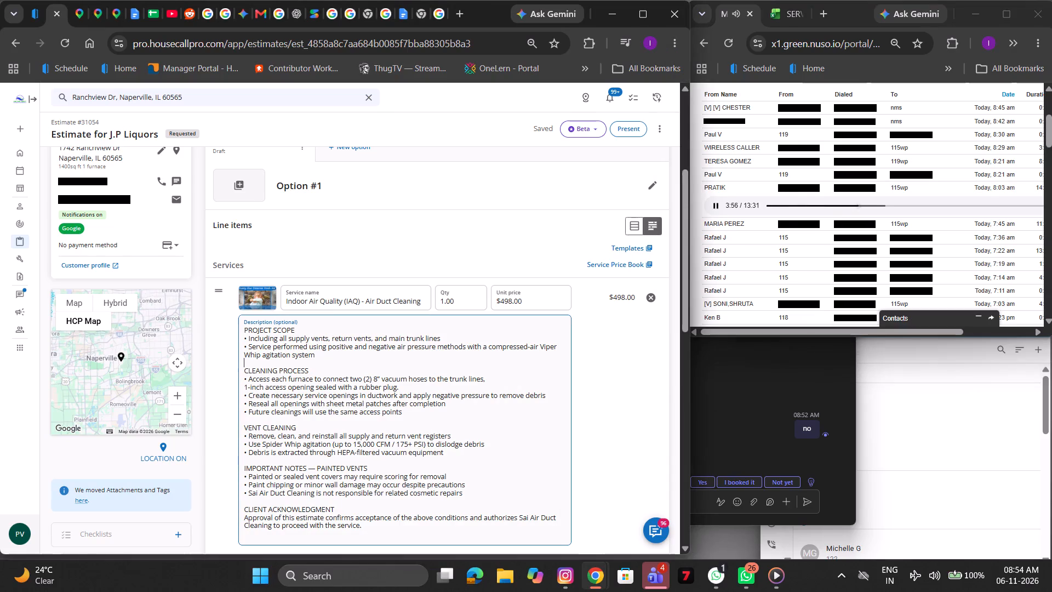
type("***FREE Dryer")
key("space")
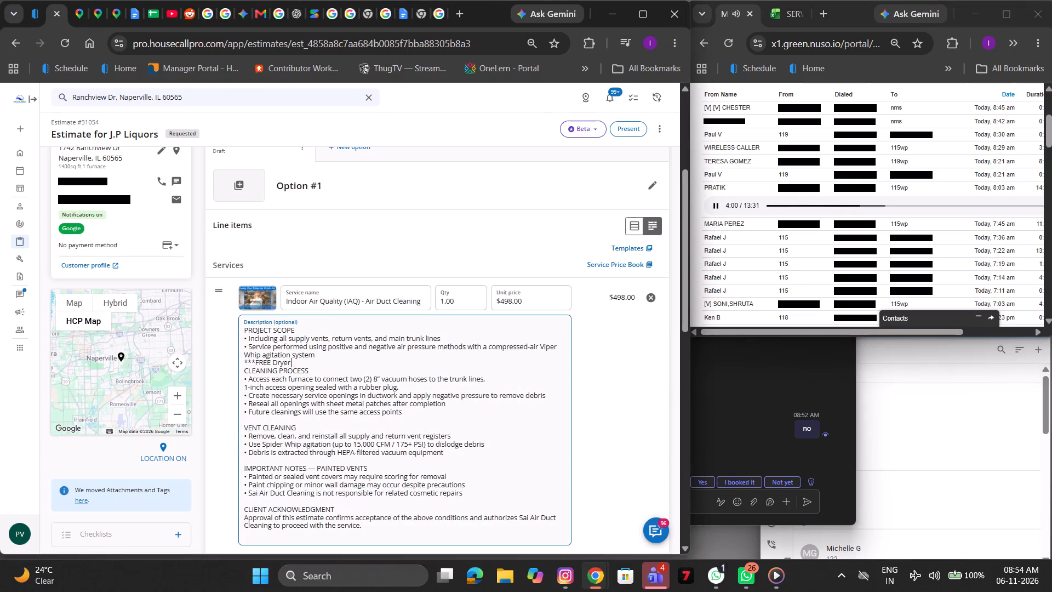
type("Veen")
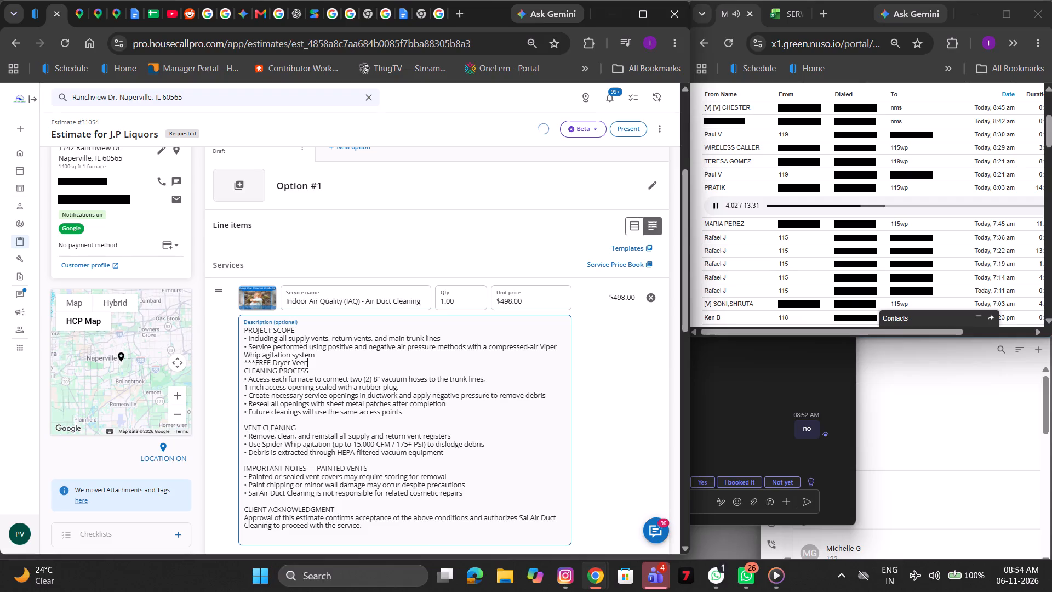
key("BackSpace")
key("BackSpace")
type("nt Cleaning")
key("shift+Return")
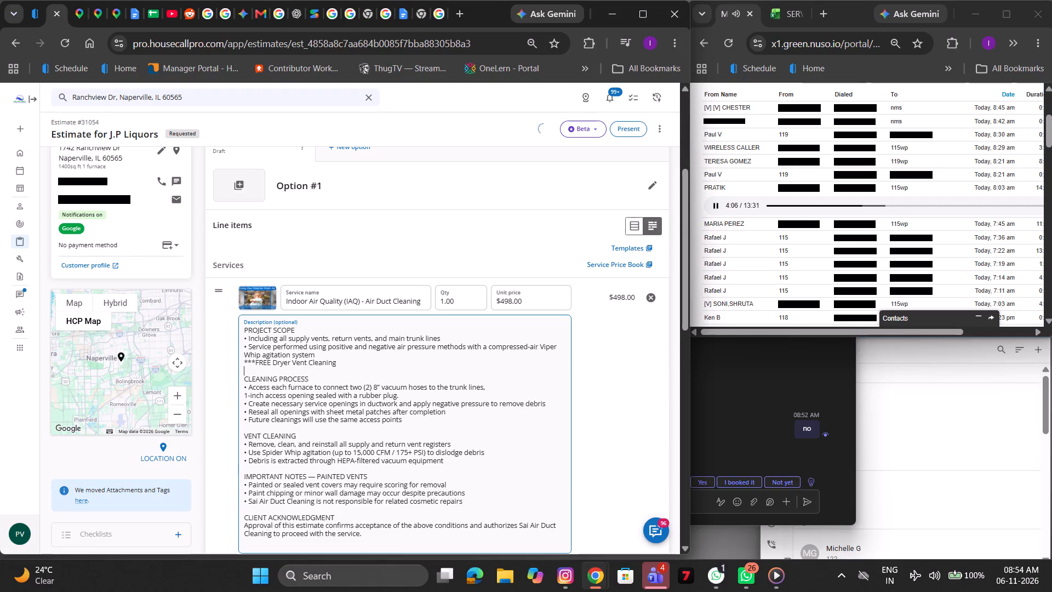
Remove the three leading asterisks from the "FREE Dryer Vent Cleaning" line in the service description.
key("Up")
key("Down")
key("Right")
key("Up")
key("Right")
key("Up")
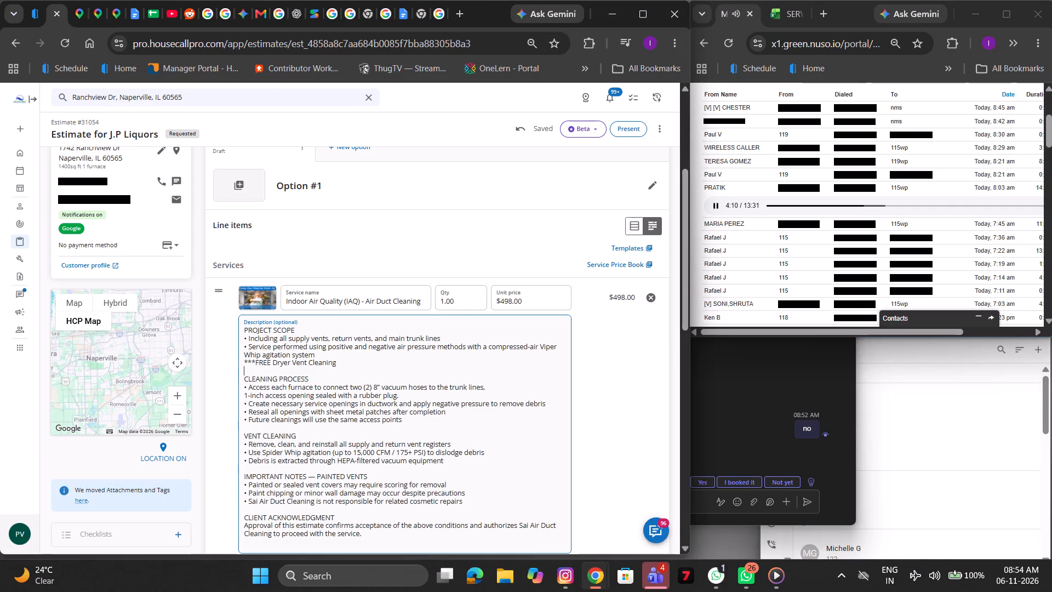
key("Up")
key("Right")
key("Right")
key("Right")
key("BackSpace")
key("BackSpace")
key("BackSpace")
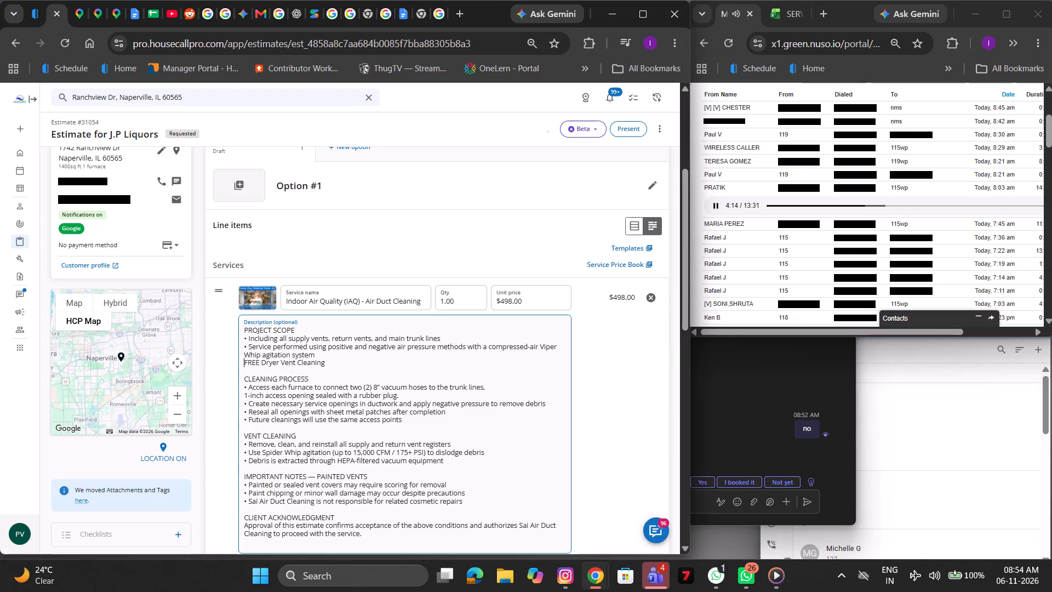
Add the line "FREE Duct Treatment & Deodorizer" below the free dryer vent cleaning line in the service description, followed by a blank line.
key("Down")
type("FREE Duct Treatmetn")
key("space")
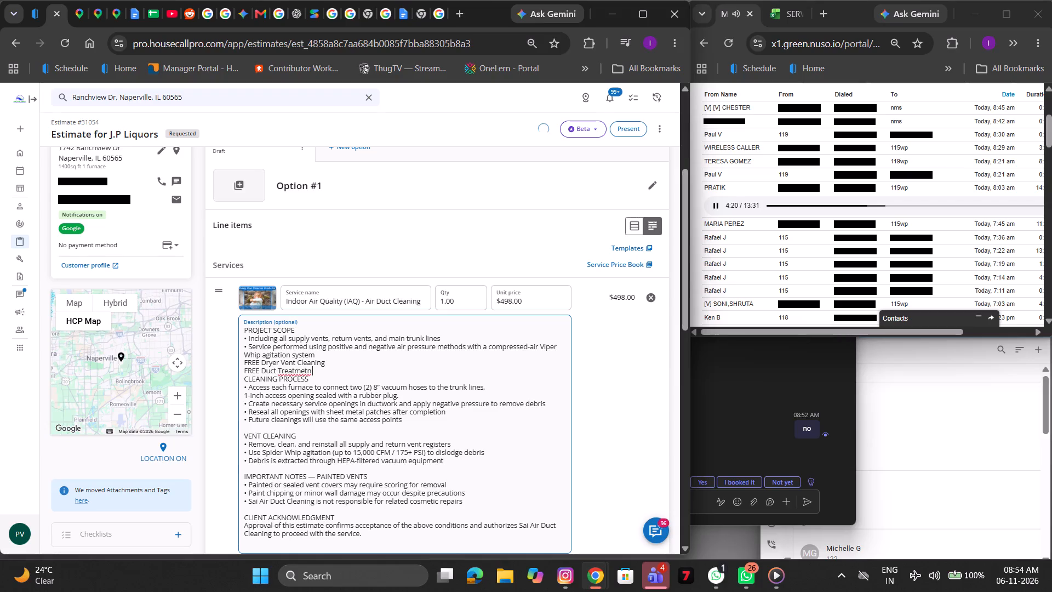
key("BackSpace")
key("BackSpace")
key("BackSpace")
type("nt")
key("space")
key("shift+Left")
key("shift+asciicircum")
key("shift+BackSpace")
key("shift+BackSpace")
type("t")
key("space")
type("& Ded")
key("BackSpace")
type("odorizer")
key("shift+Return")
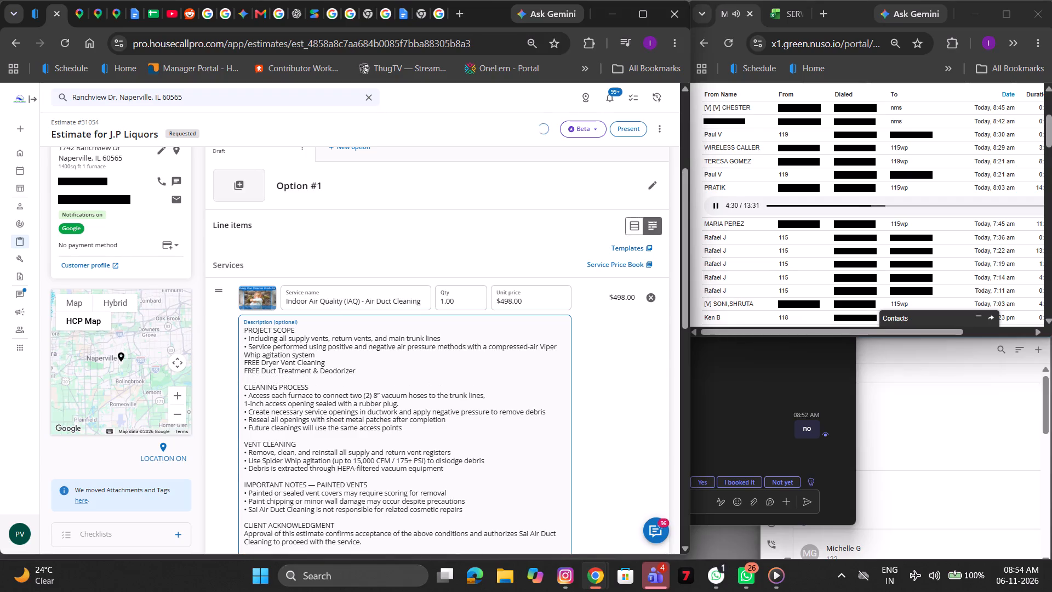
Apply a new dollar-amount discount of $148.00 to the estimate option.
scroll(361, 360, "down", 1)
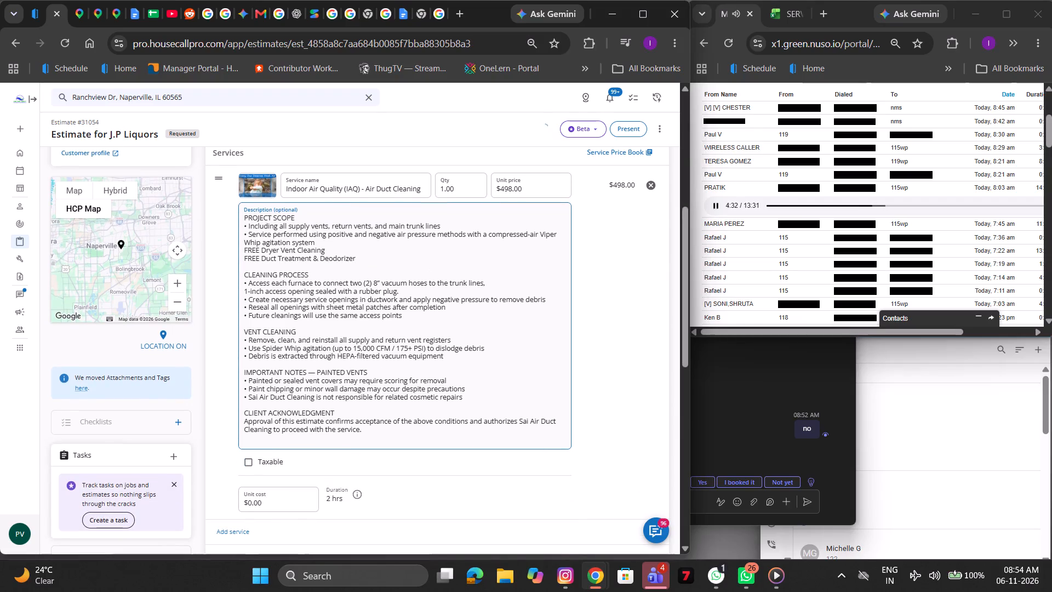
left_click(379, 300)
scroll(372, 301, "down", 2)
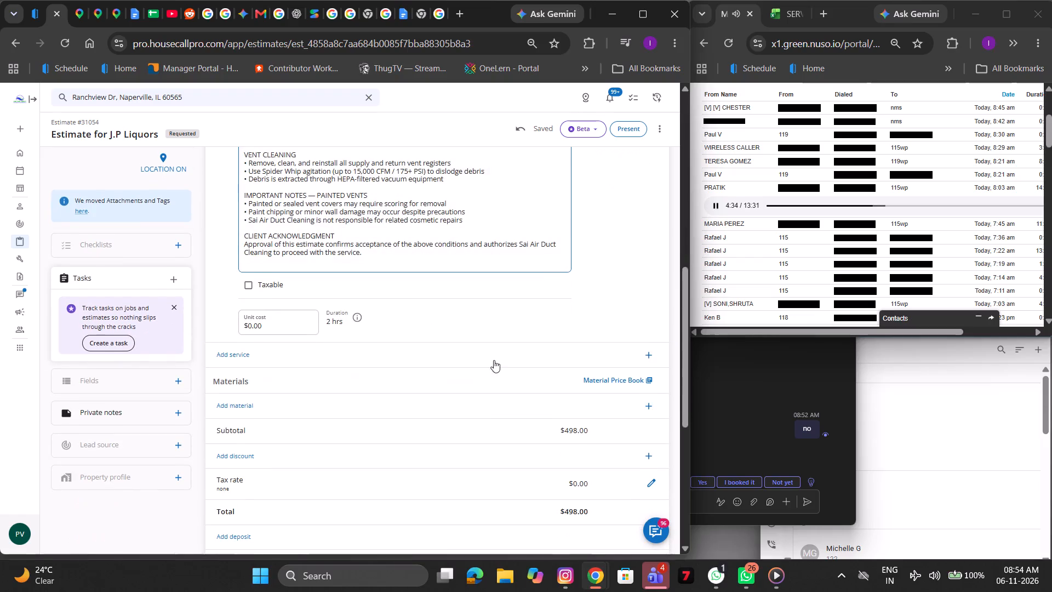
left_click(448, 454)
left_click(417, 335)
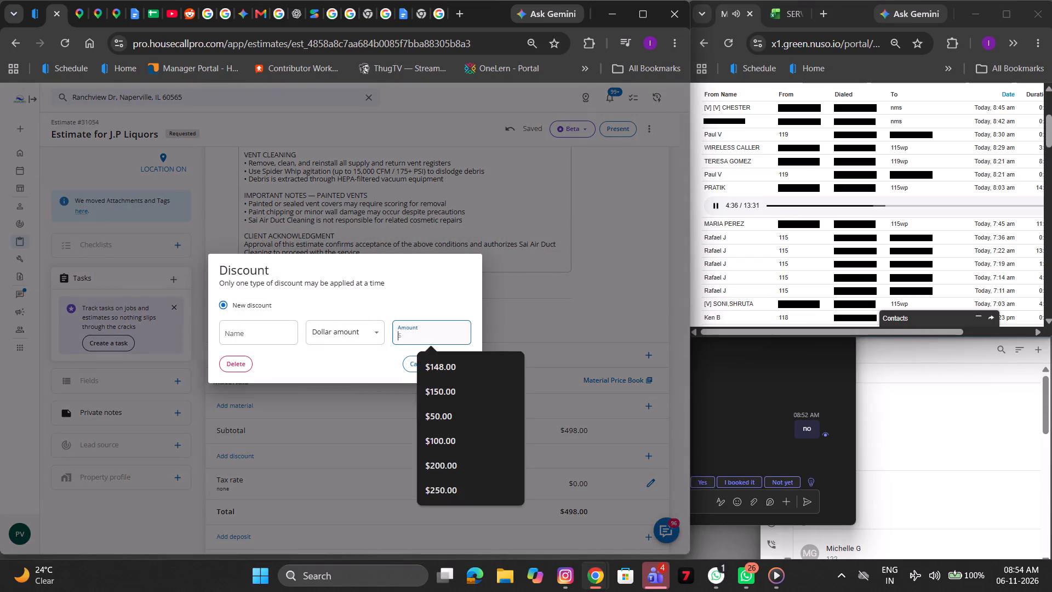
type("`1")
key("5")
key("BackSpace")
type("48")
left_click(451, 369)
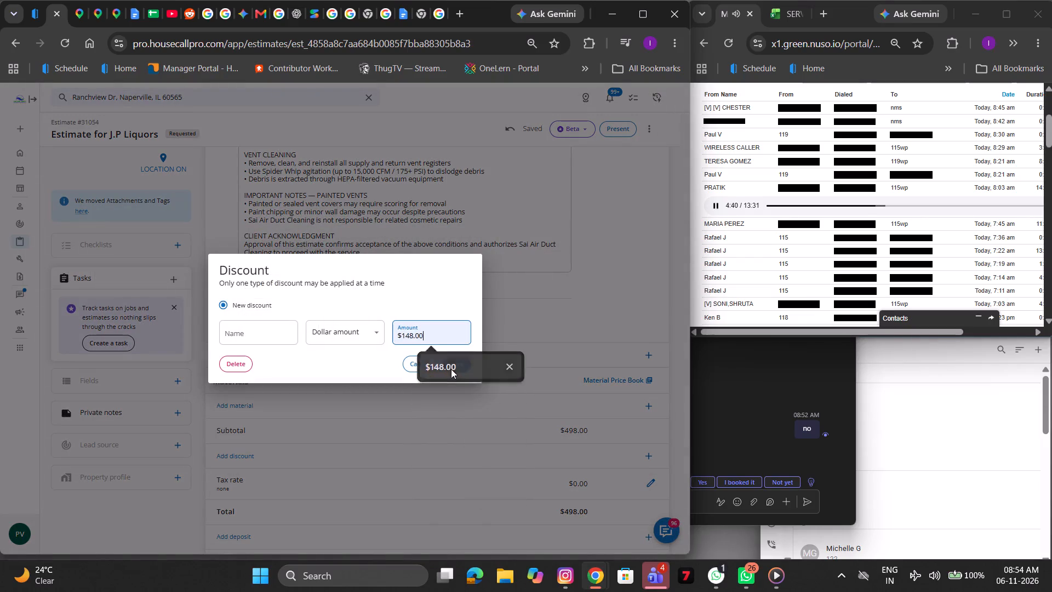
left_click(455, 365)
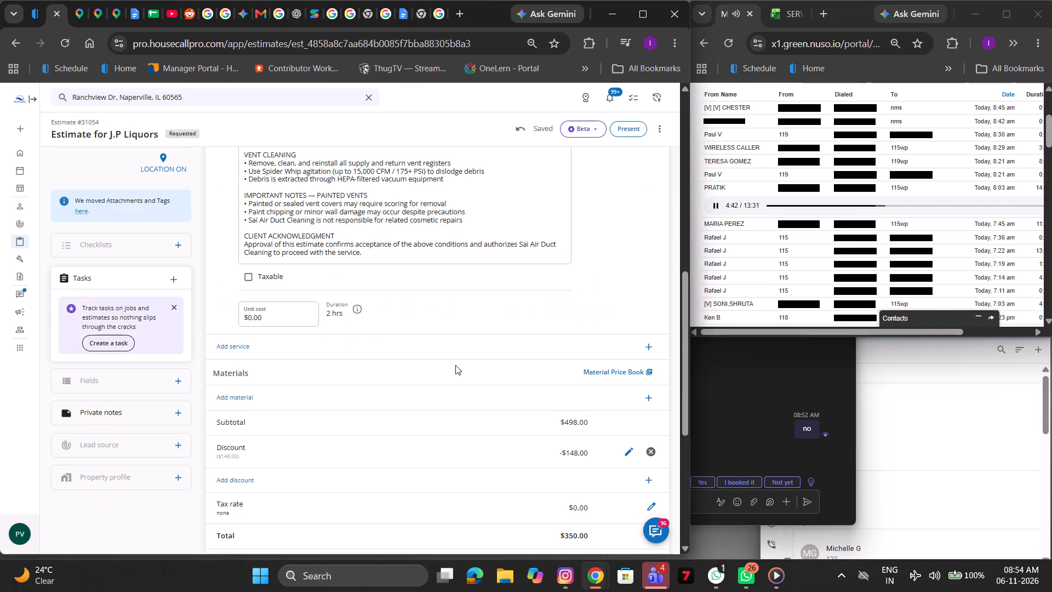
Review the J.P Liquors customer details from the estimate and close them.
scroll(455, 365, "up", 4)
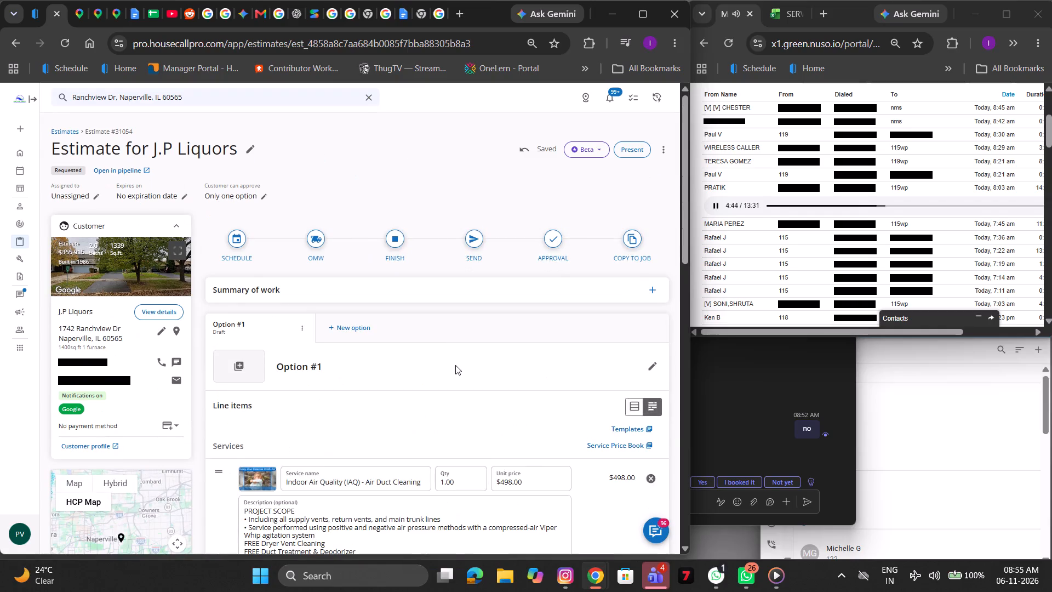
left_click(155, 311)
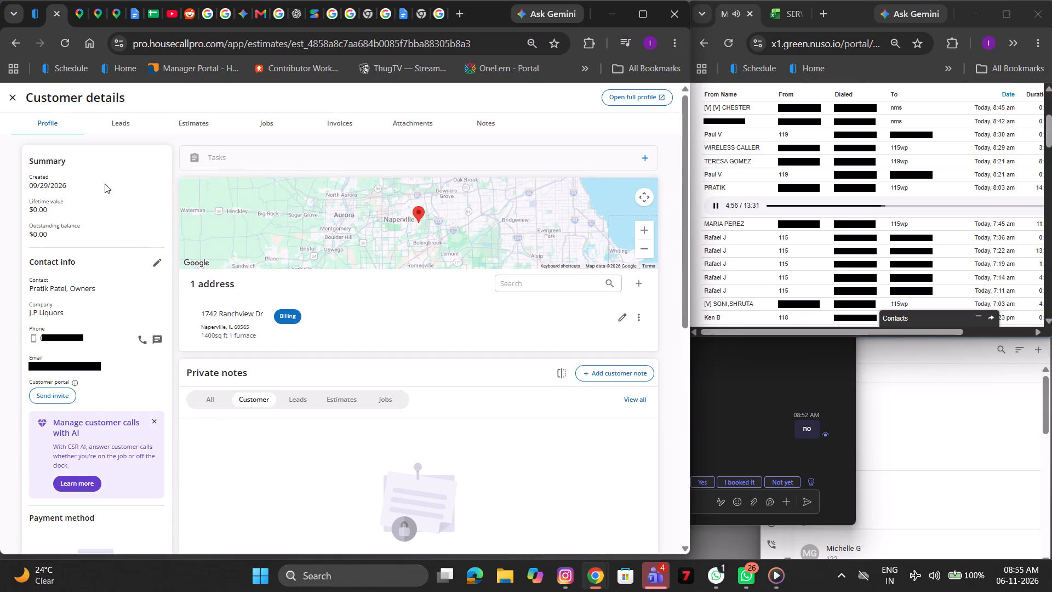
scroll(163, 270, "down", 3)
scroll(163, 270, "up", 3)
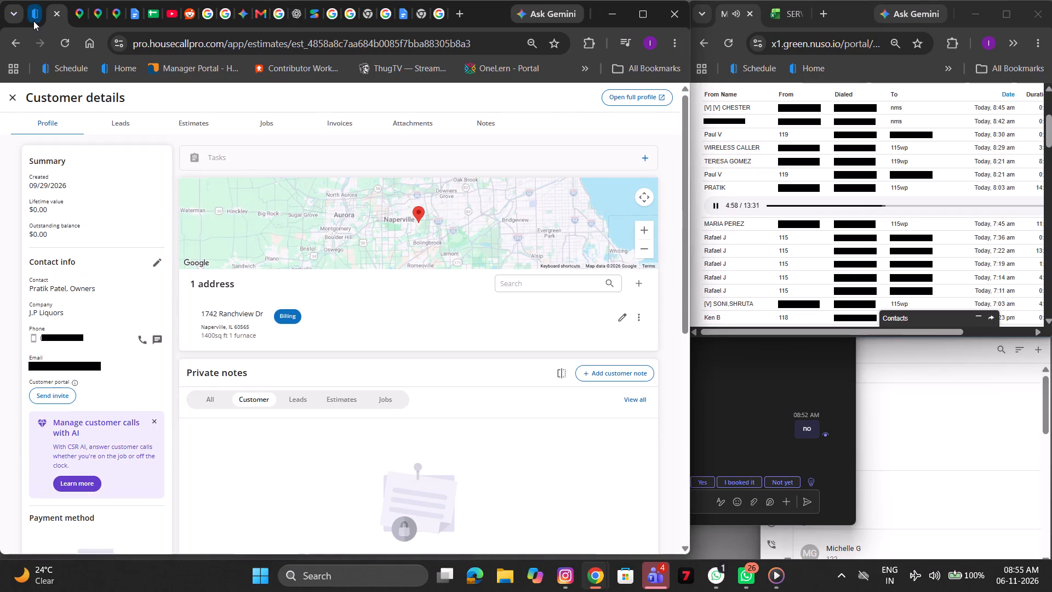
left_click(10, 102)
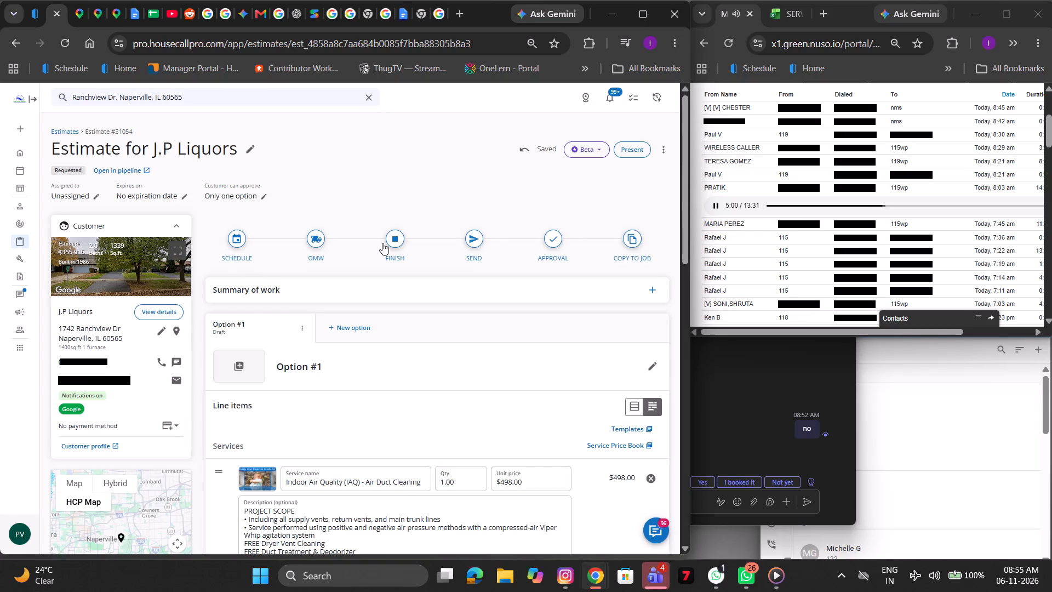
Present the J.P Liquors estimate with Option #1 and send it to the customer.
scroll(382, 243, "down", 4)
scroll(382, 243, "up", 10)
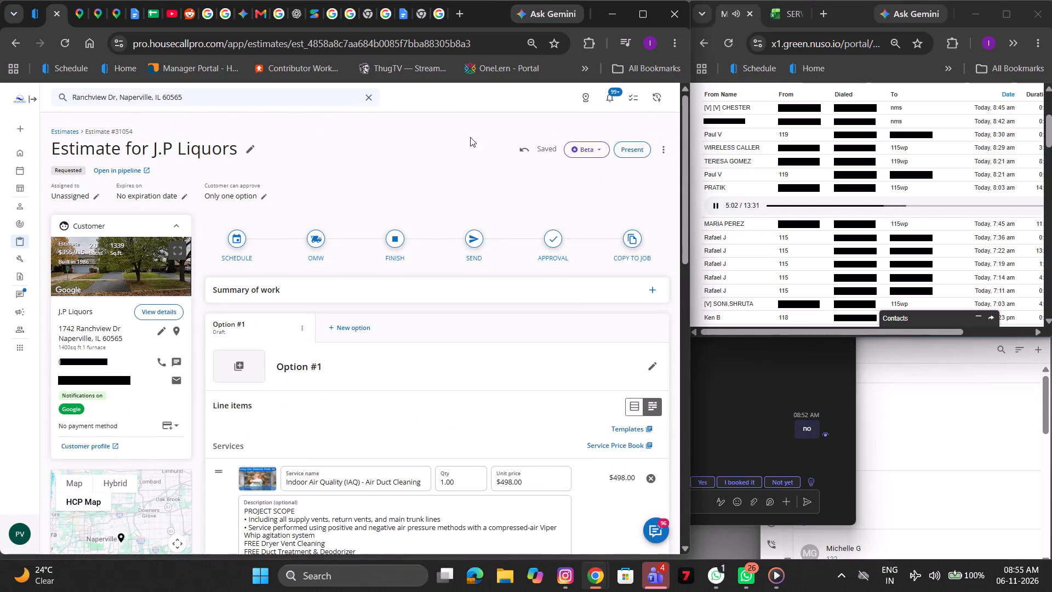
left_click(631, 145)
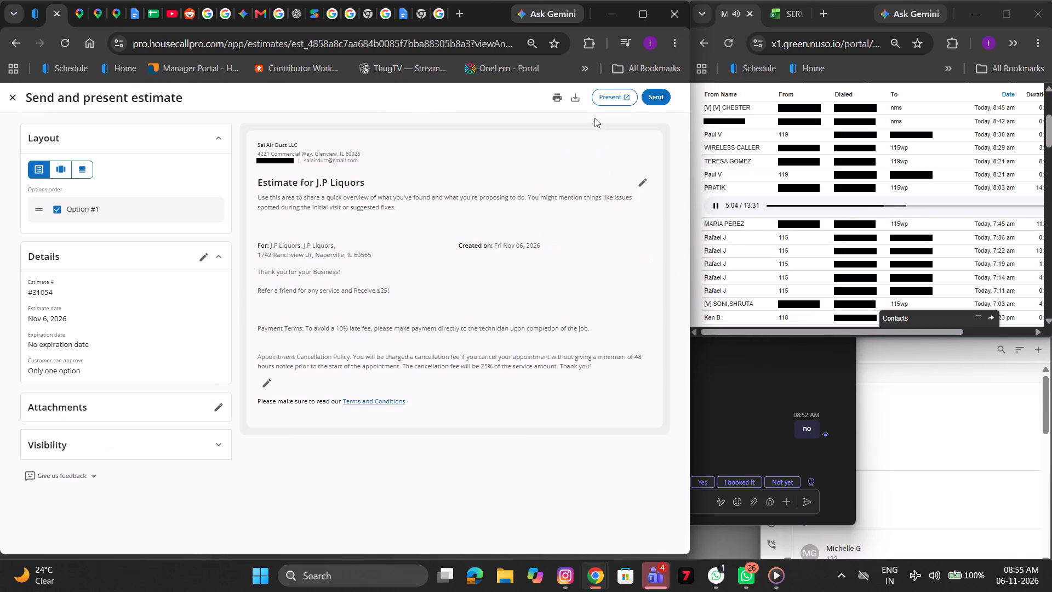
left_click(659, 98)
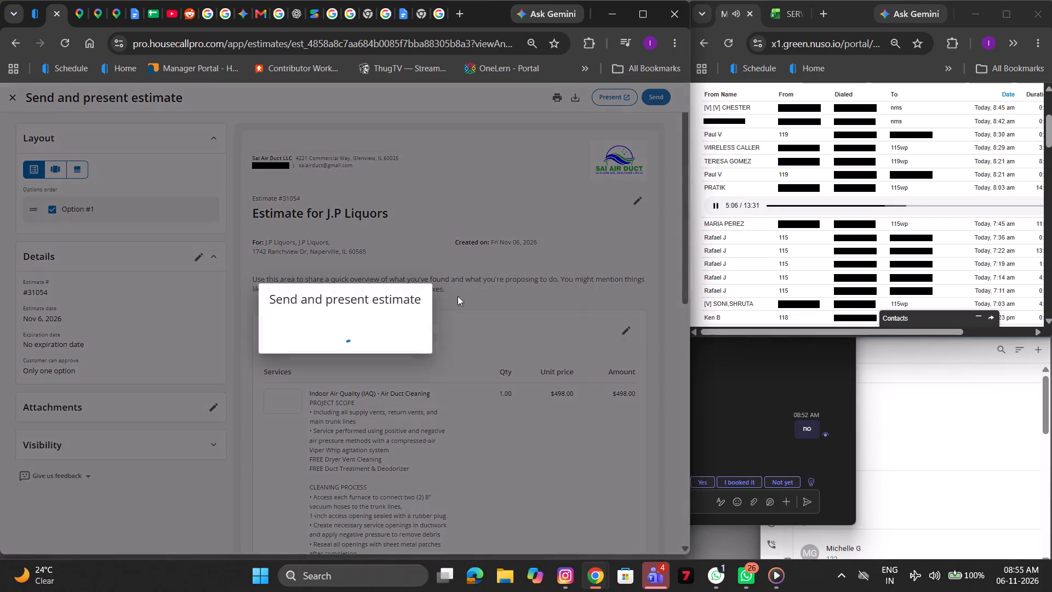
left_click(455, 514)
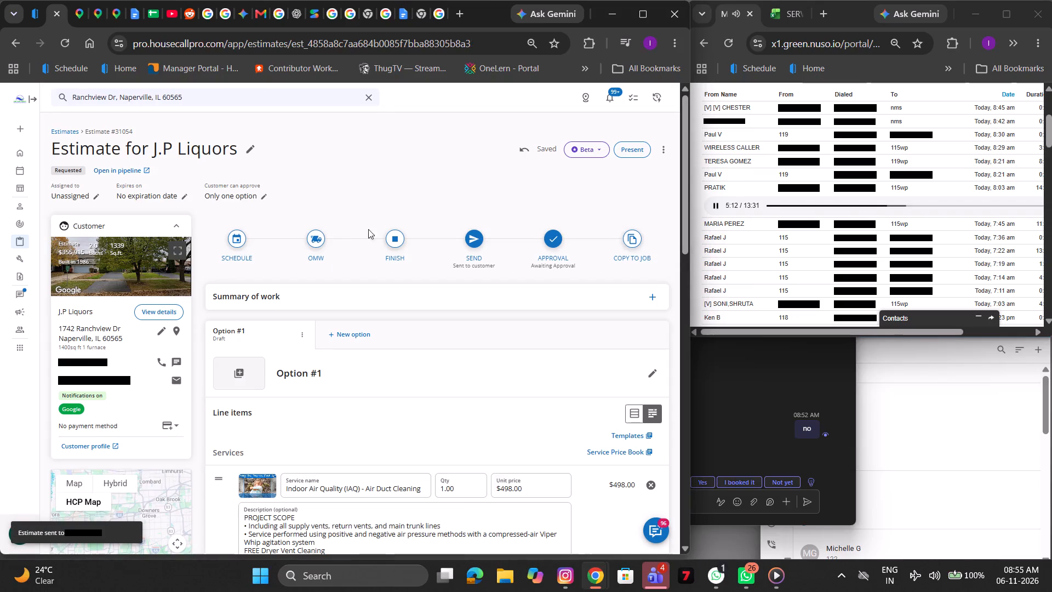
Skip the 8:03 am call's recording ahead to about 5:44.
left_click(900, 205)
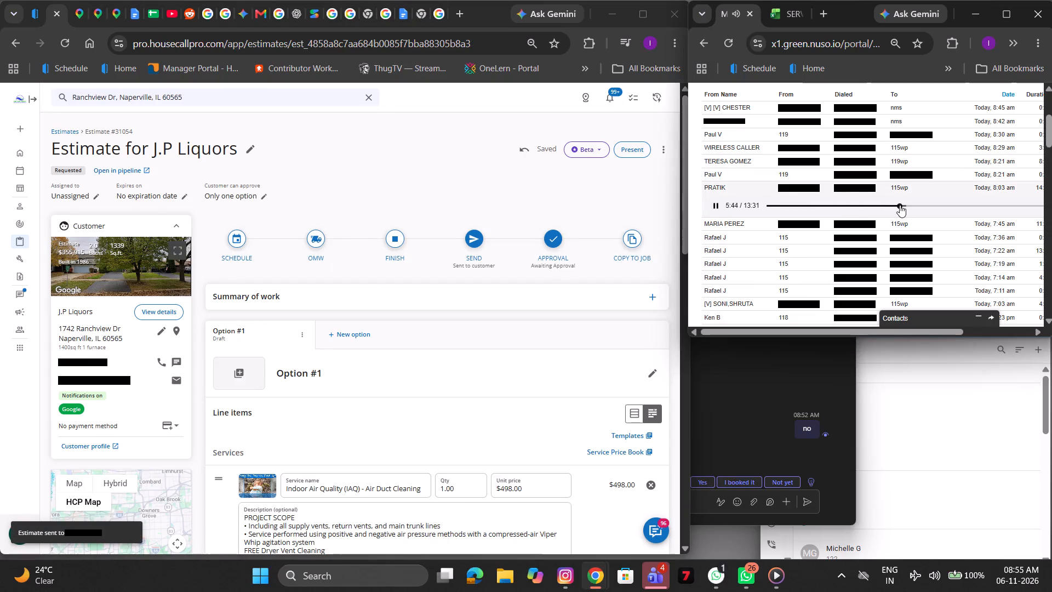
left_click(281, 293)
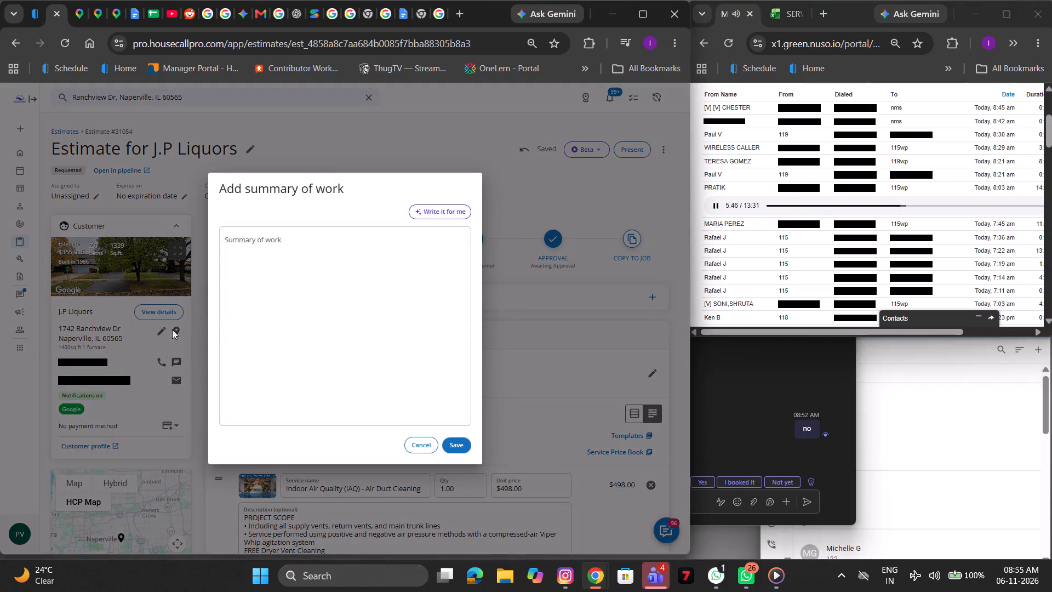
left_click(430, 451)
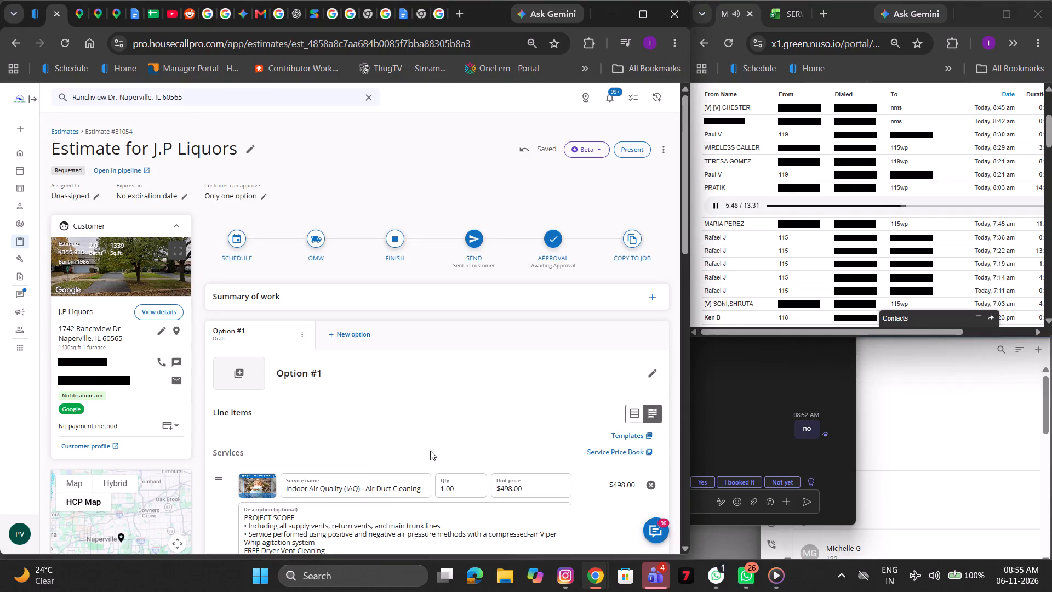
Copy the customer's street address from the estimate, search for it in Google Maps and open directions to it.
left_click_drag(120, 337, 60, 323)
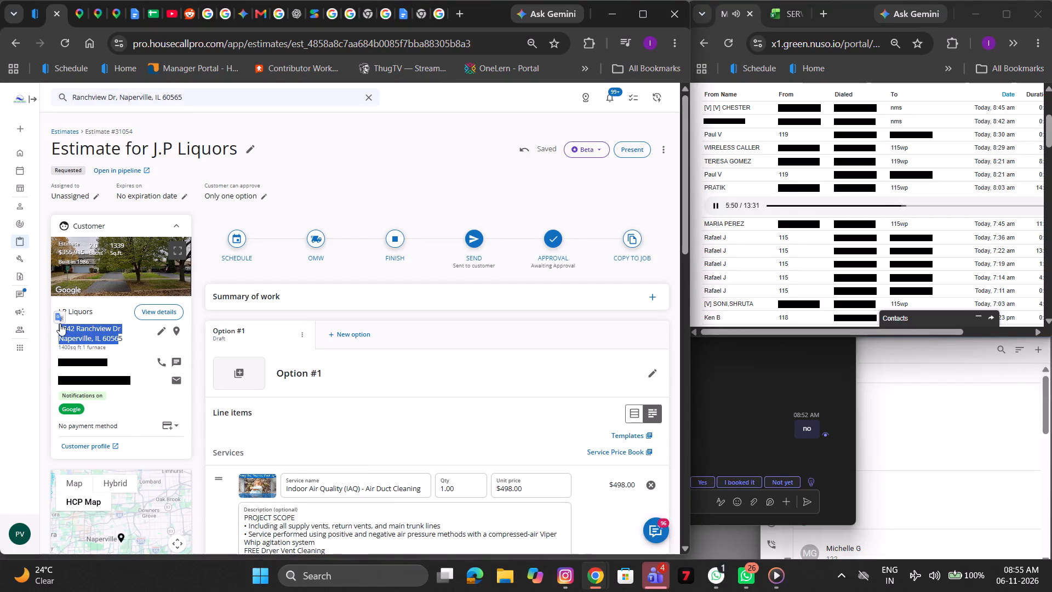
double_click(60, 323)
left_click(60, 325)
left_click_drag(60, 325, 133, 344)
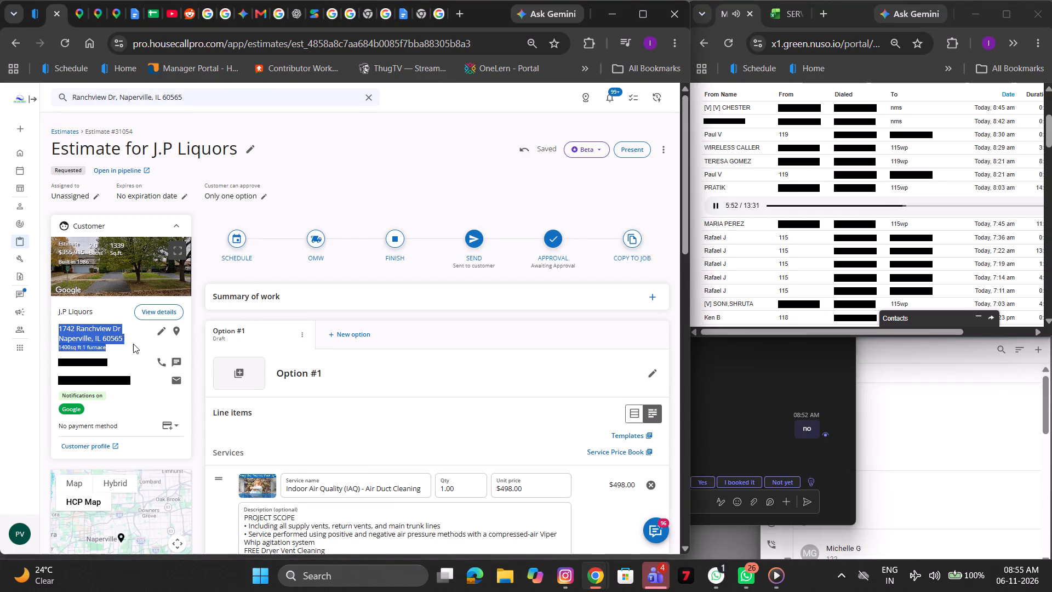
left_click_drag(133, 344, 135, 338)
key("ctrl+c")
left_click(88, 12)
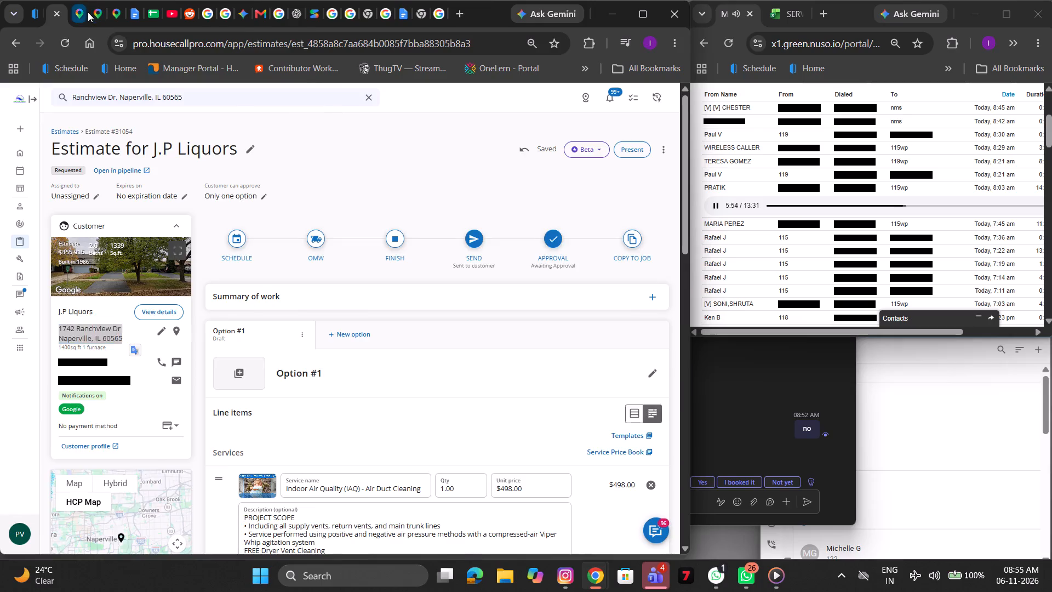
left_click(237, 112)
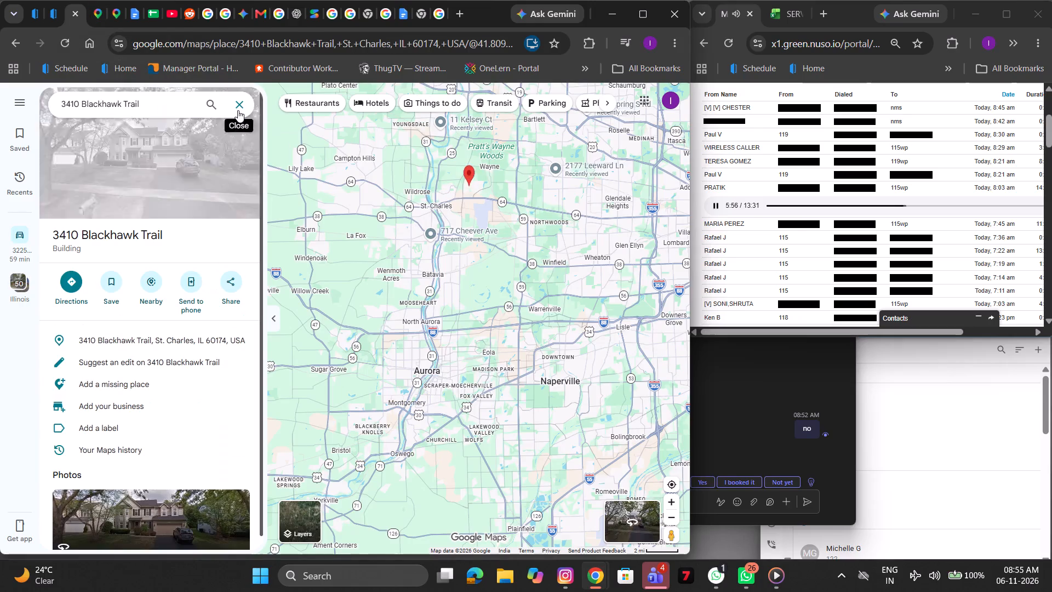
left_click(238, 110)
key("ctrl+v")
key("Return")
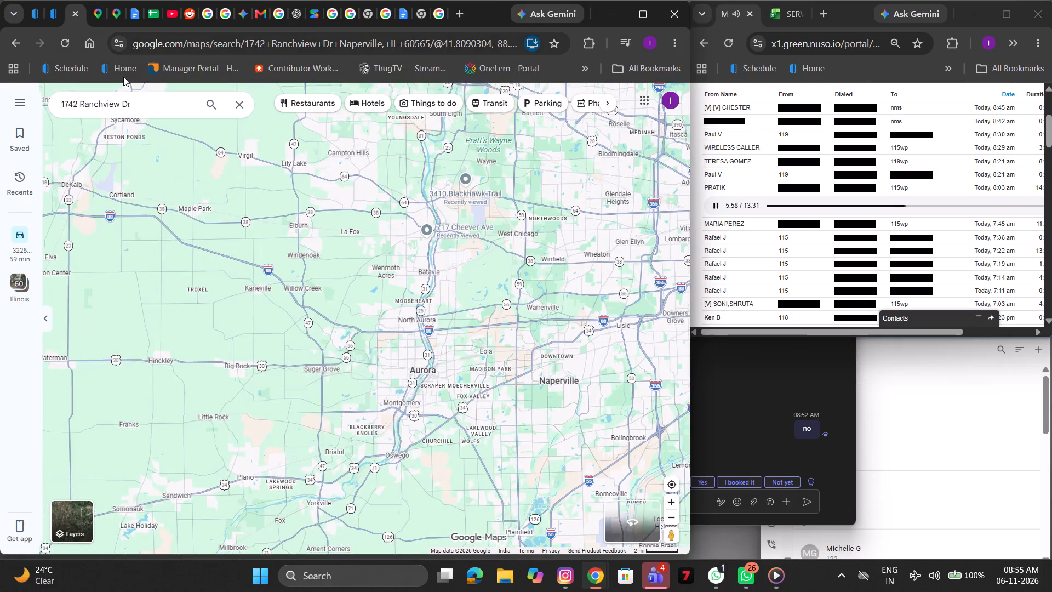
left_click(81, 271)
Return to the J.P Liquors estimate in Housecall Pro and open its scheduling.
left_click(56, 22)
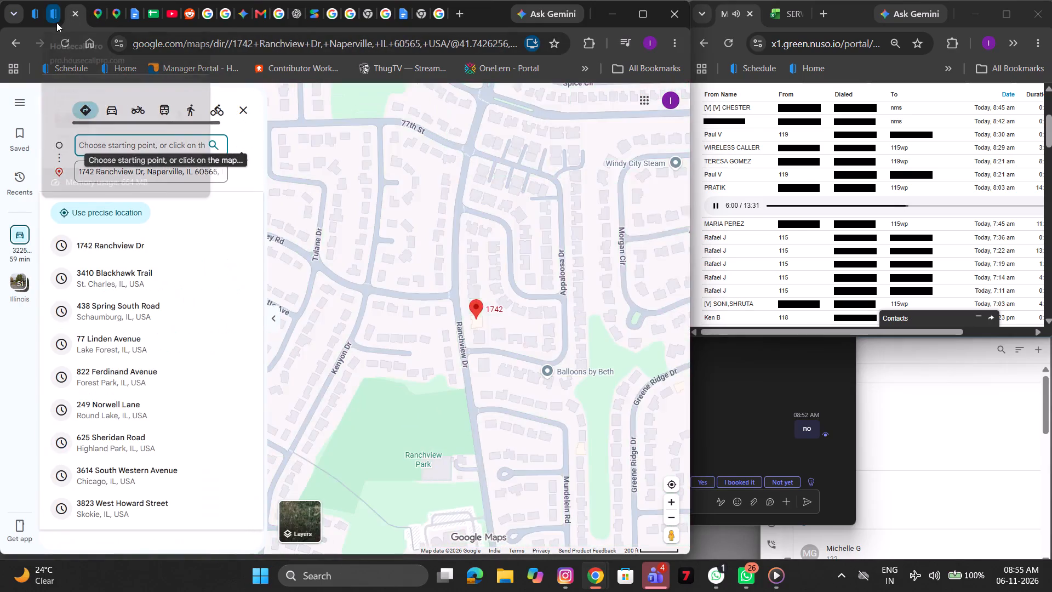
left_click(227, 242)
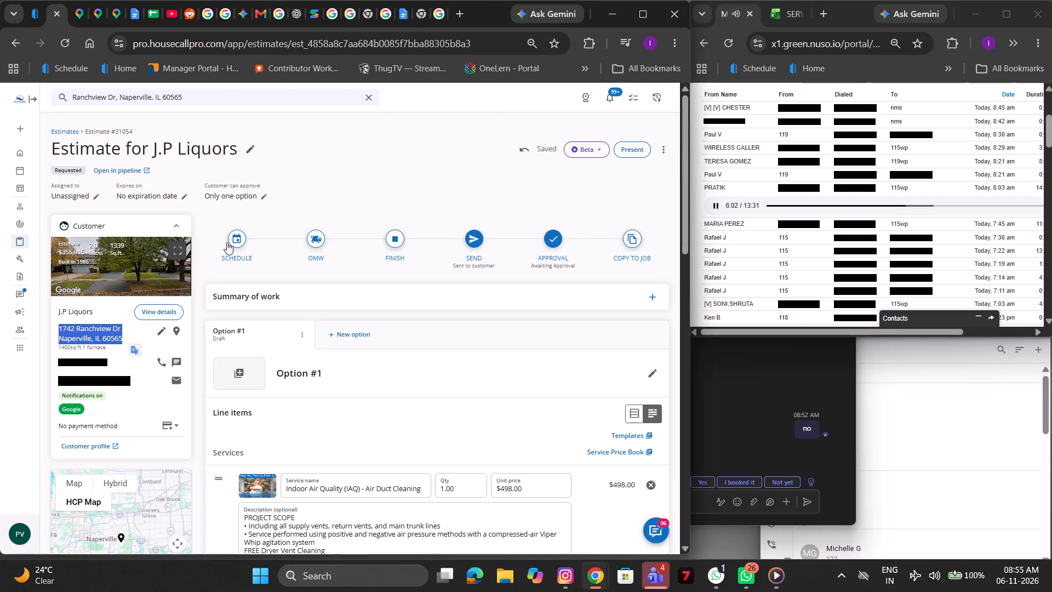
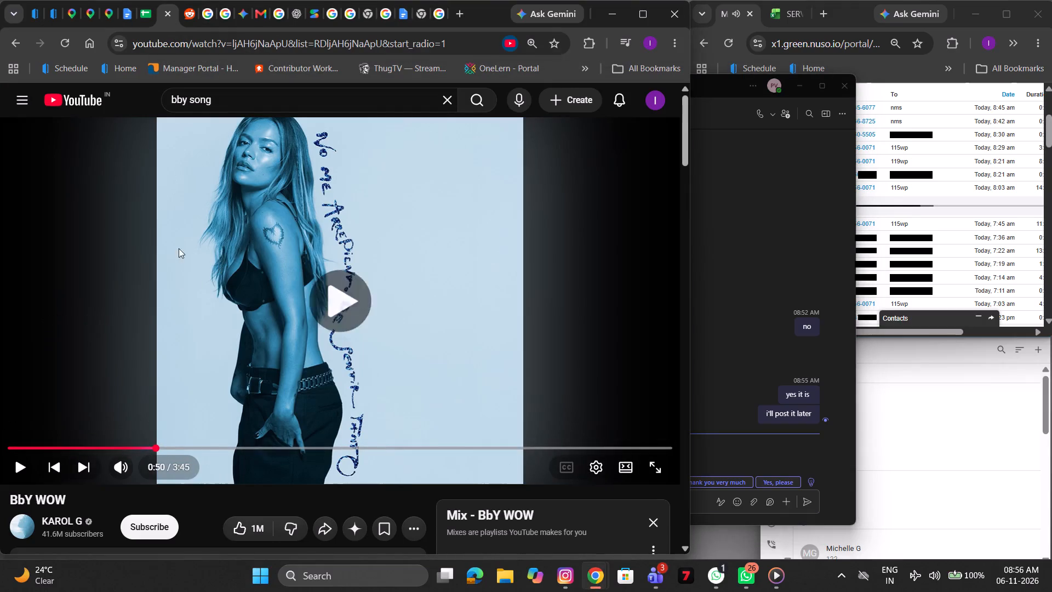
Switch back to scheduling the J.P Liquors estimate in Housecall Pro and open the schedule calendar's date selection.
left_click(56, 21)
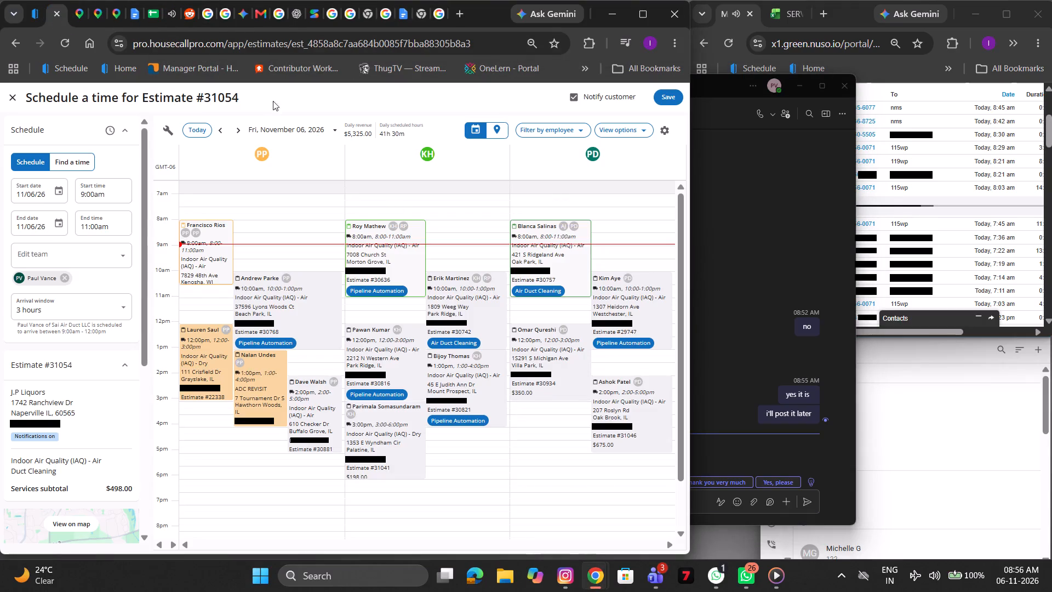
left_click(282, 130)
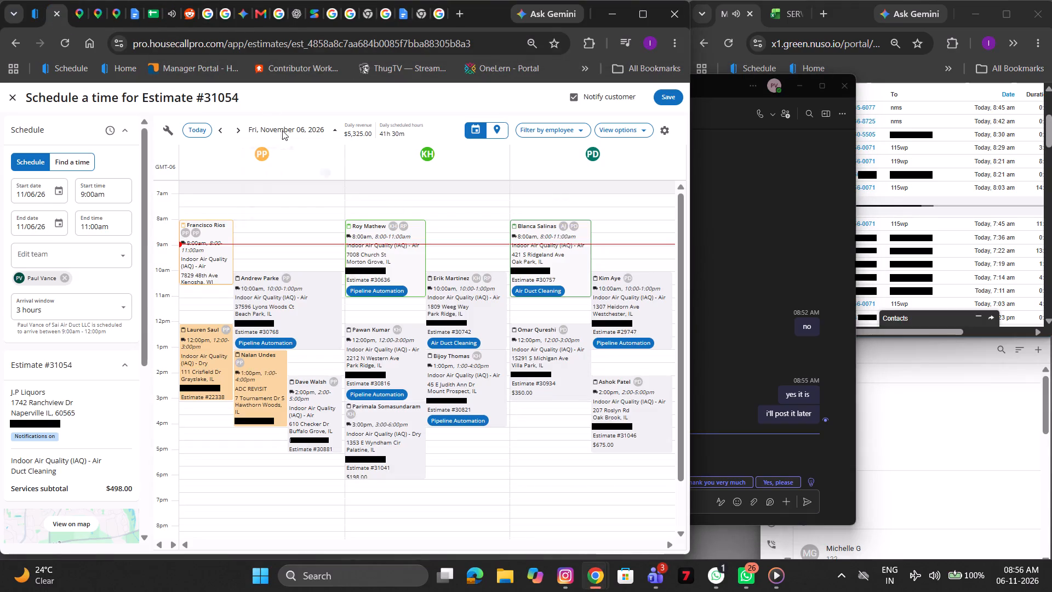
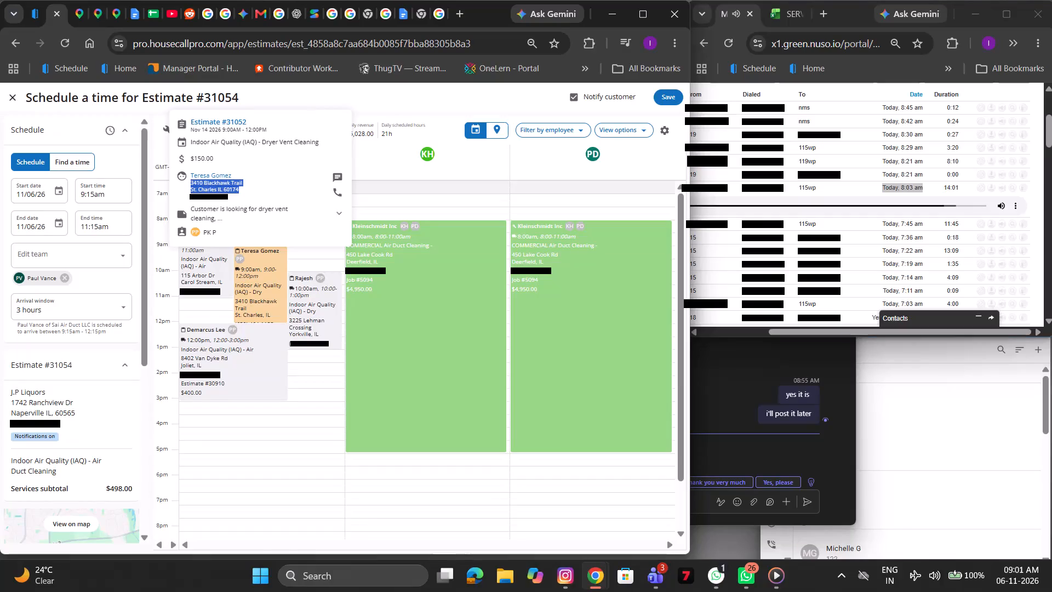
In Google Maps, replace the Arlington Heights destination with the St. Charles appointment's address from the schedule and make it the route's start before Naperville.
key("ctrl+c")
left_click(82, 20)
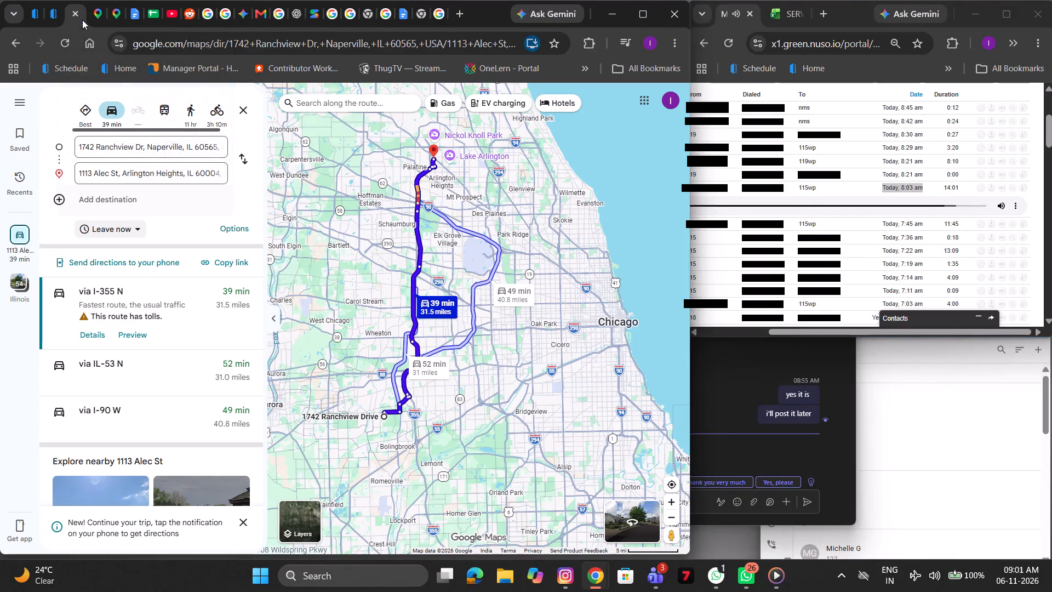
left_click(151, 145)
left_click(148, 172)
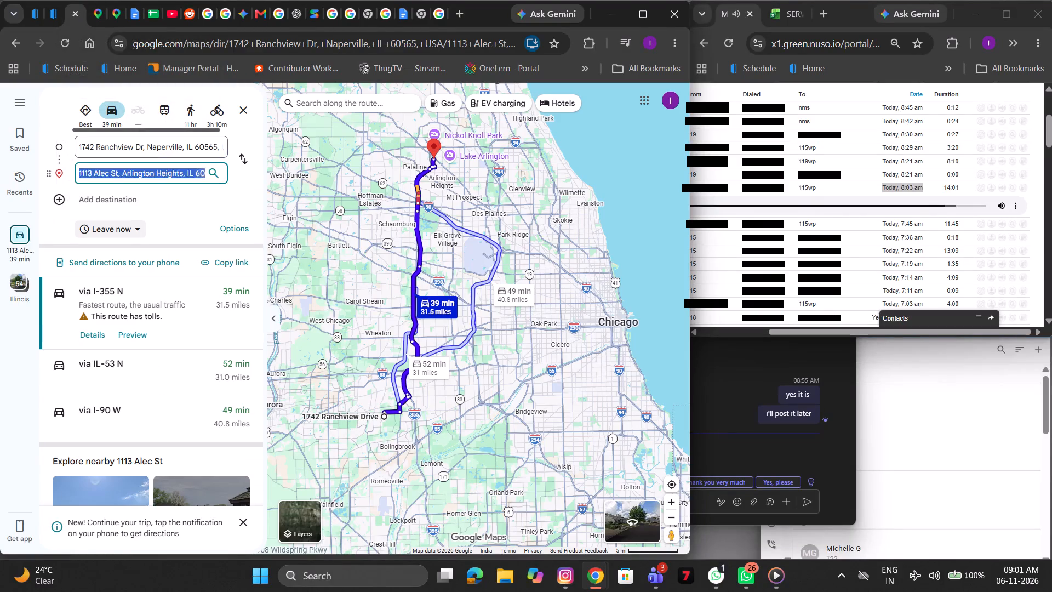
key("ctrl+v")
key("Return")
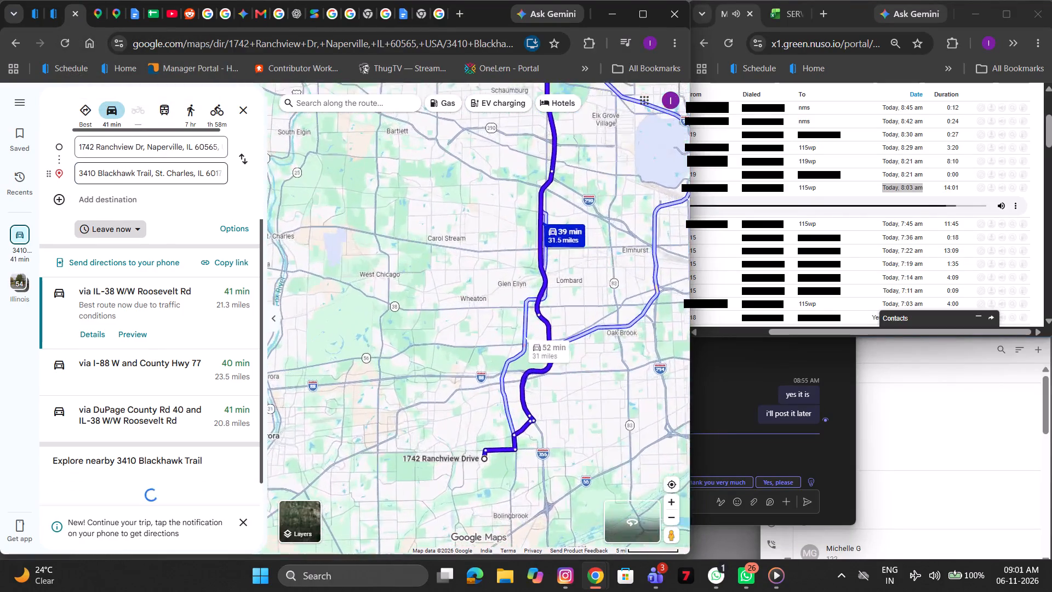
scroll(327, 253, "down", 6)
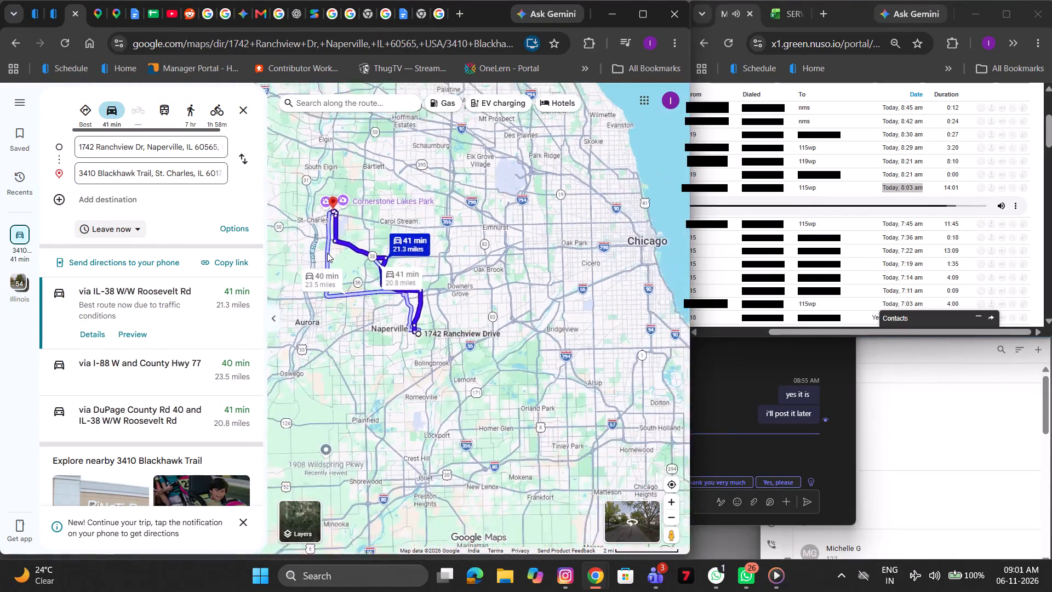
scroll(327, 253, "down", 1)
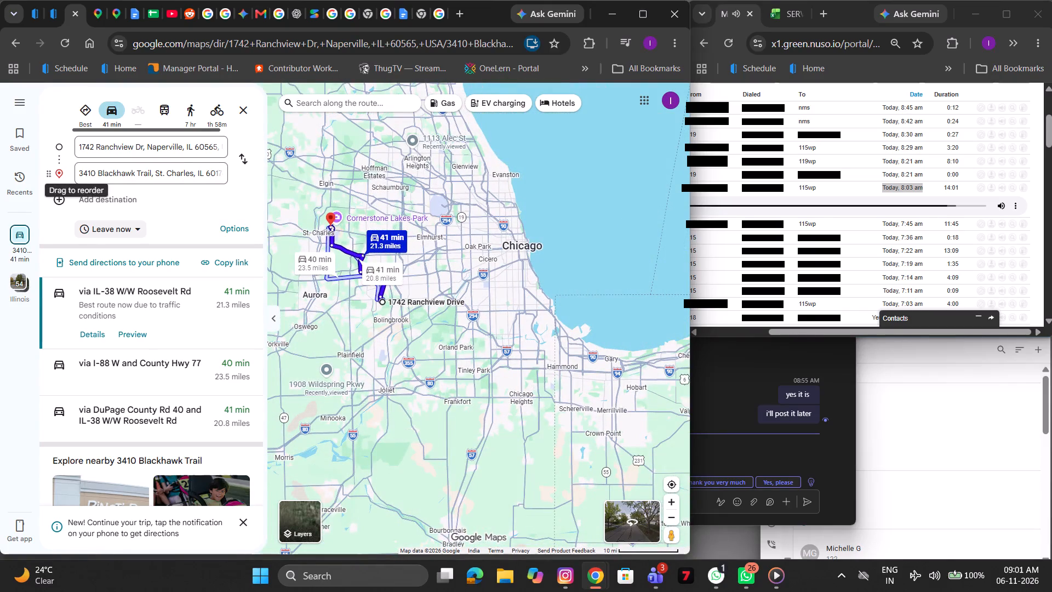
left_click_drag(54, 152, 60, 173)
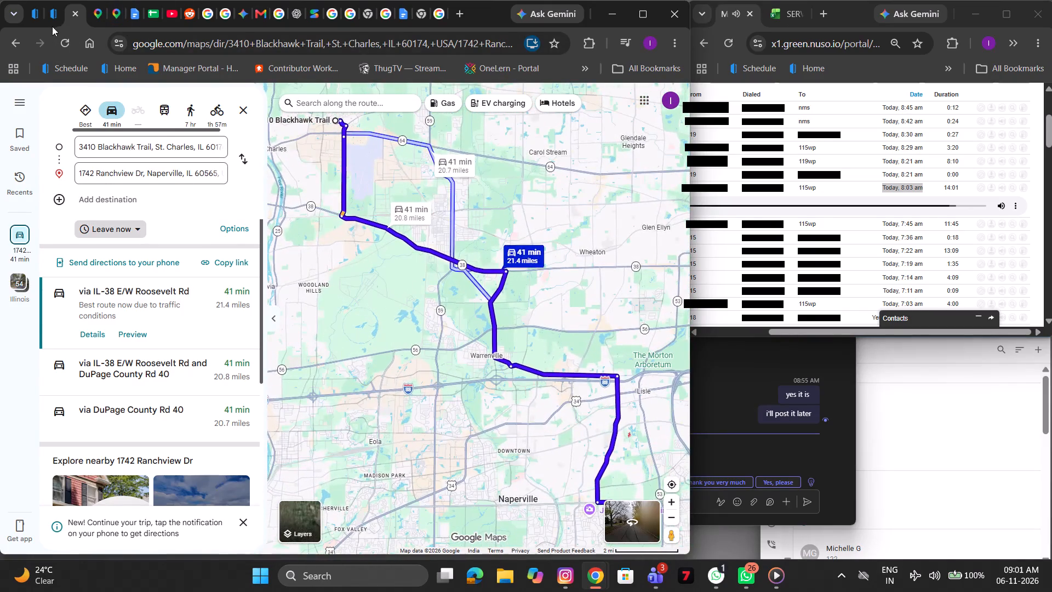
Copy the Yorkville 10:00 am appointment's address from the Housecall Pro schedule and add it as the final stop of the Google Maps route.
left_click(52, 23)
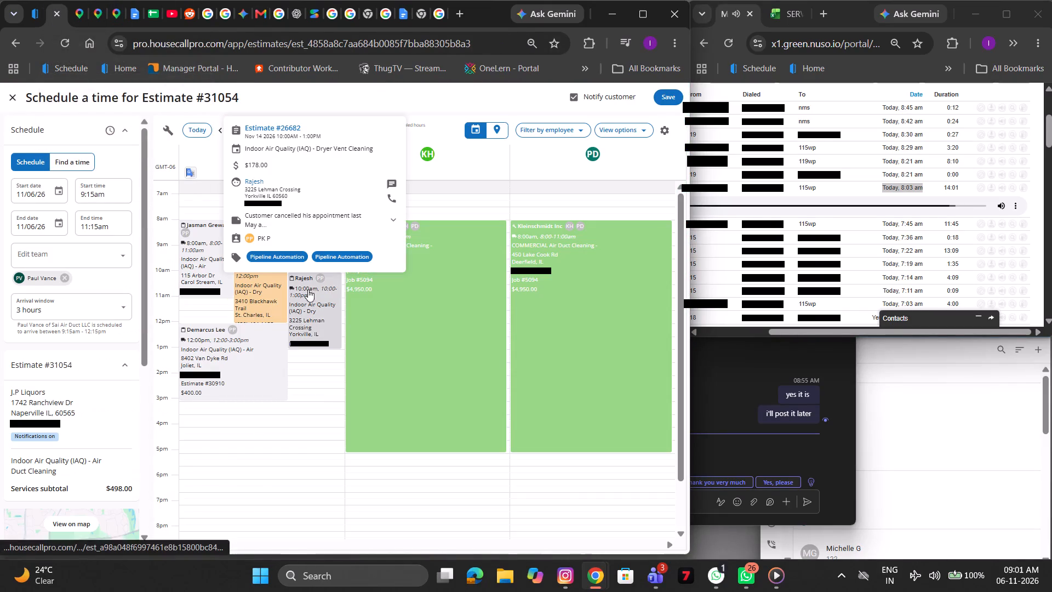
left_click_drag(296, 194, 245, 191)
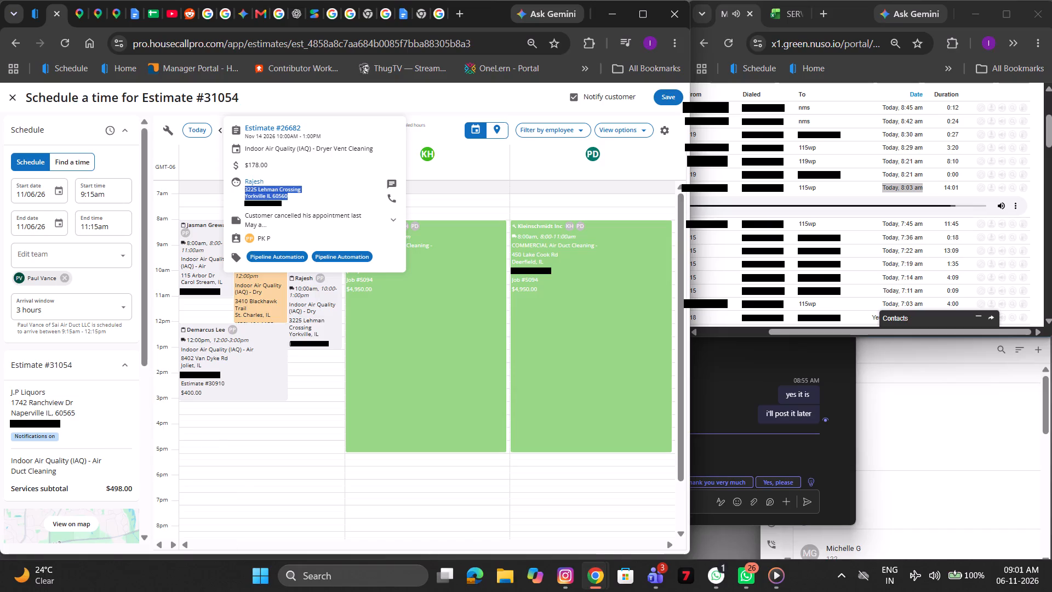
left_click_drag(245, 191, 245, 191)
key("ctrl+c")
left_click(81, 14)
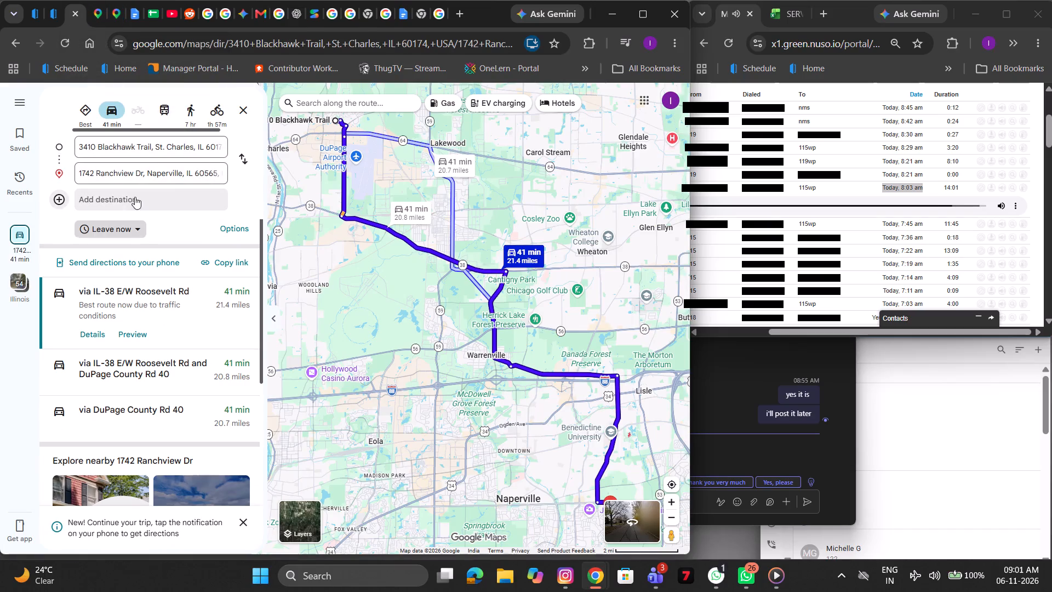
left_click(135, 197)
key("ctrl+v")
key("Return")
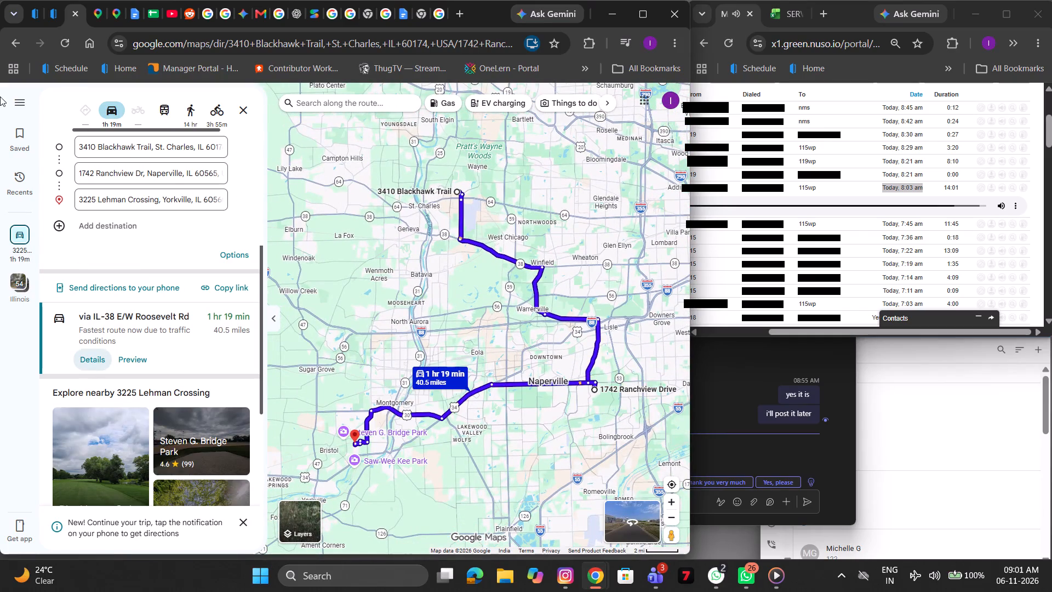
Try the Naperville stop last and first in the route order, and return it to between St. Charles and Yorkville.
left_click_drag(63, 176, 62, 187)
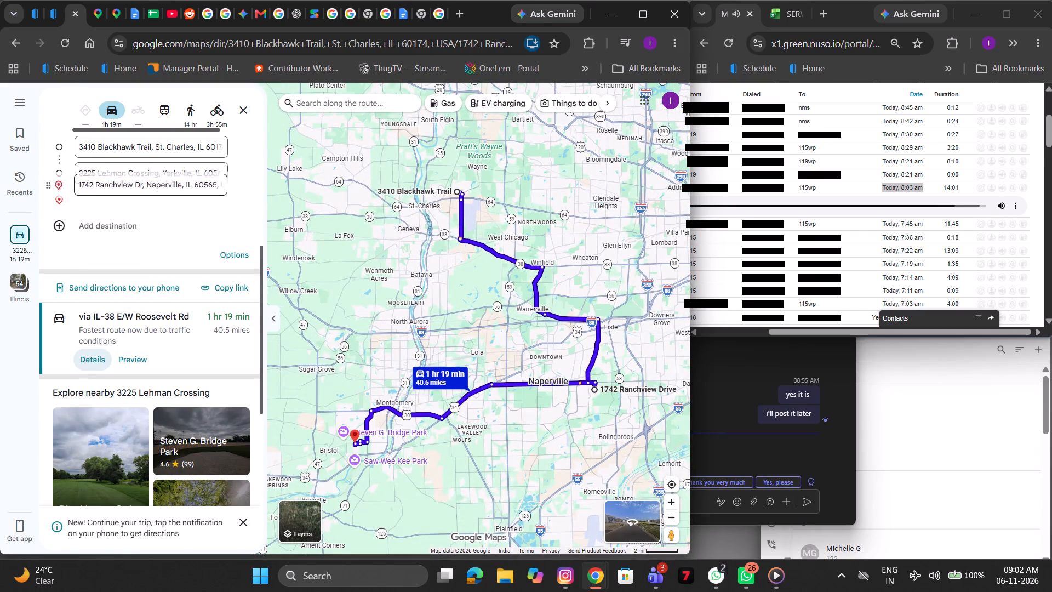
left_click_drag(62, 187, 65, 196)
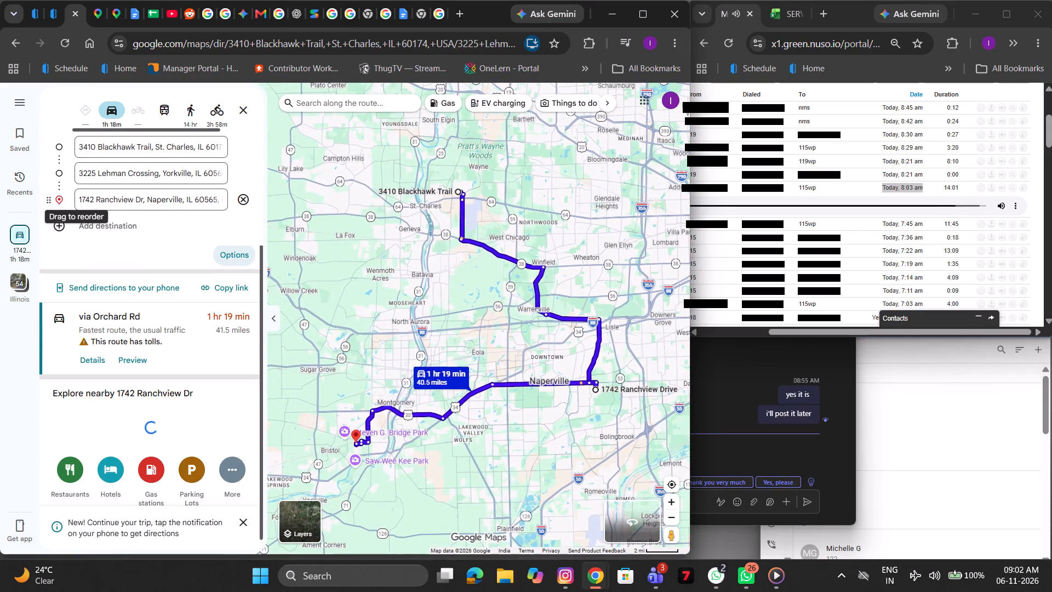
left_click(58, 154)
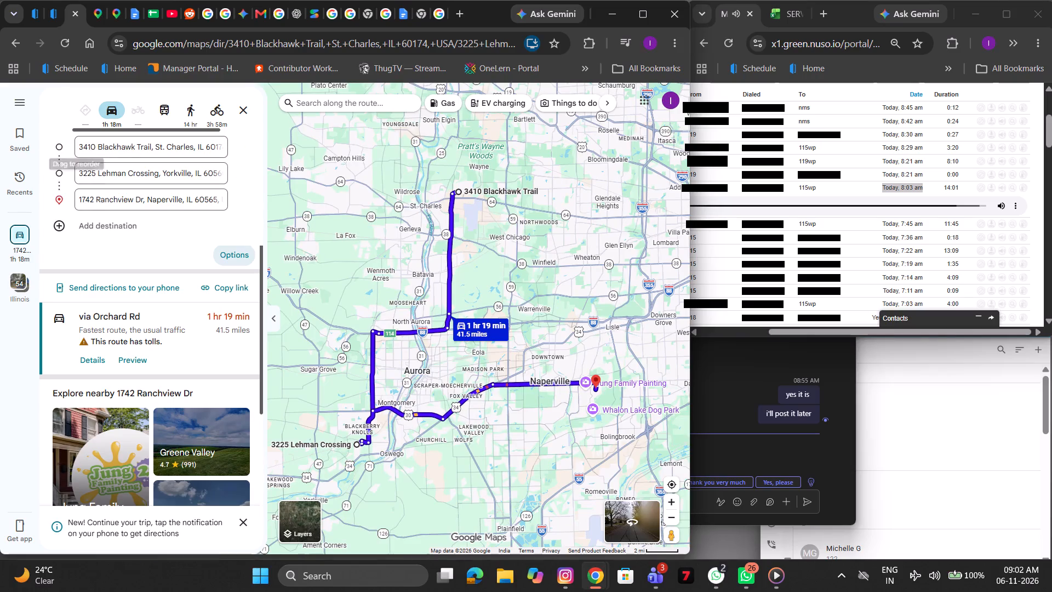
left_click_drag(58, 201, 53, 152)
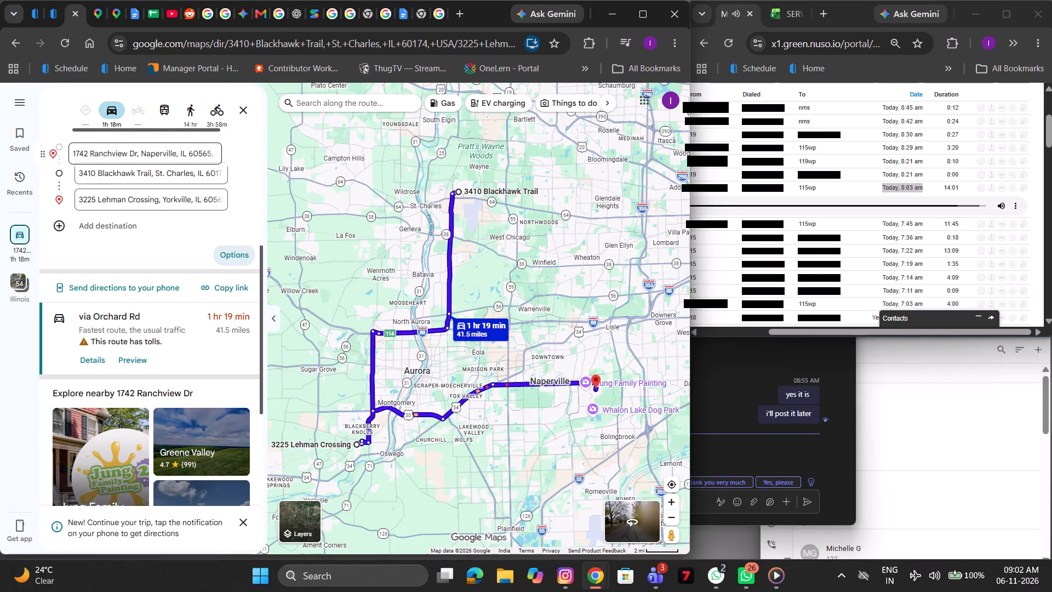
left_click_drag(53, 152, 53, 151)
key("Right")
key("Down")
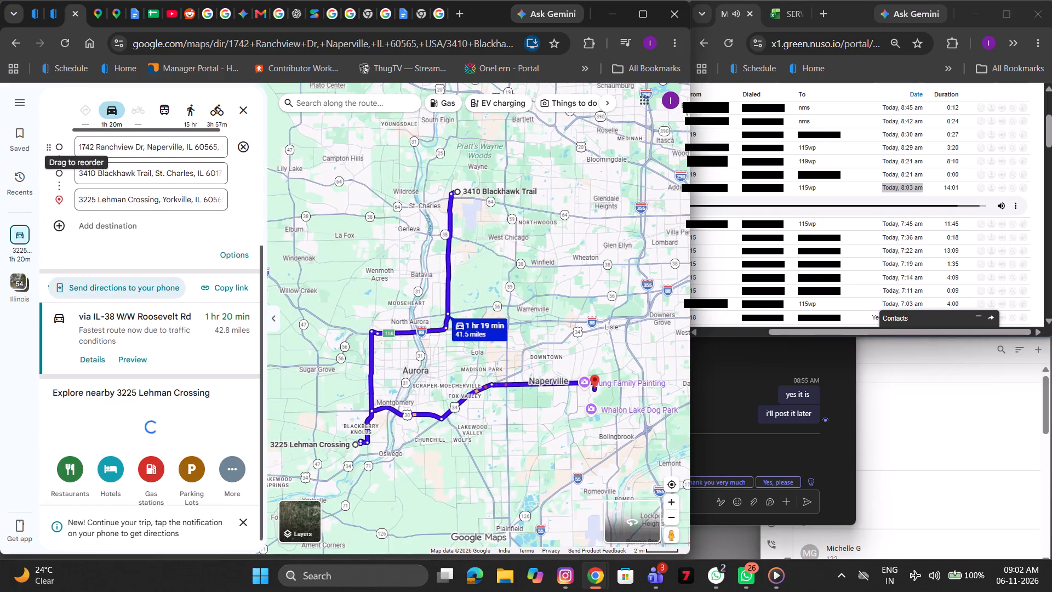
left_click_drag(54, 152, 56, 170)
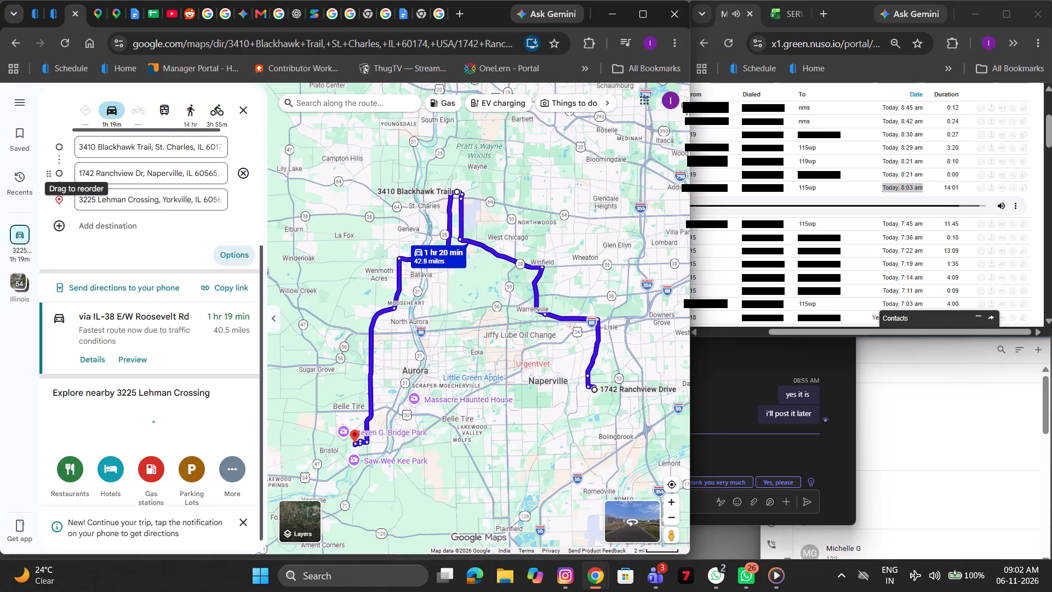
Copy the Carol Stream 8:00 am appointment's address from the Housecall Pro schedule and add it as the route's starting point in Google Maps.
left_click(59, 20)
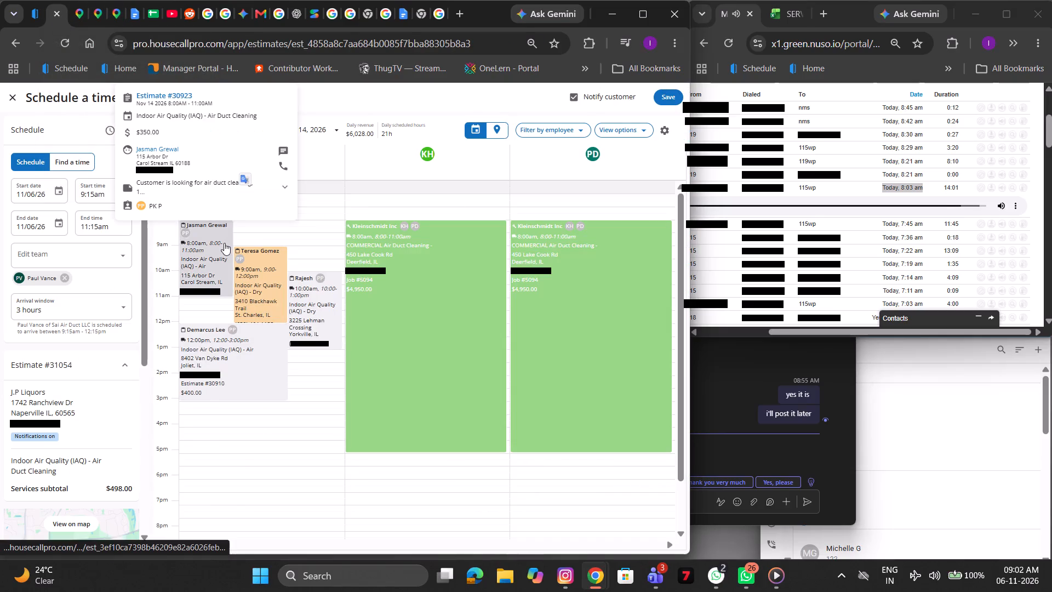
left_click_drag(193, 161, 154, 157)
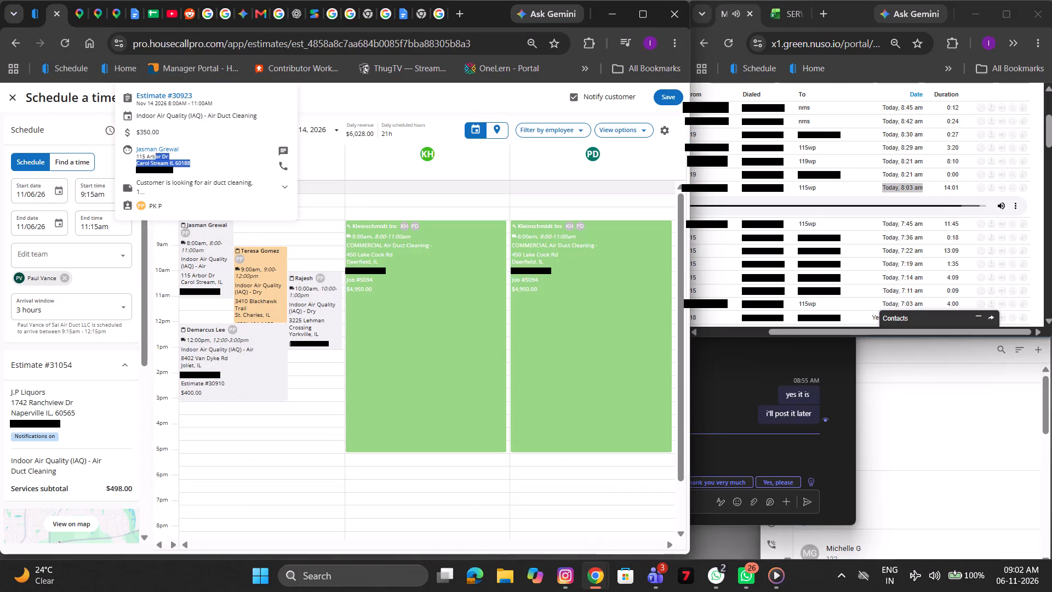
left_click_drag(154, 157, 136, 159)
key("ctrl+c")
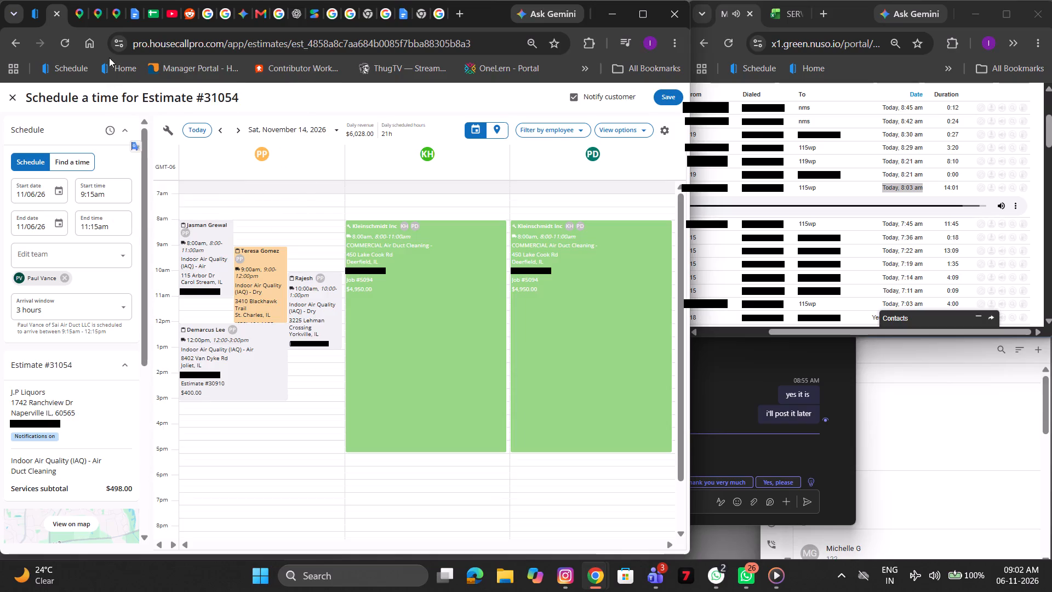
left_click(81, 16)
left_click(155, 221)
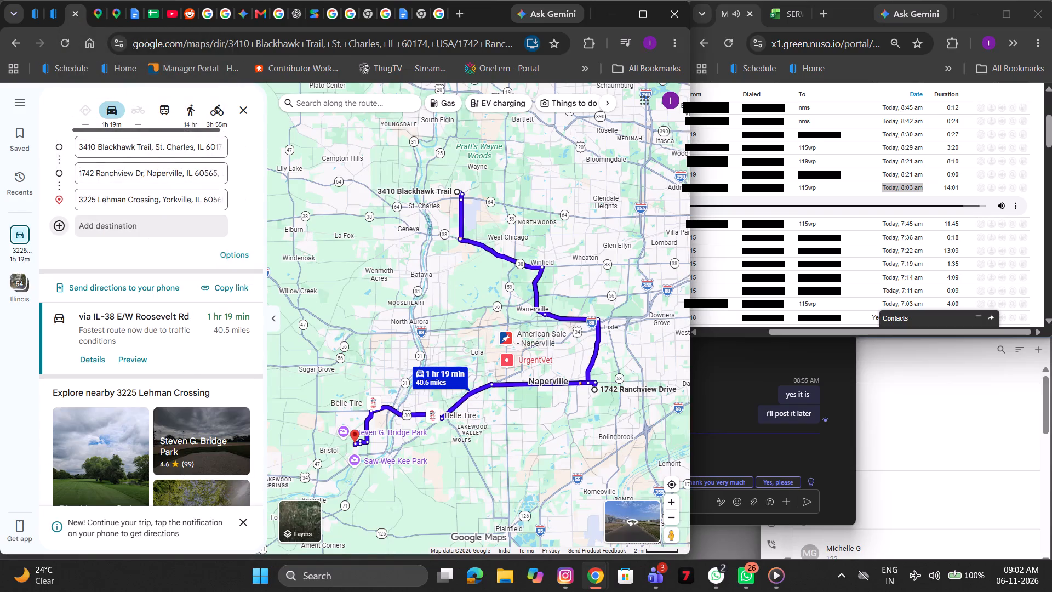
key("ctrl+v")
left_click_drag(56, 229, 56, 167)
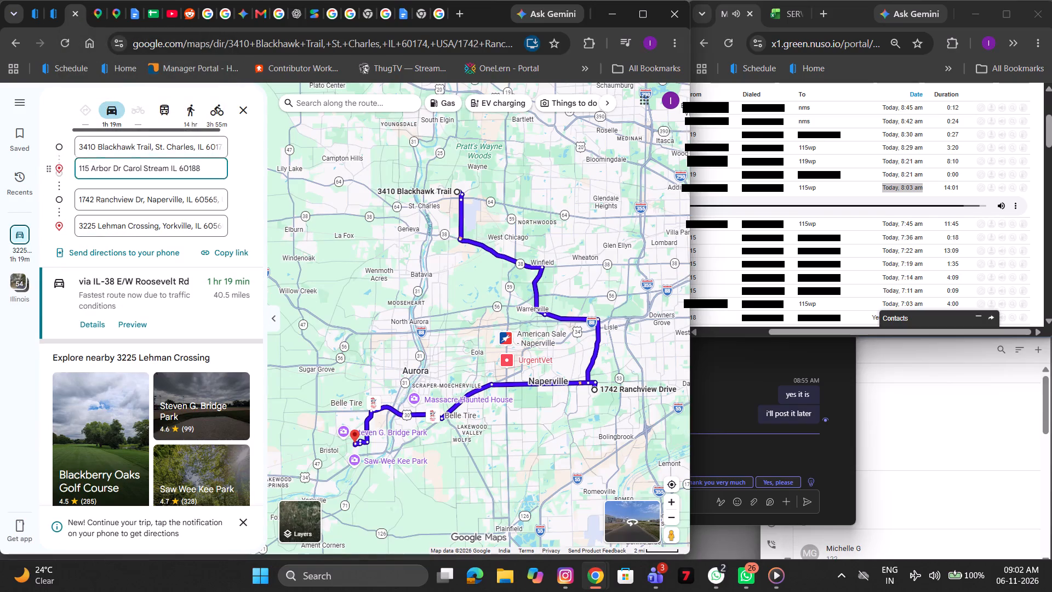
left_click_drag(56, 167, 55, 146)
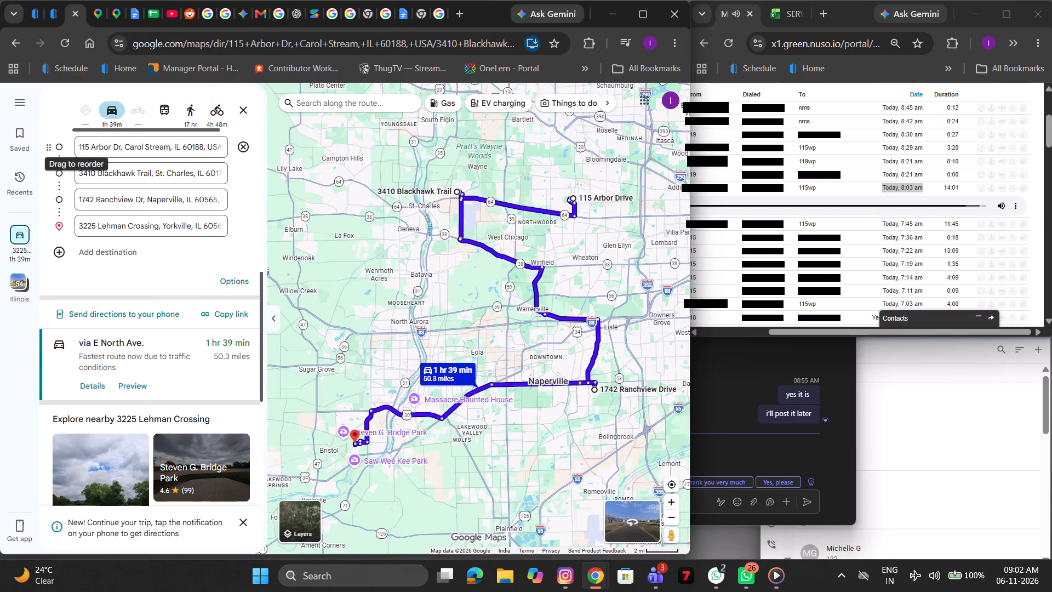
Copy the Joliet 12:00 pm appointment's address from the Housecall Pro schedule and add it as the route's final destination in Google Maps.
left_click(62, 24)
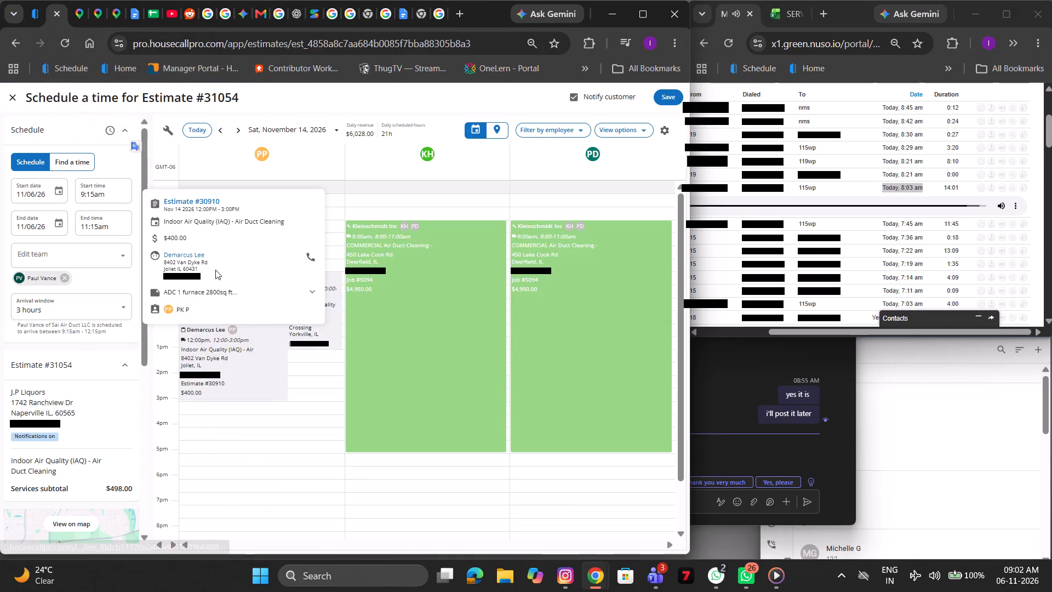
left_click_drag(210, 266, 164, 265)
key("ctrl+c")
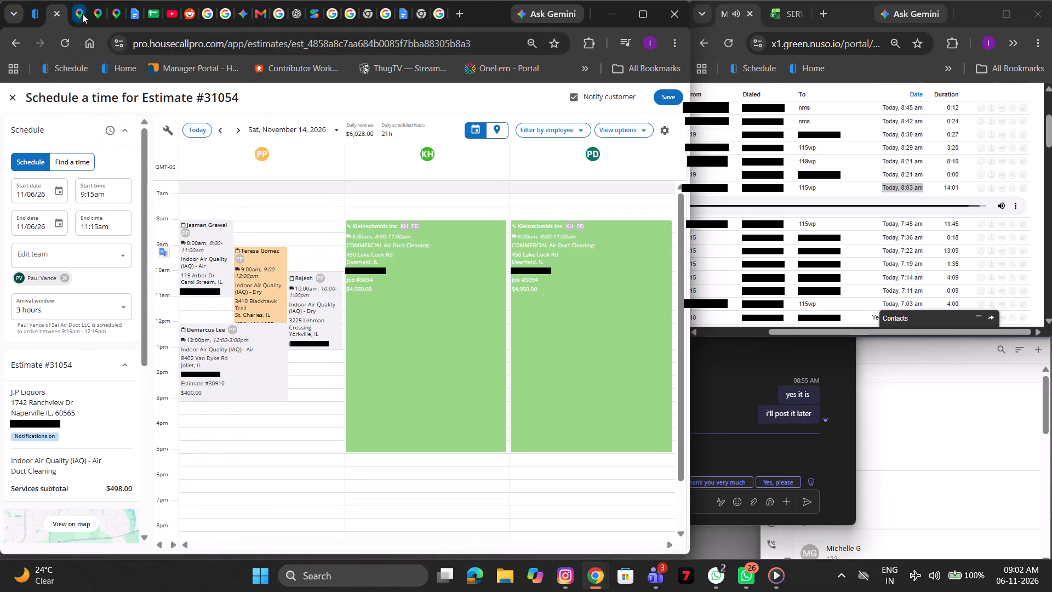
left_click(82, 14)
left_click(171, 251)
key("ctrl+v")
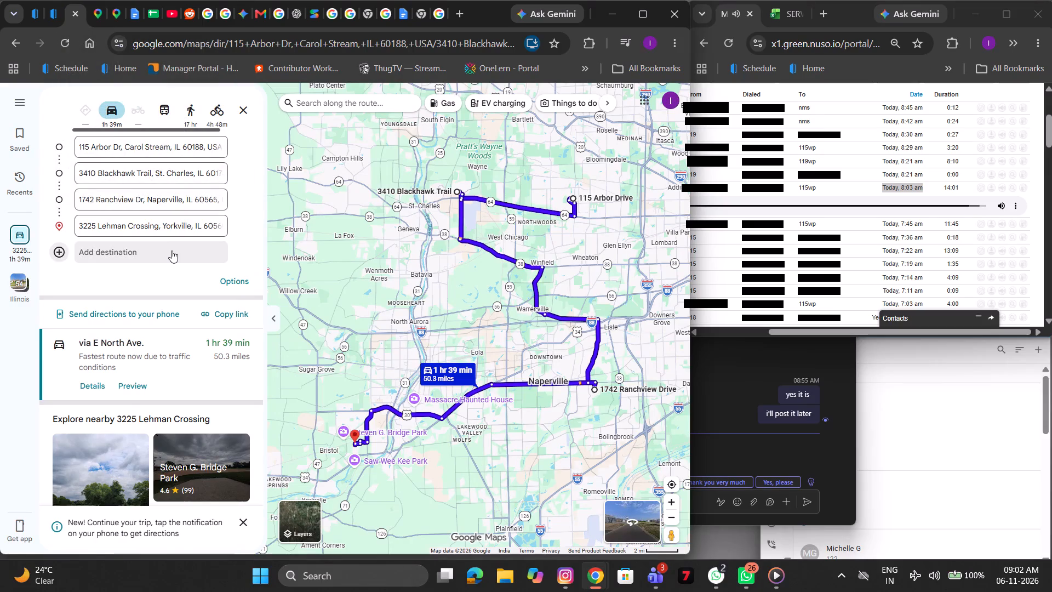
left_click(171, 251)
key("ctrl+v")
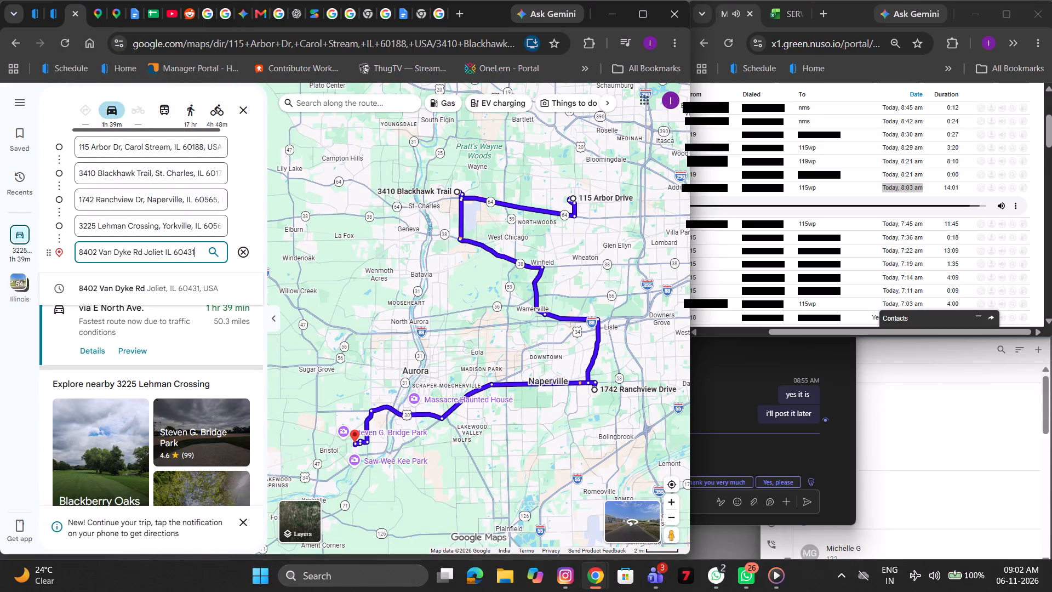
key("Return")
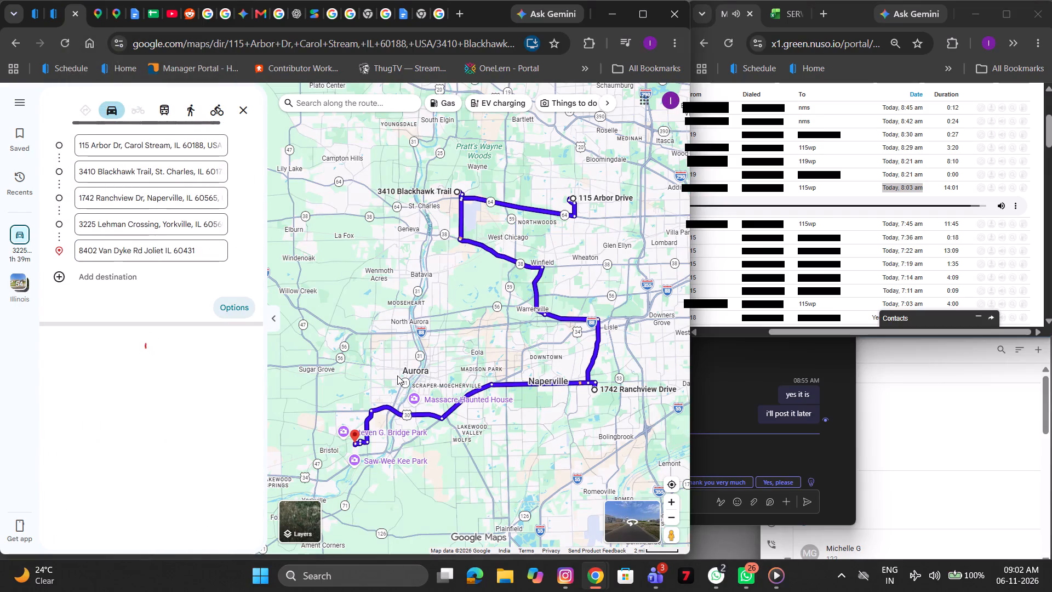
Examine the complete route from Carol Stream to Joliet on the map to judge how the Naperville stop fits.
scroll(397, 375, "down", 1)
scroll(455, 304, "down", 1)
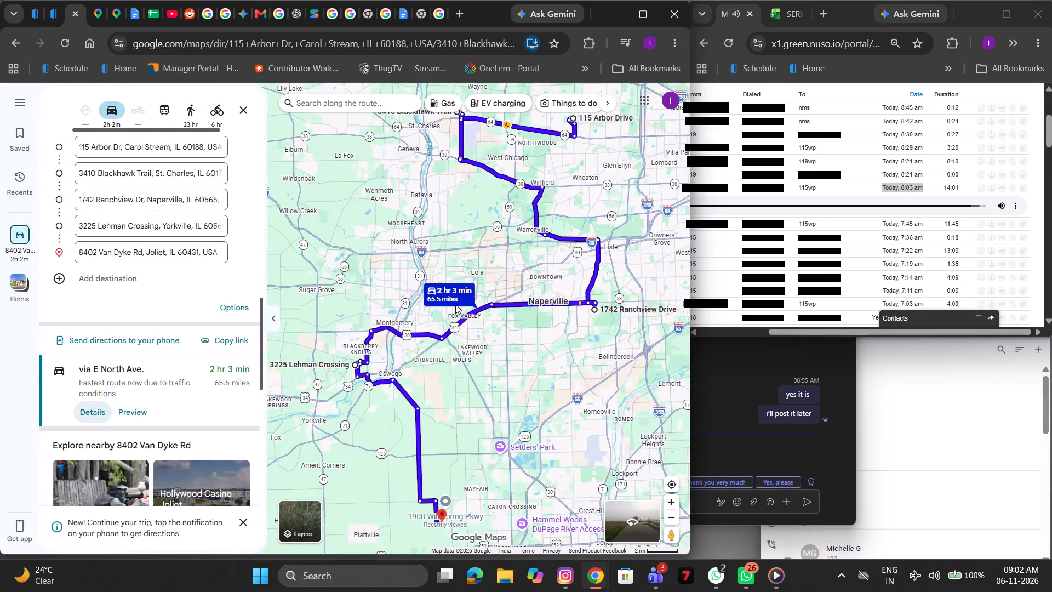
scroll(455, 304, "down", 5)
scroll(455, 304, "up", 4)
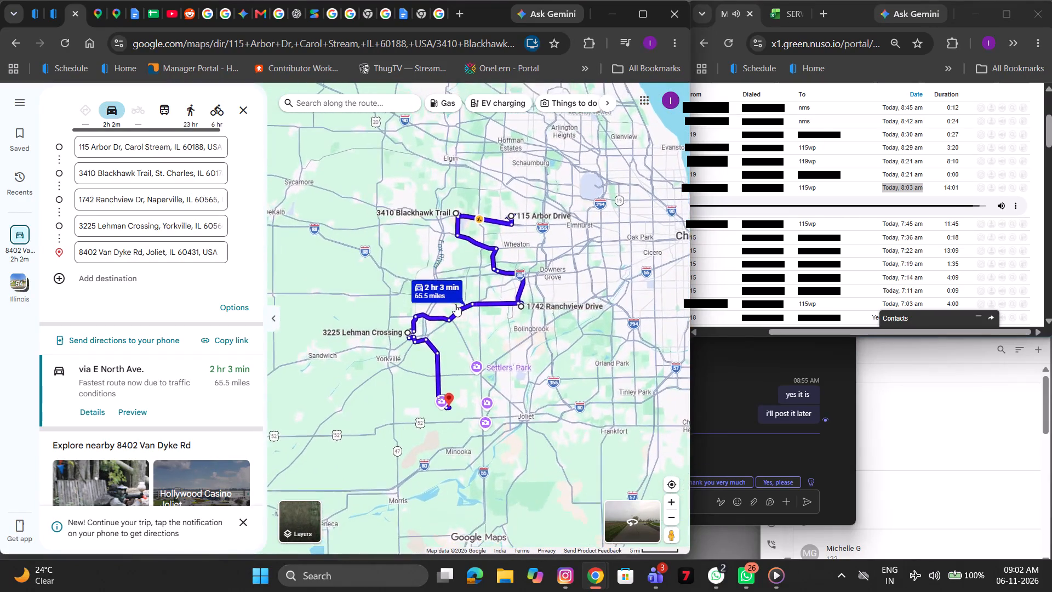
scroll(455, 304, "up", 2)
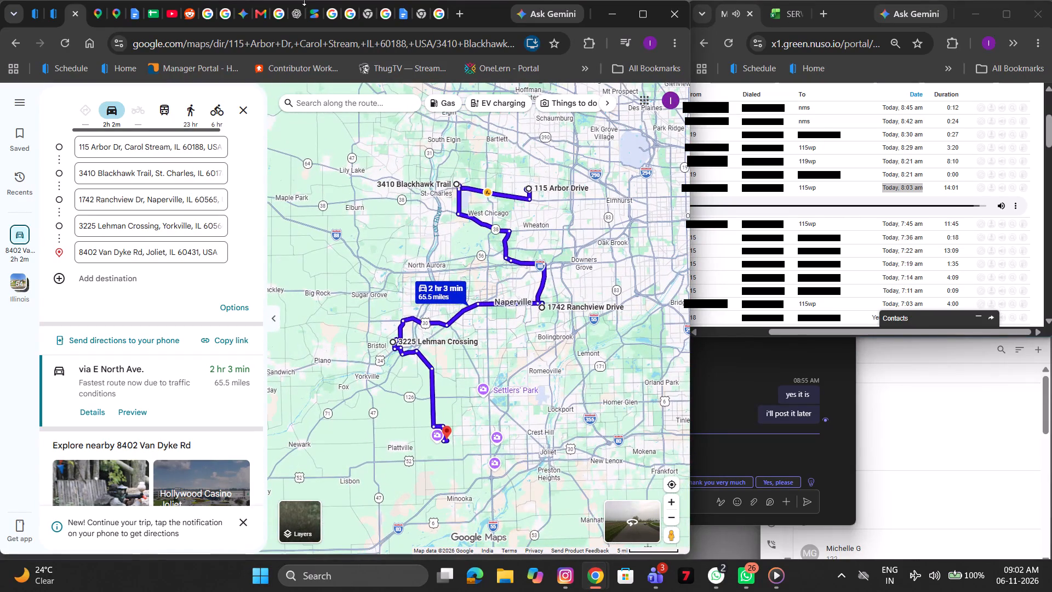
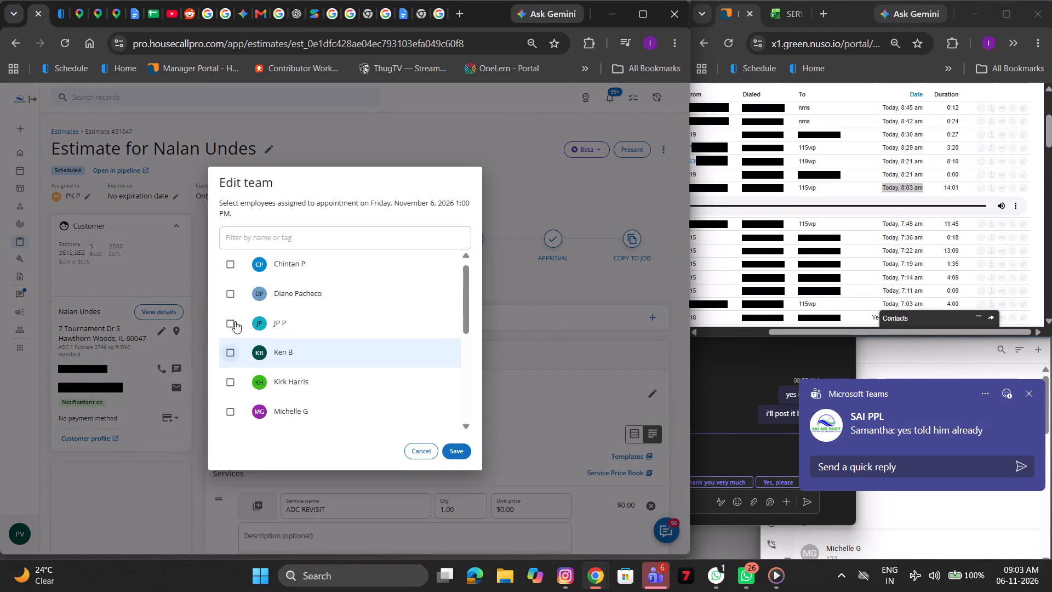
scroll(241, 412, "down", 1)
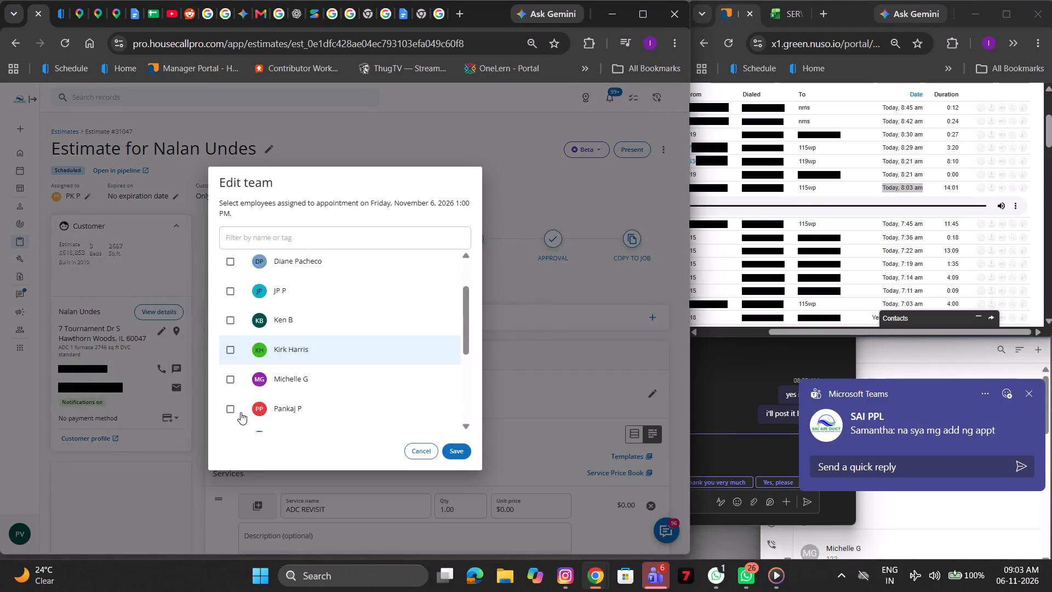
scroll(241, 412, "down", 1)
left_click(252, 385)
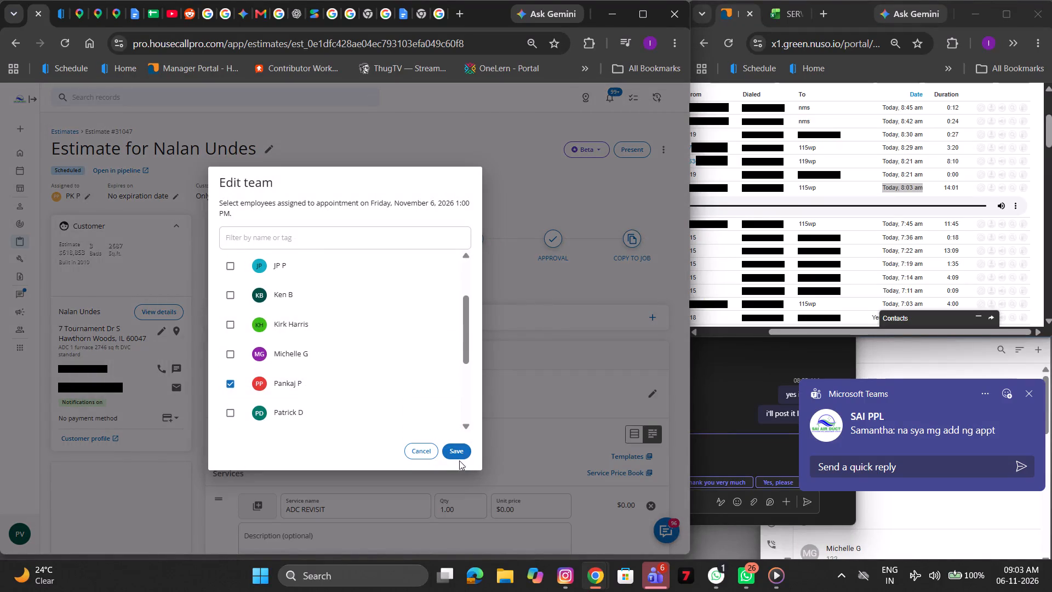
left_click(462, 457)
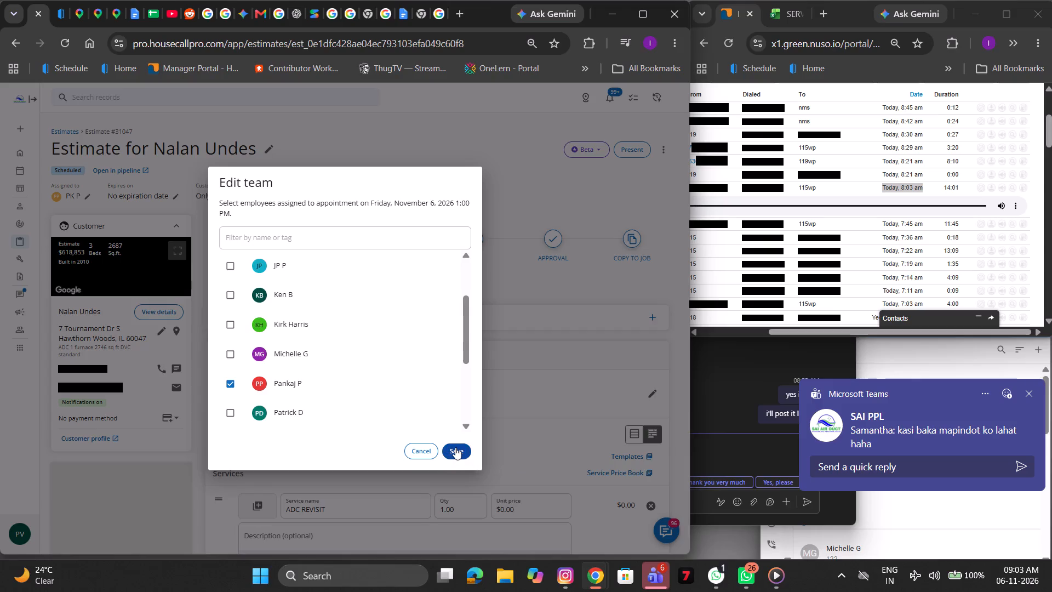
left_click(455, 447)
double_click(455, 447)
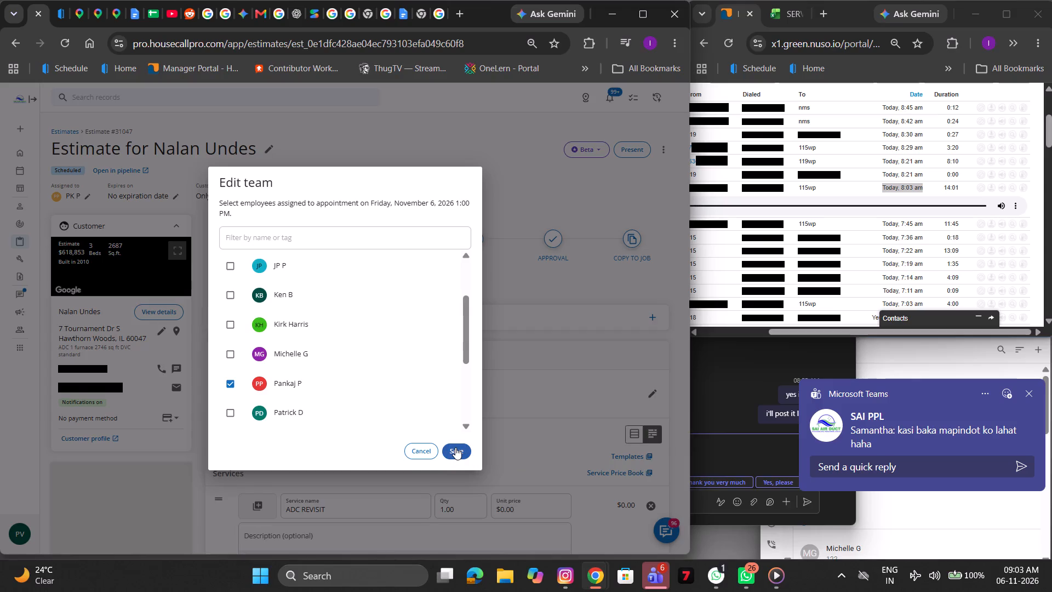
left_click(455, 447)
Start a screen snip to capture the scheduled estimate #31047 page.
key("shift+super+s")
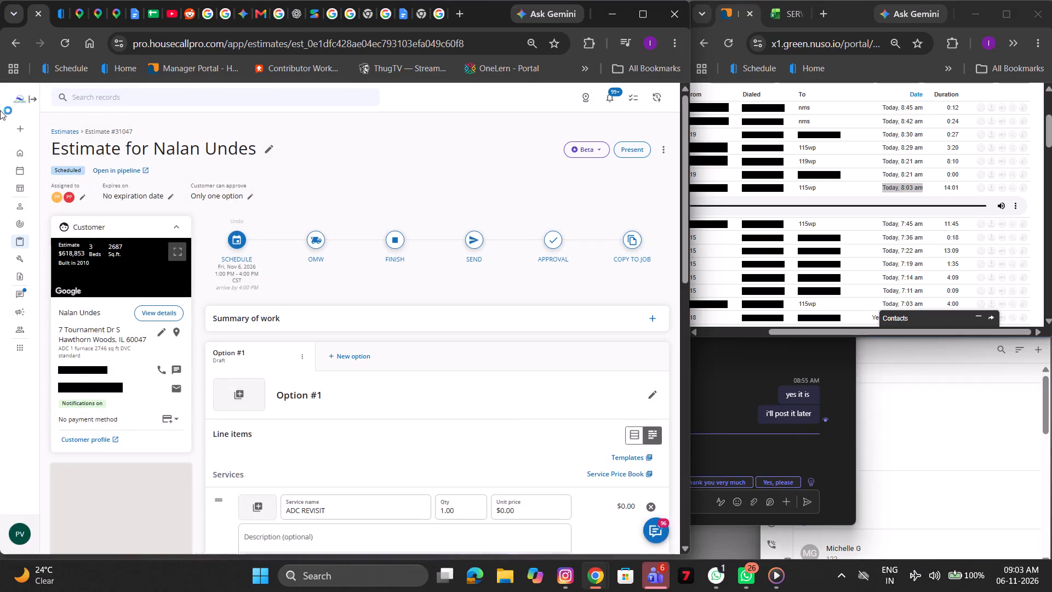
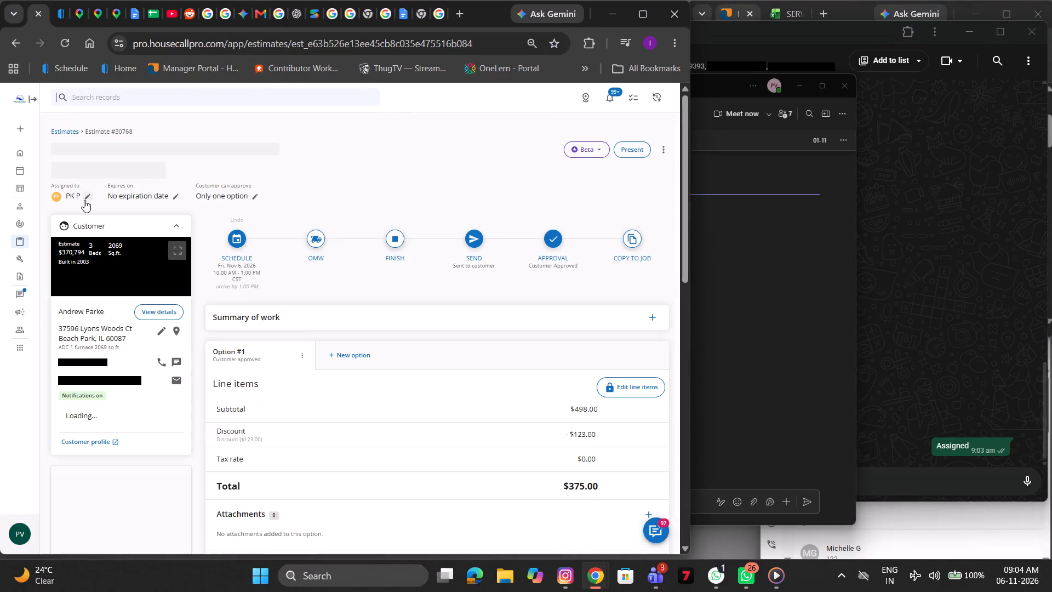
left_click(84, 200)
scroll(267, 352, "down", 1)
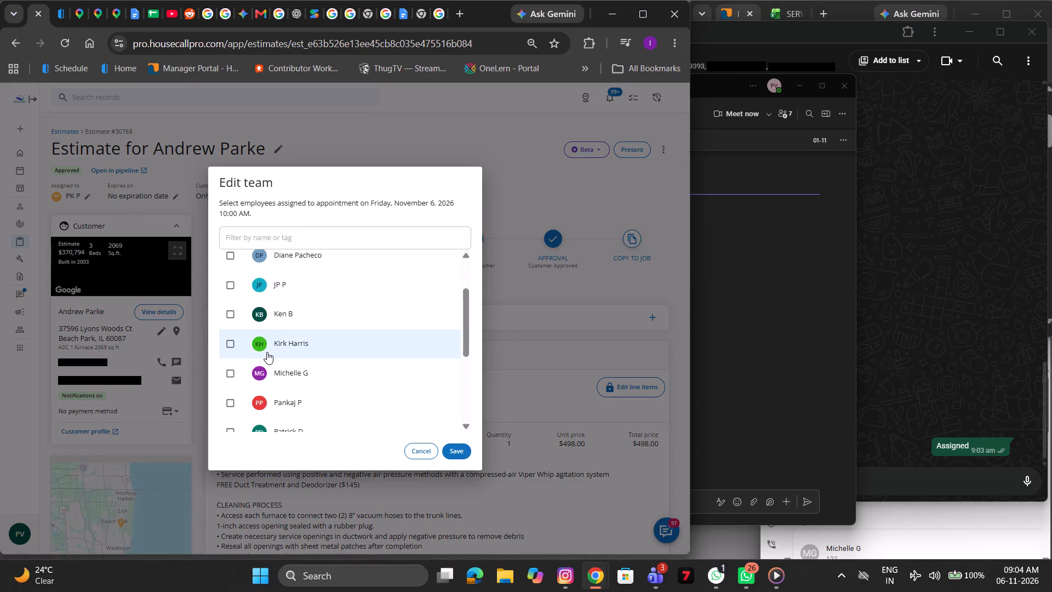
left_click(254, 396)
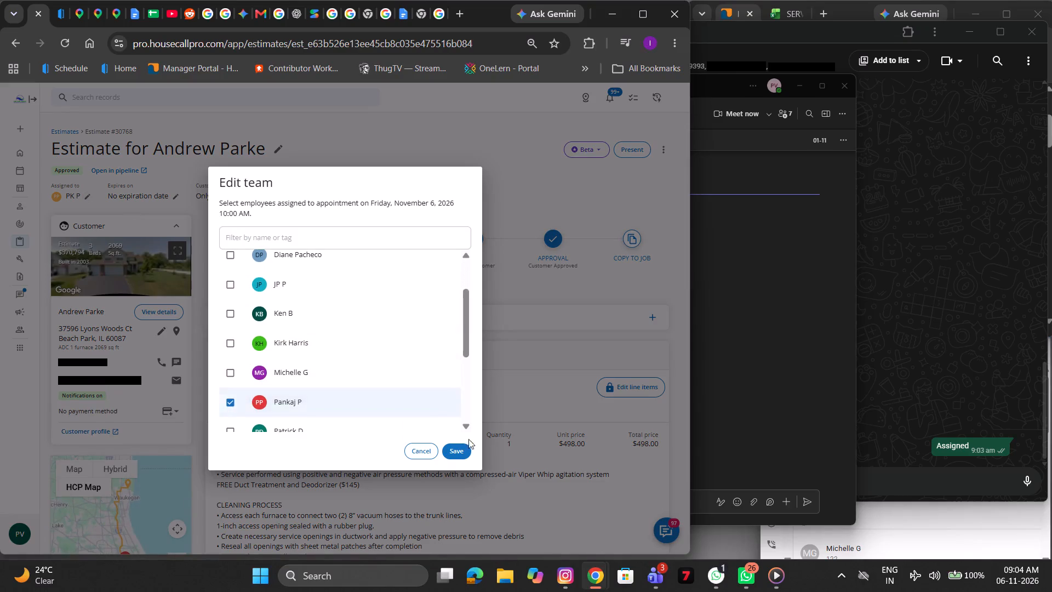
left_click(459, 449)
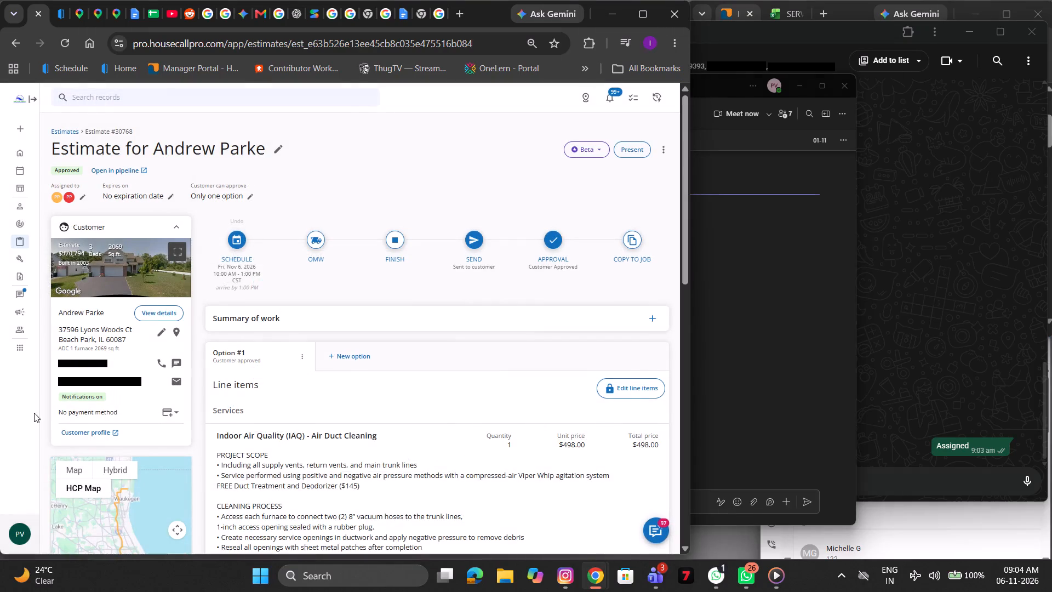
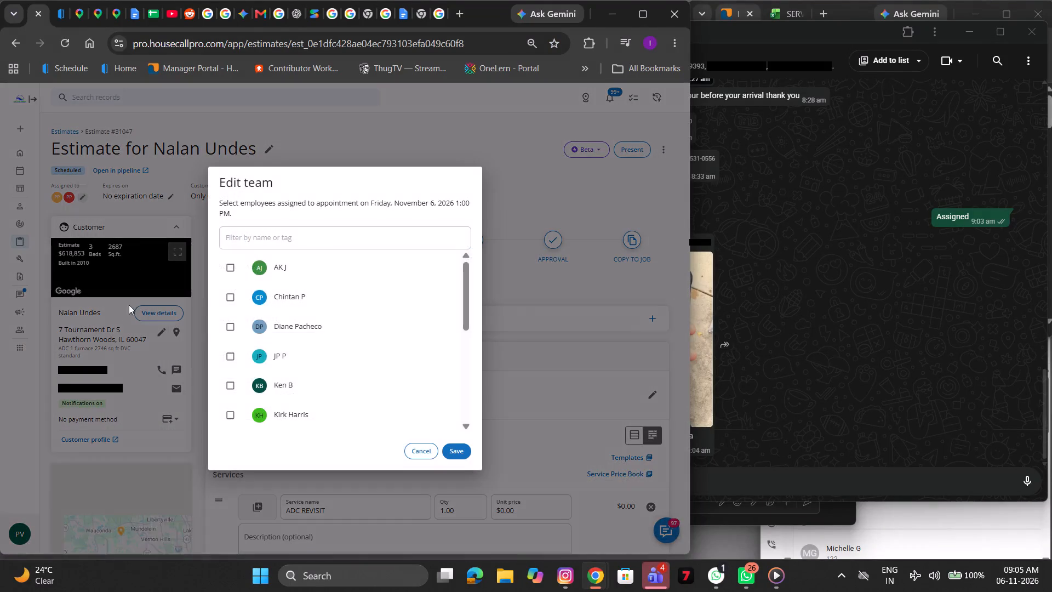
scroll(265, 355, "down", 1)
left_click(248, 377)
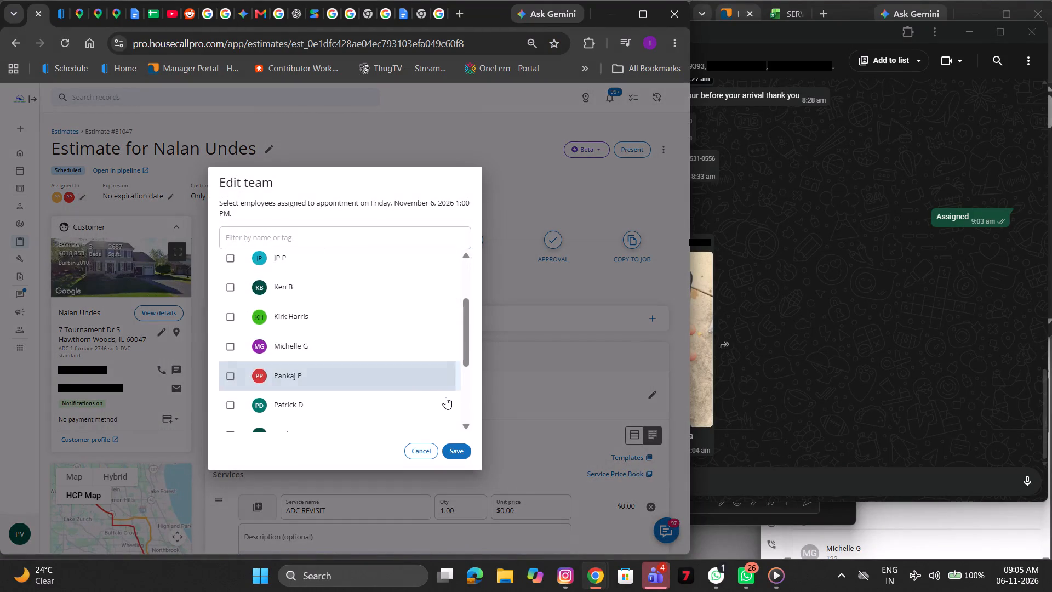
left_click(450, 445)
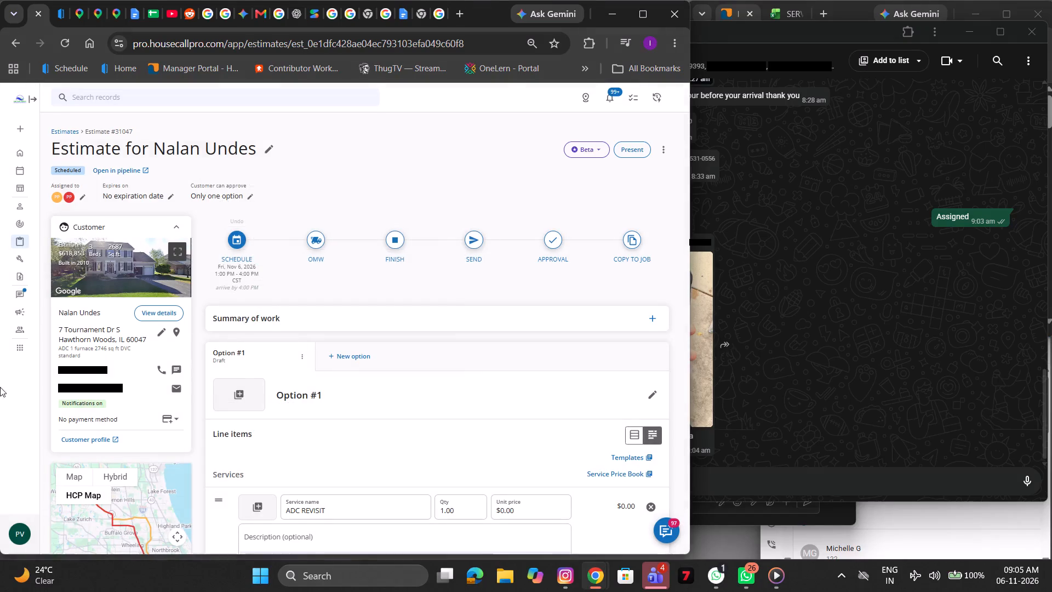
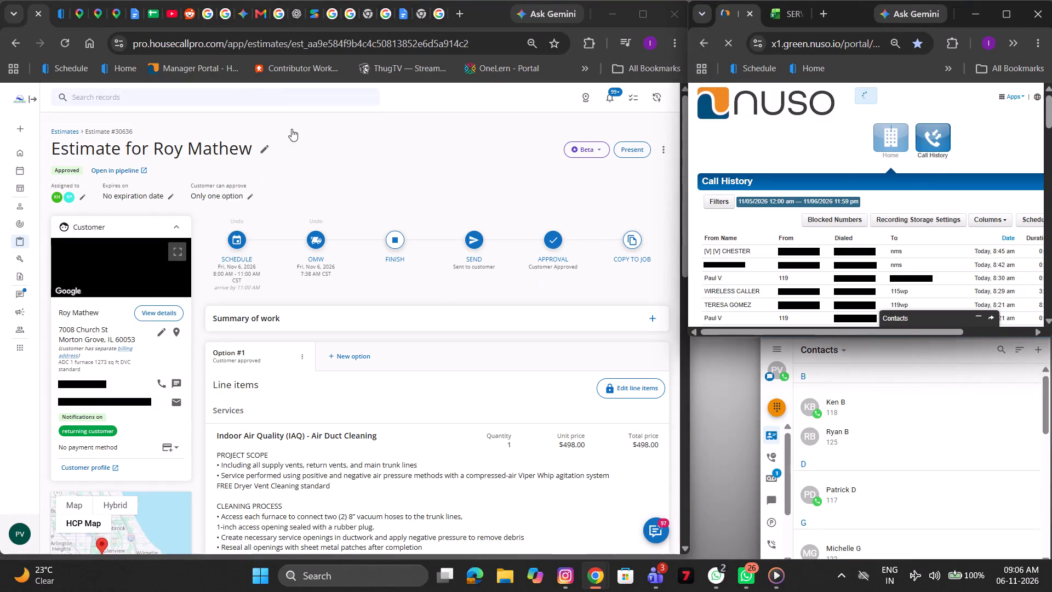
triple_click(99, 386)
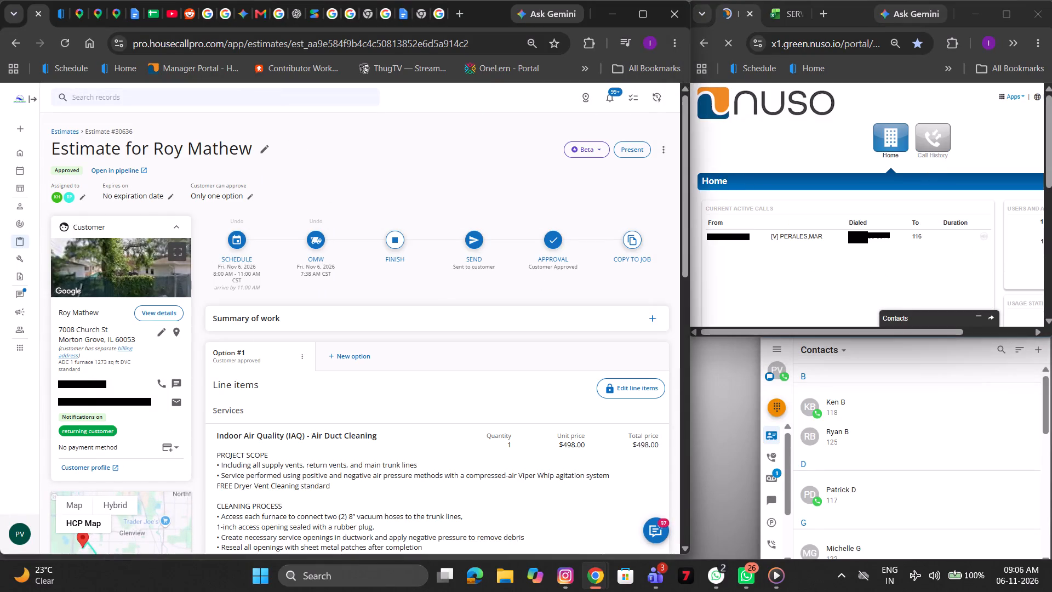
key("ctrl+c")
key("ctrl+c")
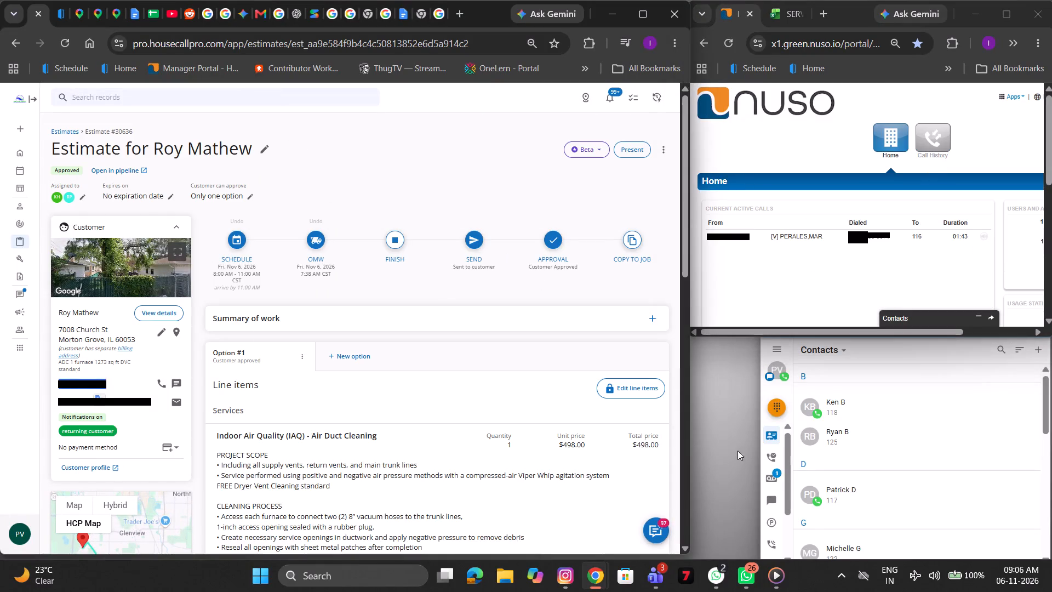
left_click(777, 411)
key("ctrl+v")
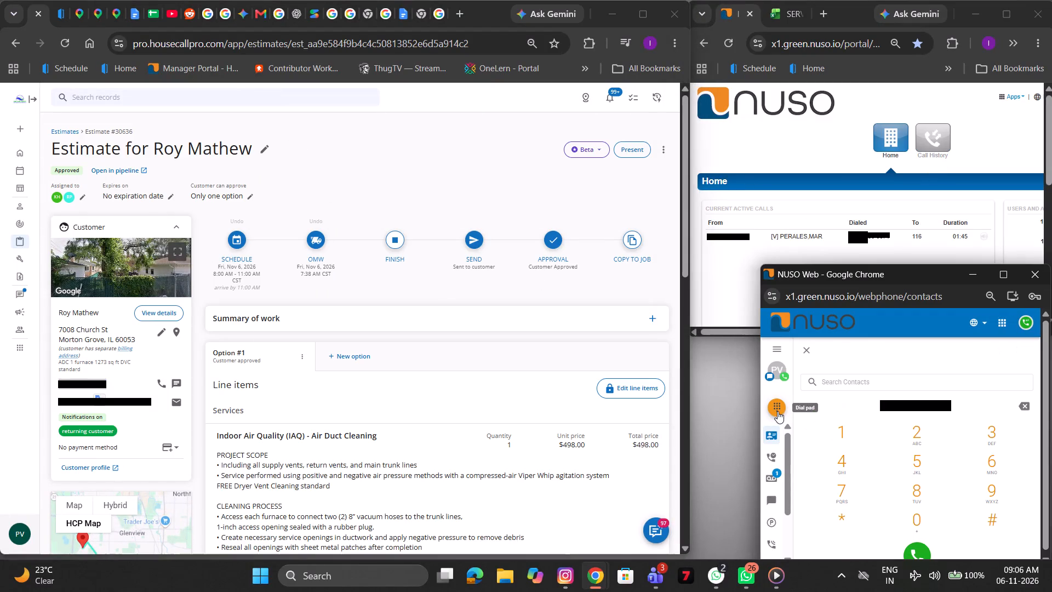
key("Return")
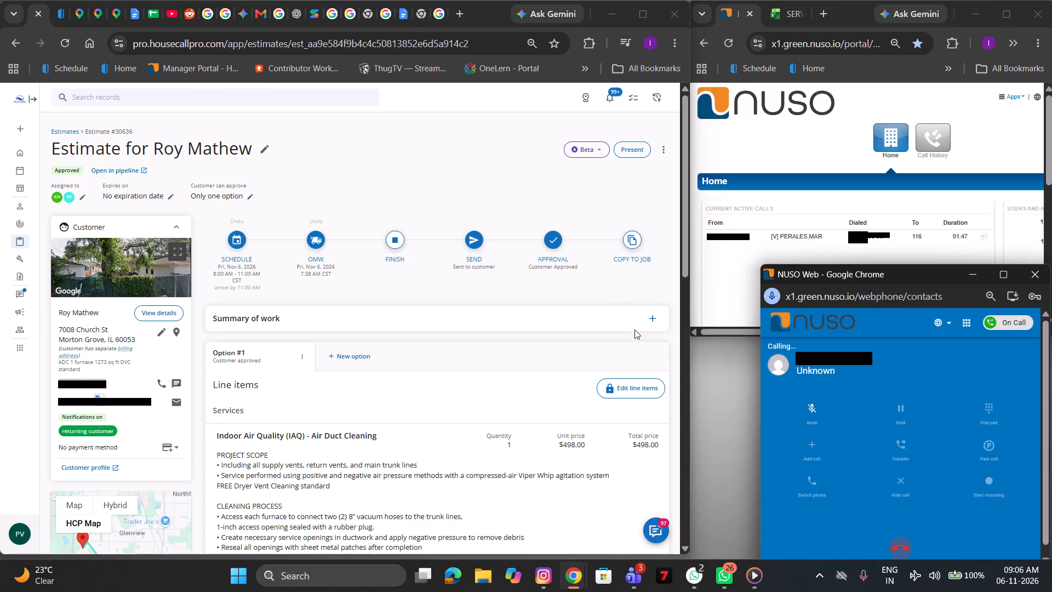
Monitor the outgoing customer call alongside the estimate and the active calls list, and hang up.
scroll(279, 424, "down", 6)
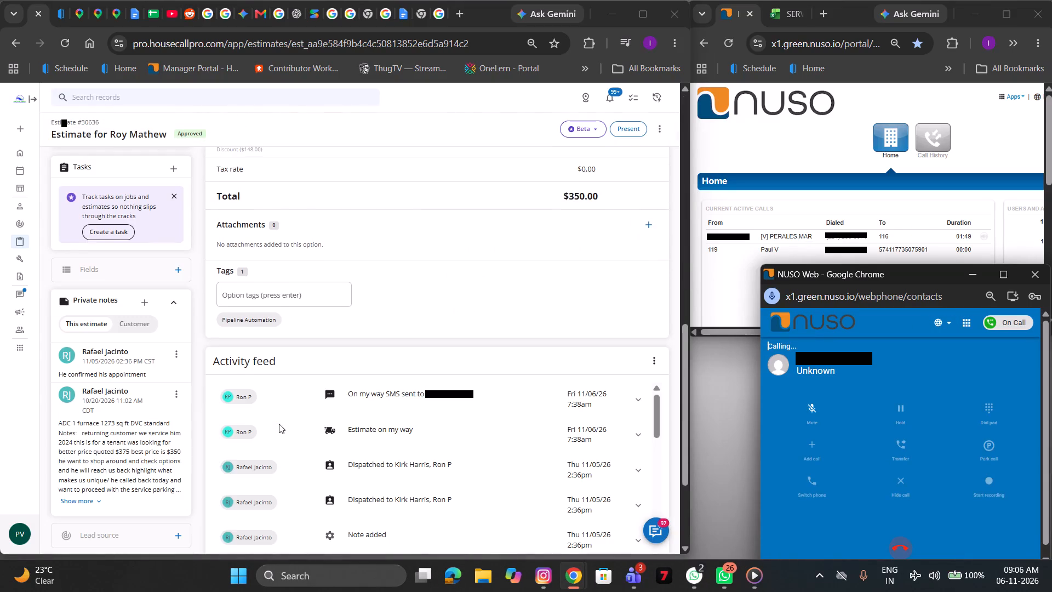
scroll(279, 424, "up", 6)
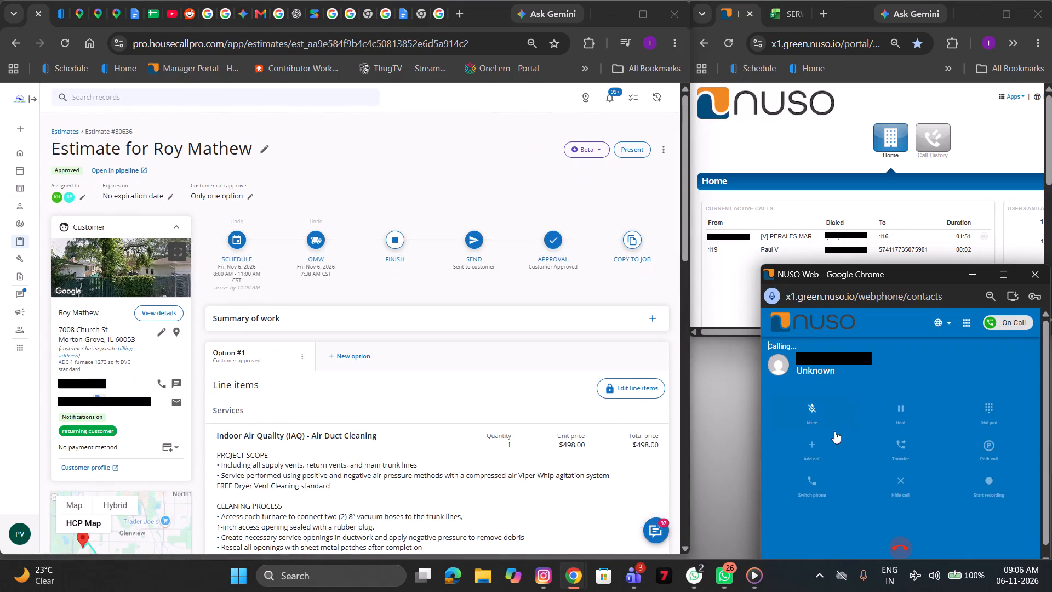
left_click(764, 255)
left_click(819, 406)
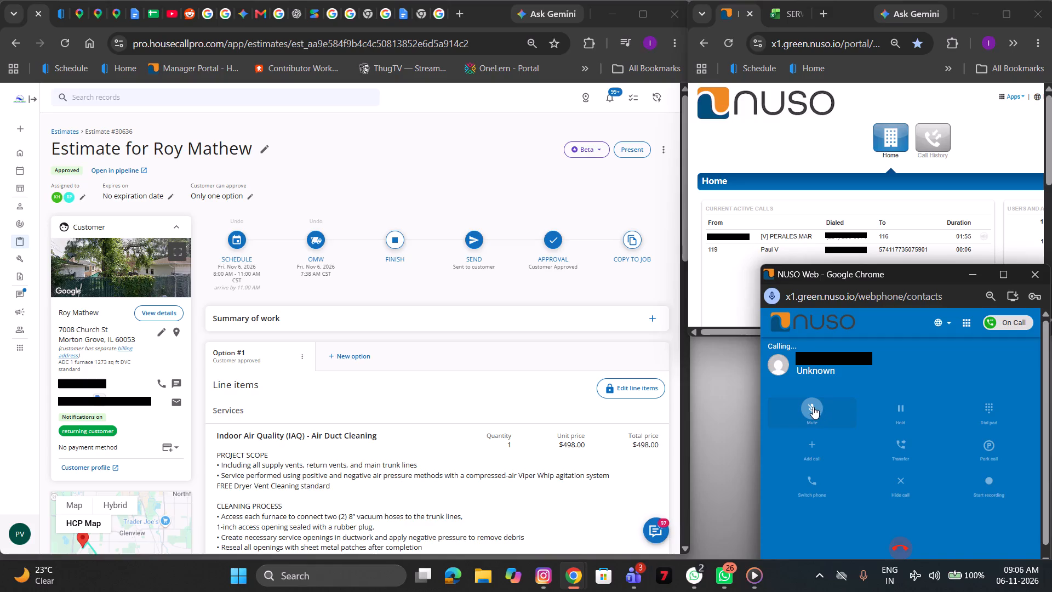
left_click(813, 407)
left_click(790, 238)
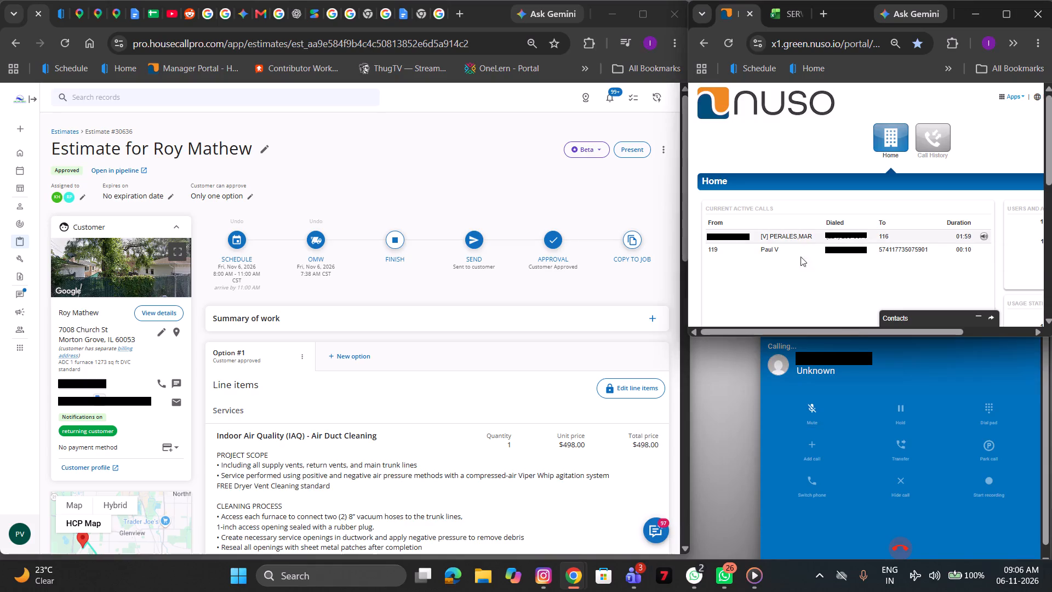
left_click(855, 337)
left_click(852, 352)
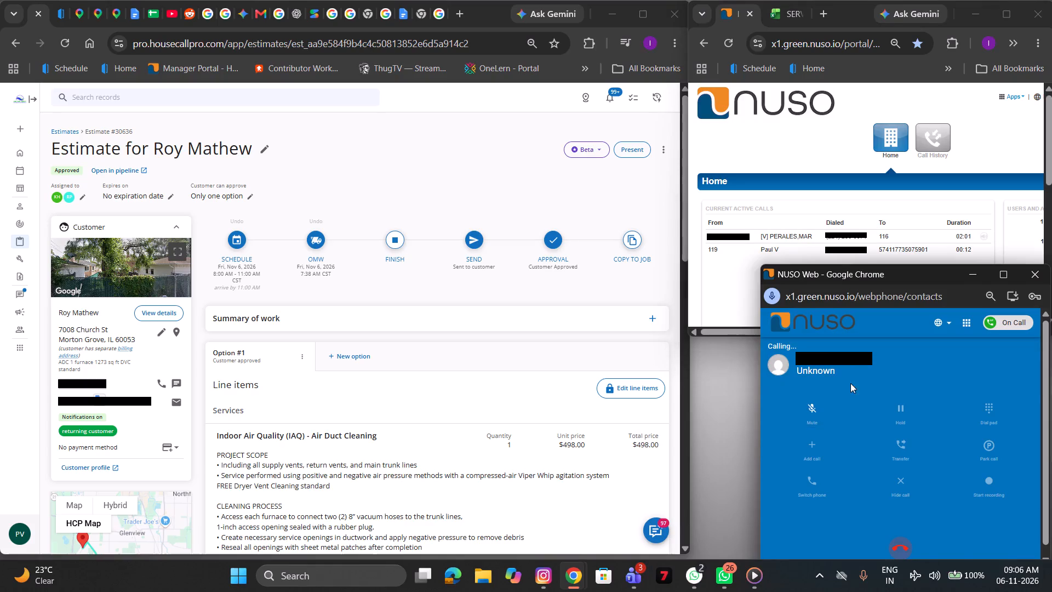
left_click(810, 260)
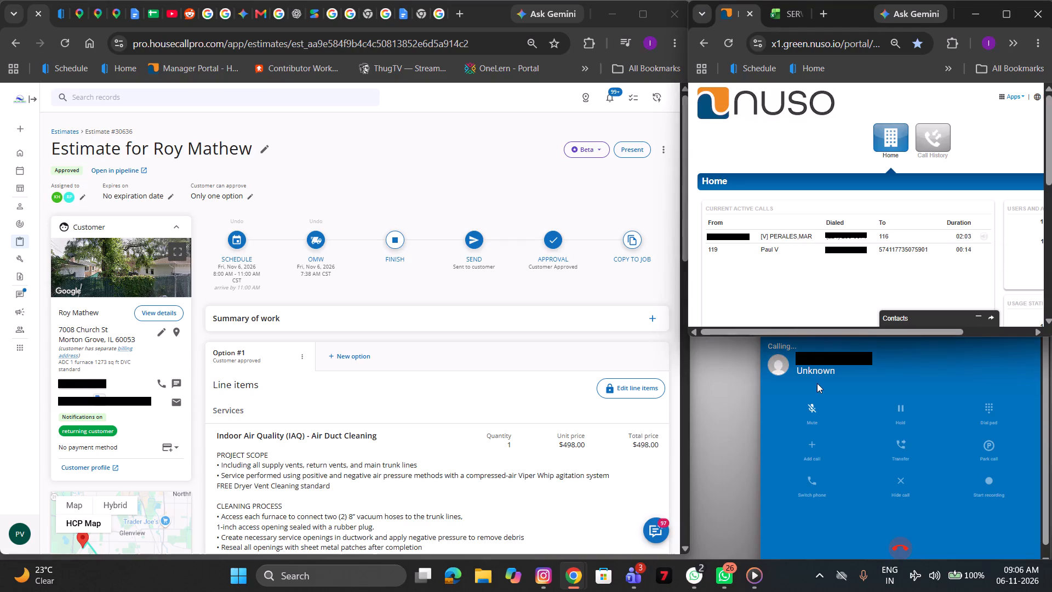
left_click(815, 401)
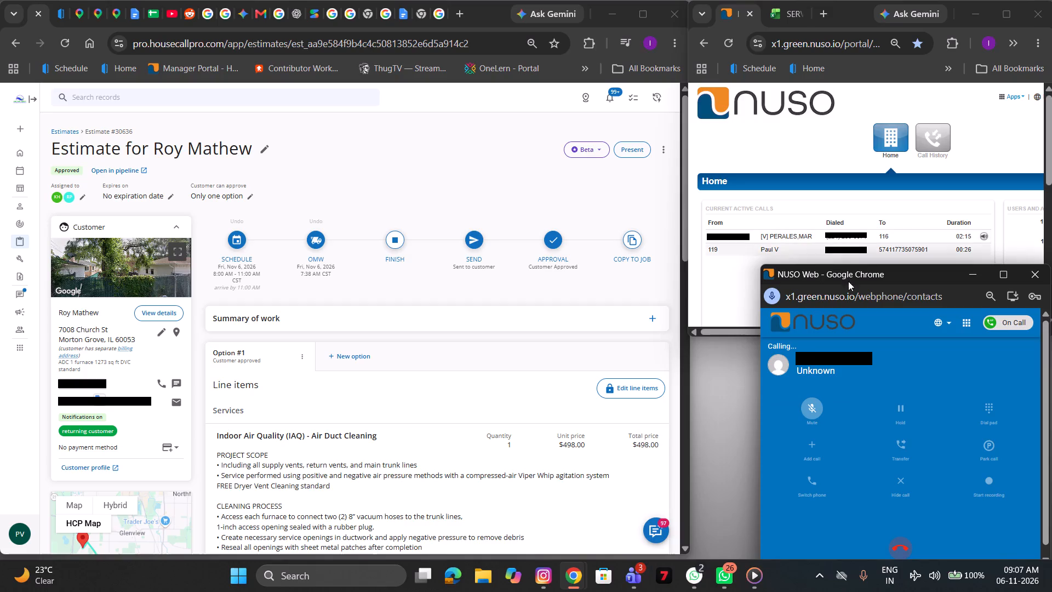
left_click(859, 236)
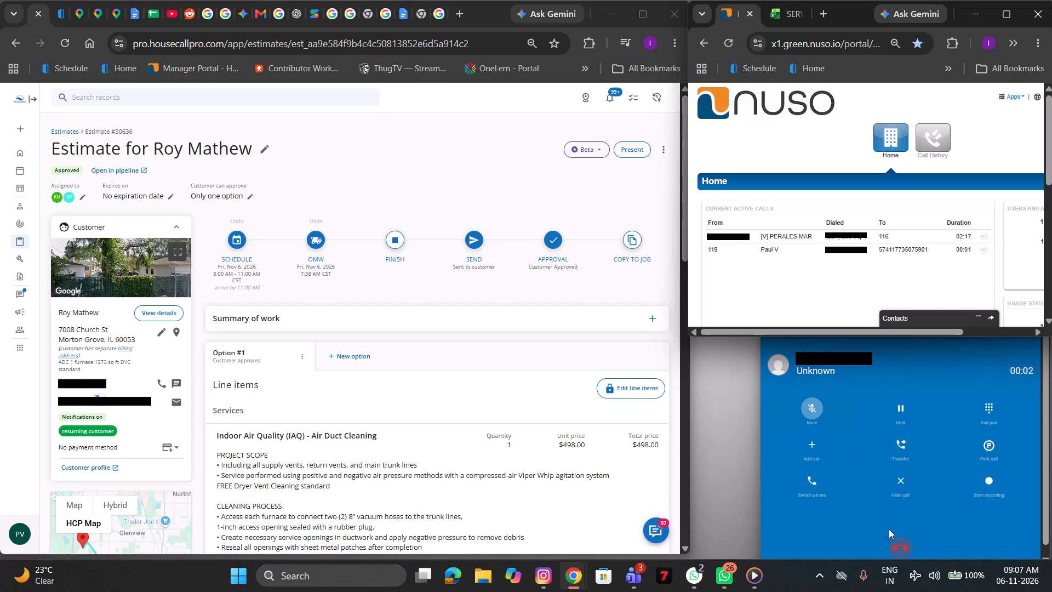
left_click(901, 545)
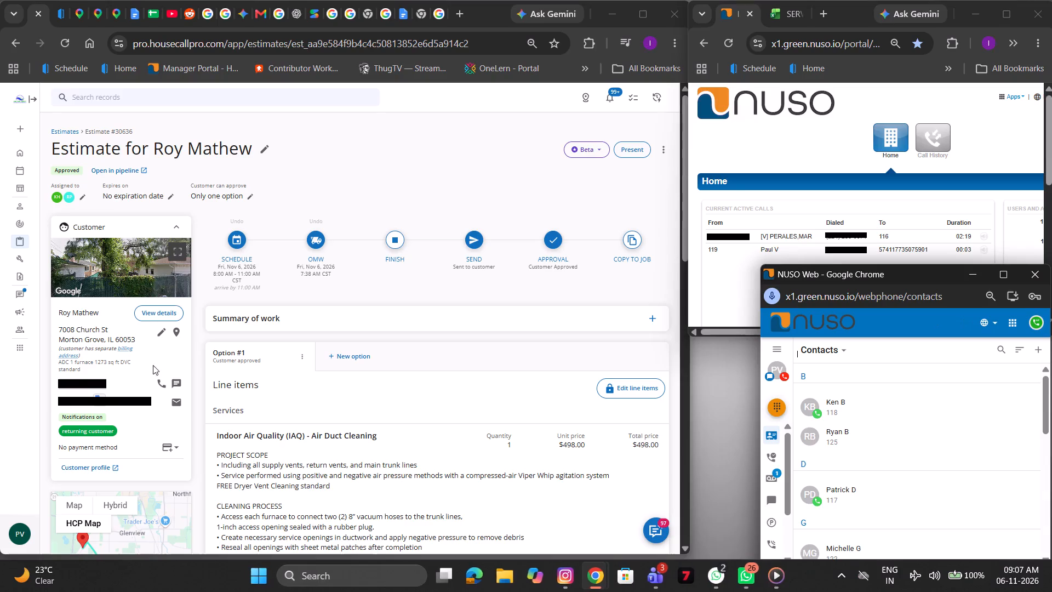
left_click(171, 384)
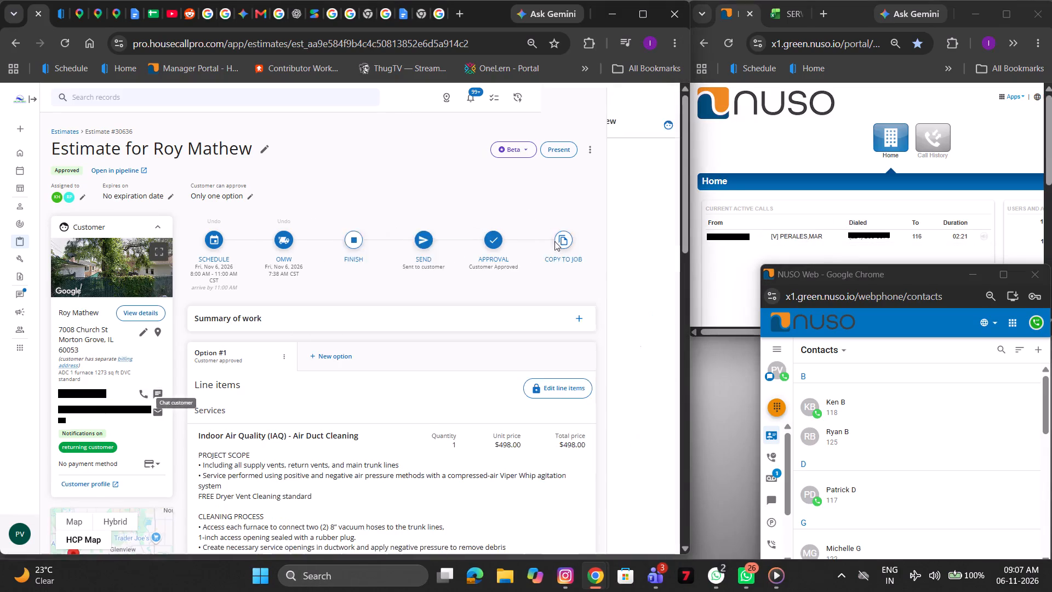
scroll(350, 365, "down", 7)
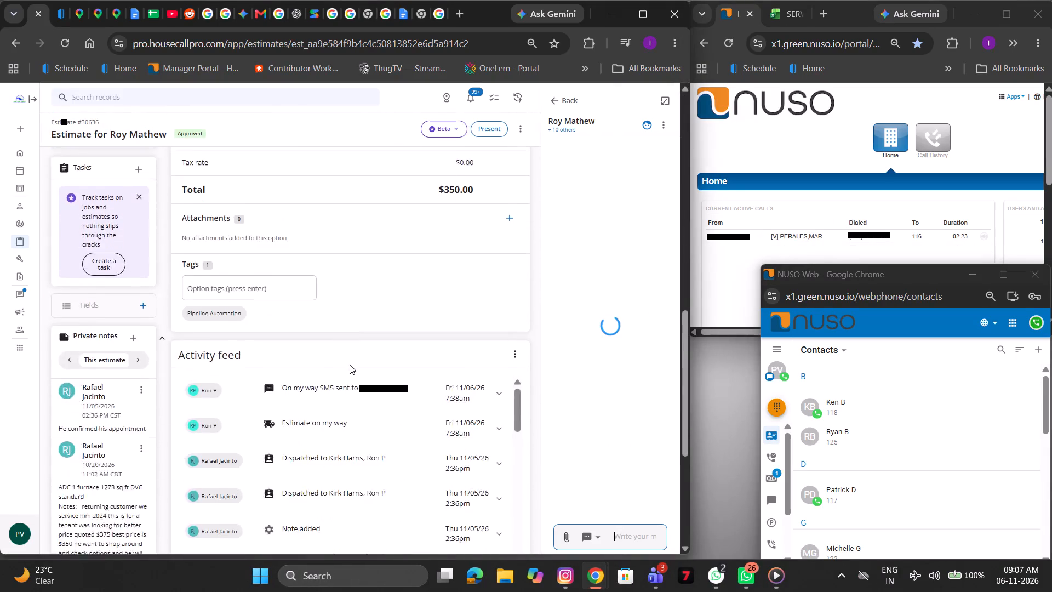
scroll(350, 365, "up", 8)
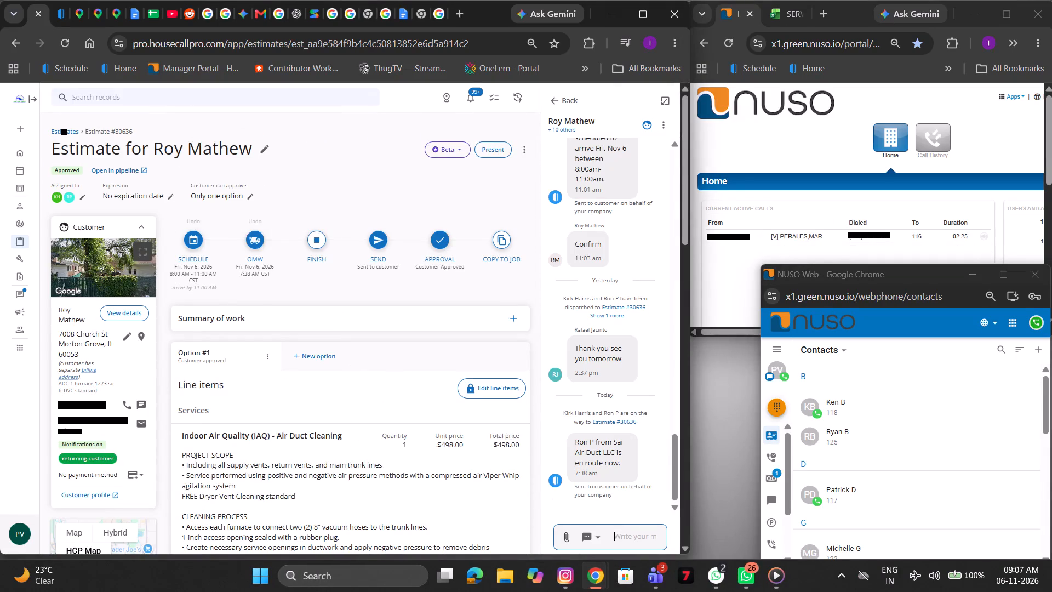
left_click(616, 537, "shift")
type("Hello Rou")
key("space")
key("BackSpace")
key("BackSpace")
key("y")
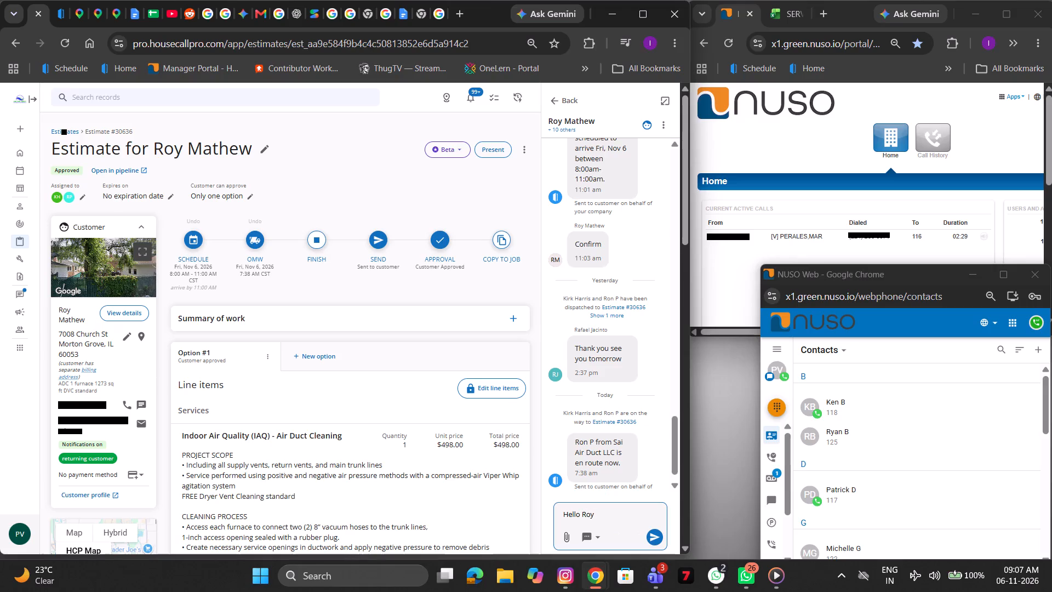
type(", the servie")
key("BackSpace")
type("ce fo")
key("BackSpace")
type("or your tenants pri")
key("BackSpace")
type("operty is done")
type(".")
key("space")
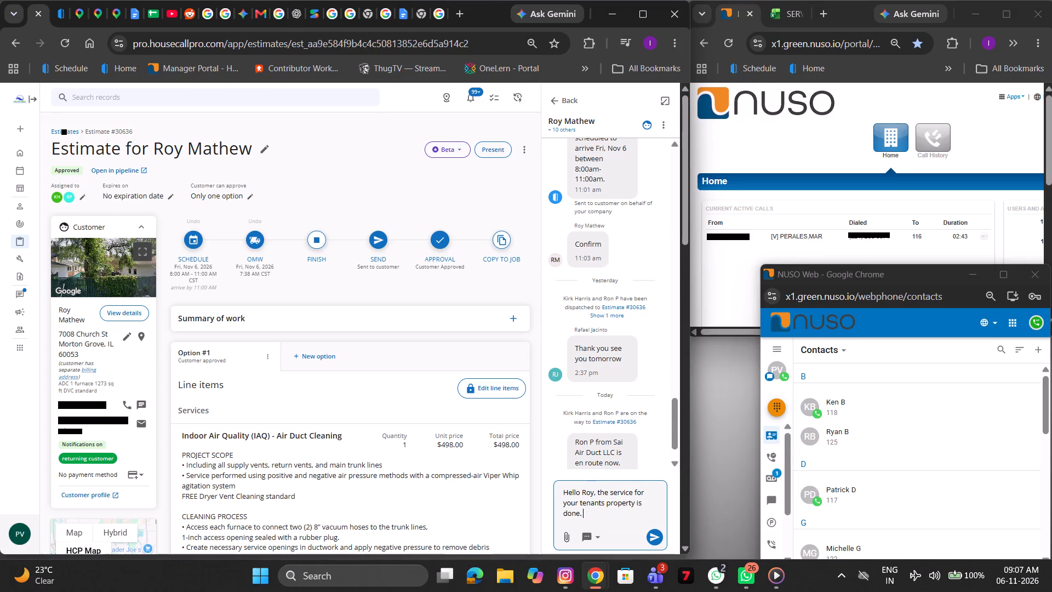
Continue the draft message with "How would you like to pay for that, you can pay us through".
type("How woi")
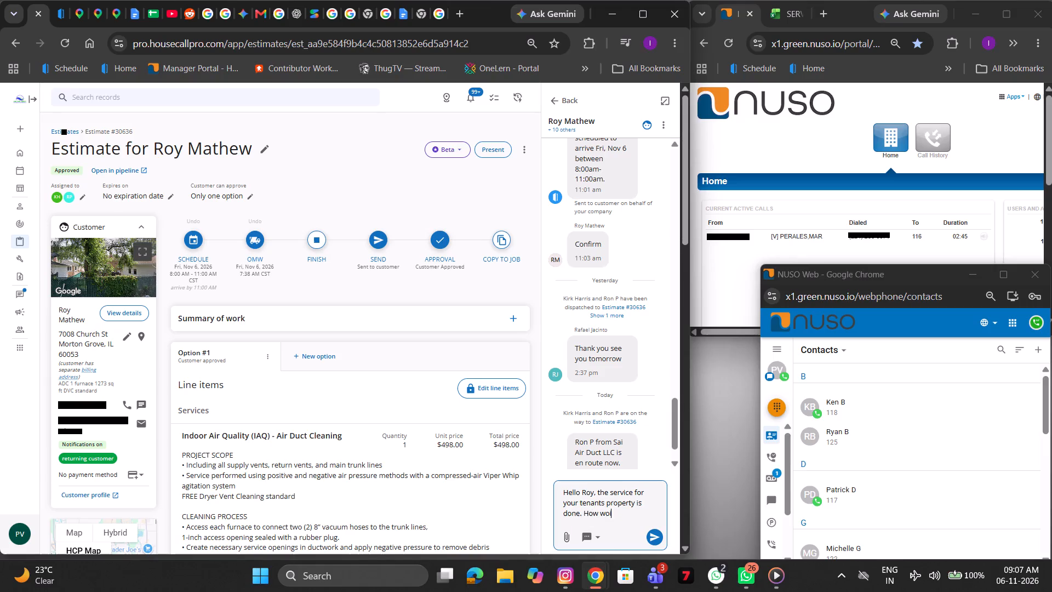
key("BackSpace")
type("uld you like to pay for that, you can payu")
key("space")
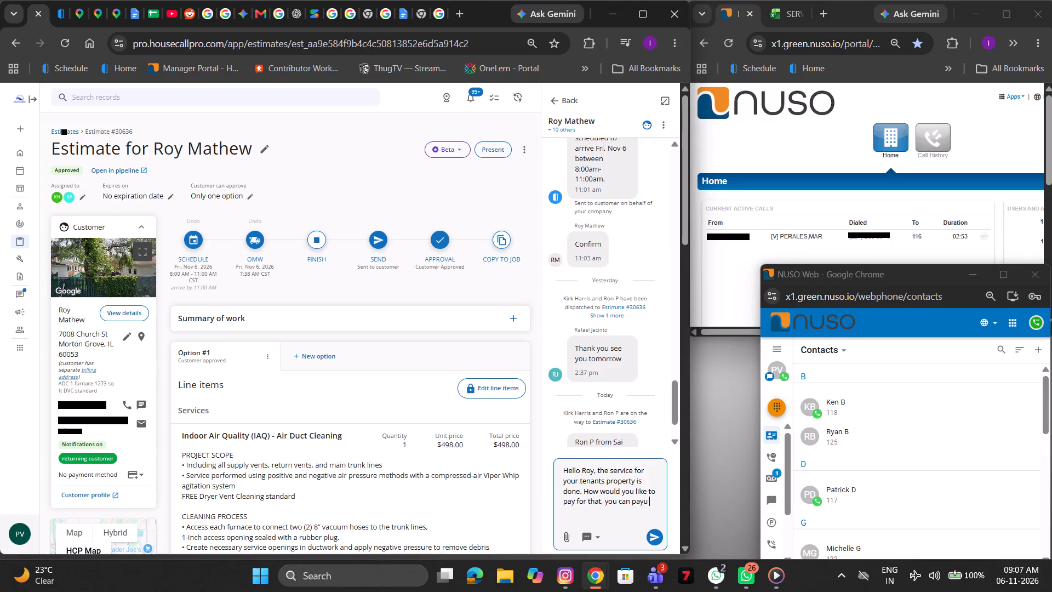
type("u")
key("BackSpace")
key("BackSpace")
key("BackSpace")
key("space")
type("us thropug")
key("BackSpace")
key("BackSpace")
key("BackSpace")
type("ugh")
key("space")
Replace "can pay us through" in the draft message with "can do zelle or card payment".
key("BackSpace")
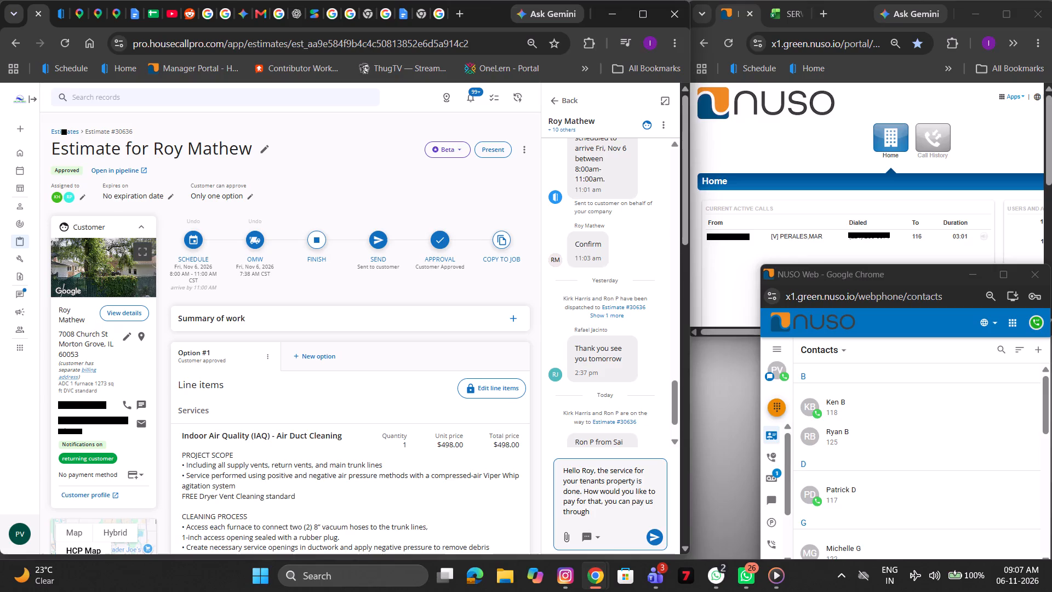
key("space")
key("BackSpace")
key("BackSpace")
key("BackSpace")
key("BackSpace")
key("BackSpace")
key("BackSpace")
key("BackSpace")
key("BackSpace")
key("BackSpace")
key("BackSpace")
key("BackSpace")
key("BackSpace")
key("BackSpace")
key("BackSpace")
key("BackSpace")
key("BackSpace")
key("BackSpace")
key("BackSpace")
key("BackSpace")
key("BackSpace")
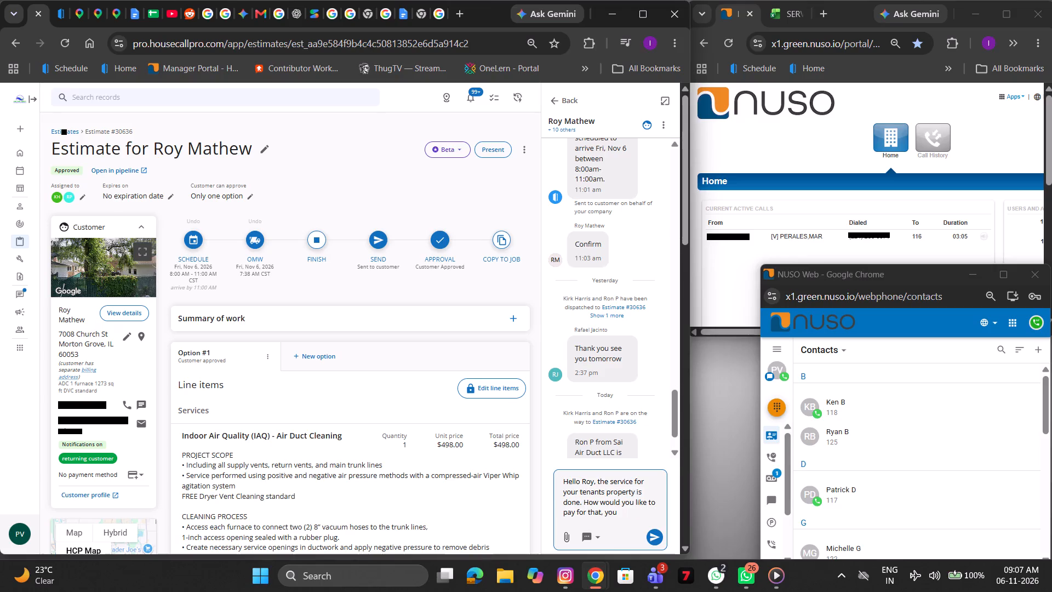
key("space")
type("can do zelle or")
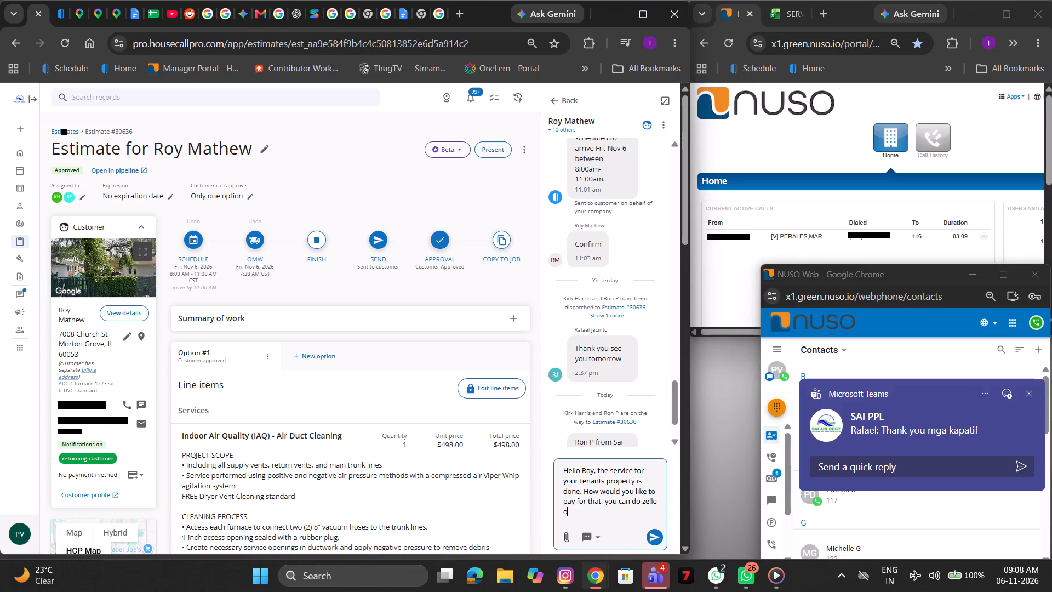
key("space")
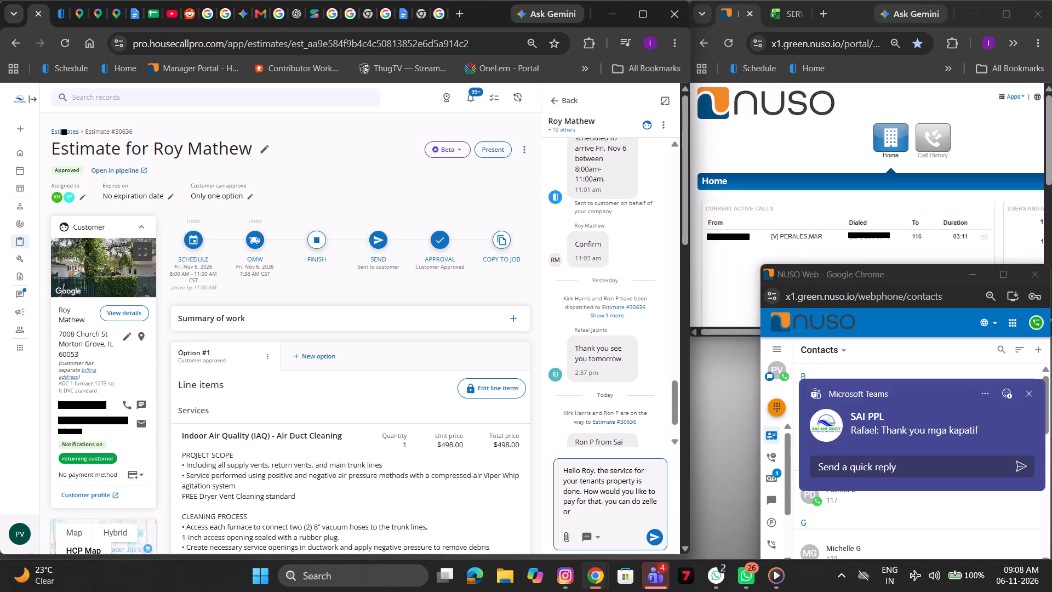
type("card paye")
key("BackSpace")
type("ment")
key("space")
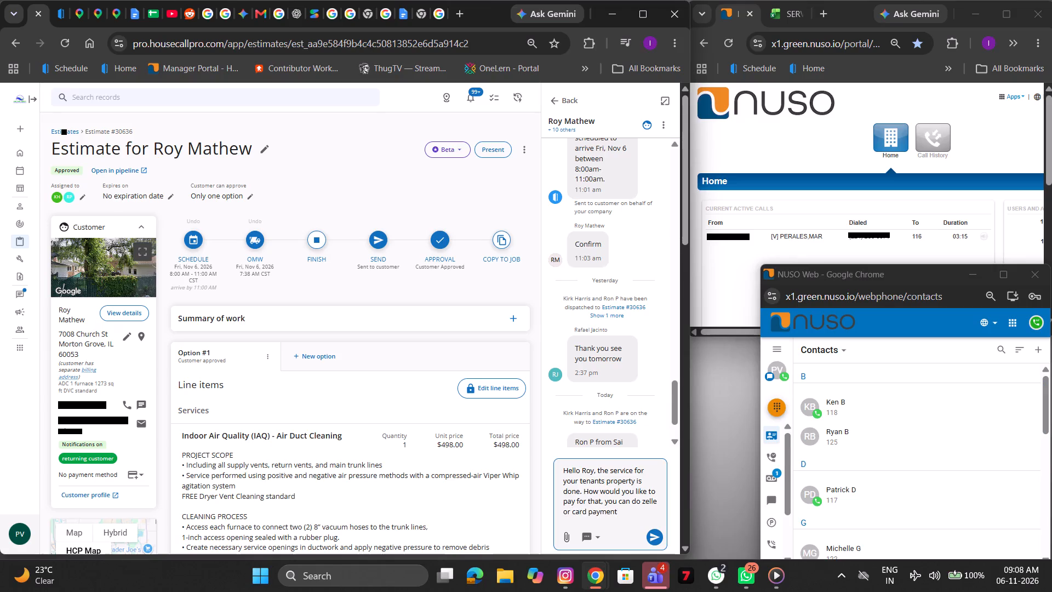
Finish the draft message with "(3% charge on card payment).".
key("shift+parenleft")
key("3")
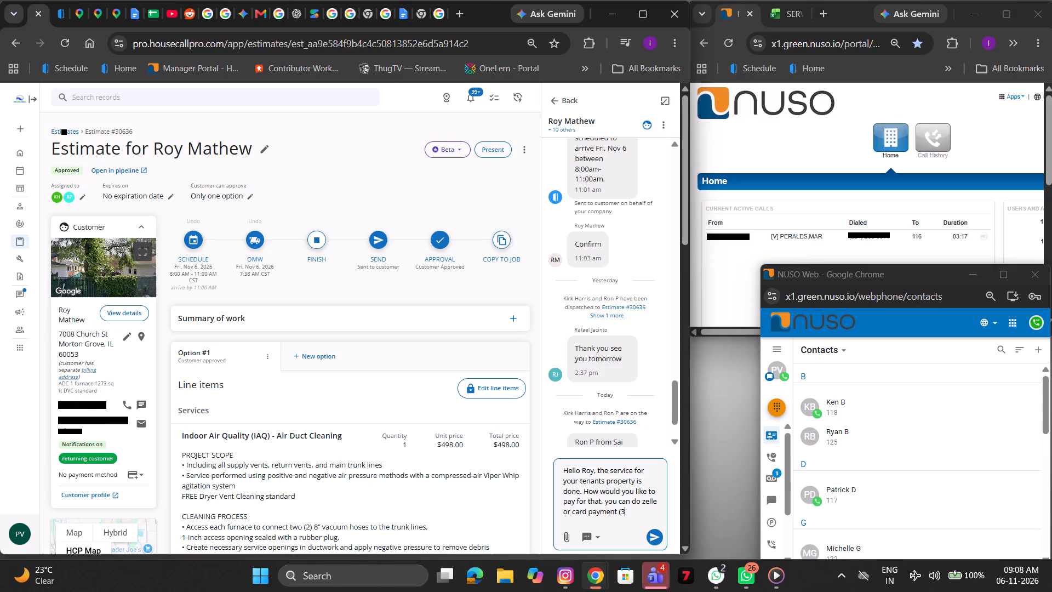
type("%")
key("space")
type("fe")
key("BackSpace")
key("BackSpace")
type("charge on card payment")
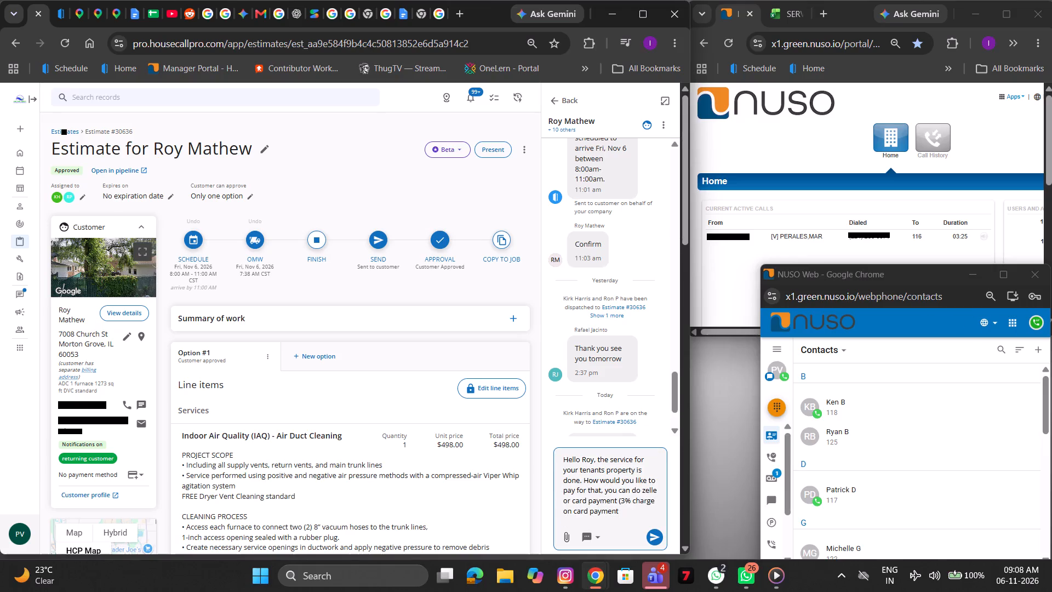
key("shift+parenright")
key("period")
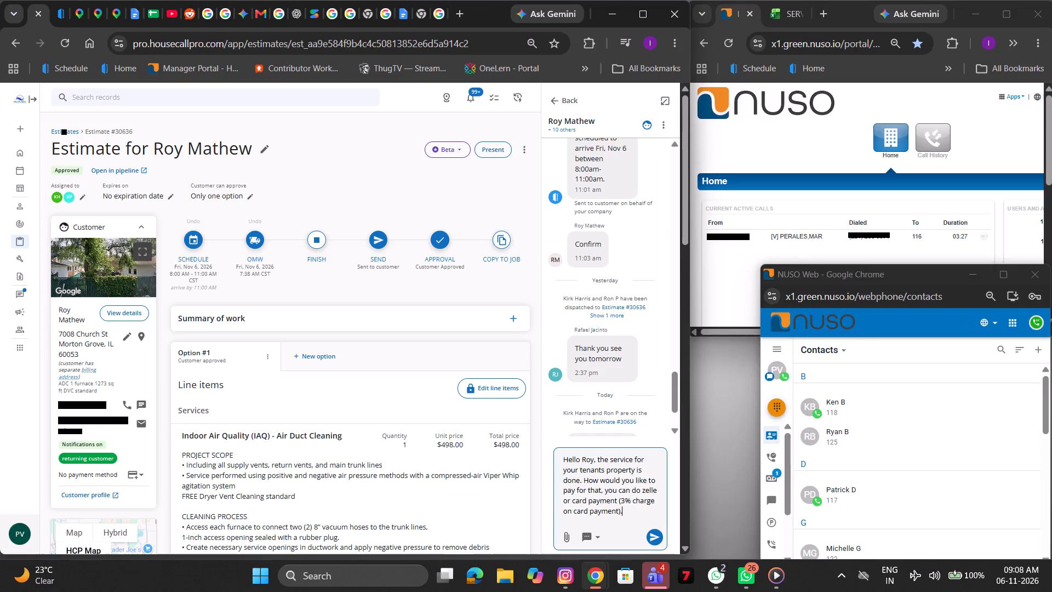
scroll(135, 526, "down", 8)
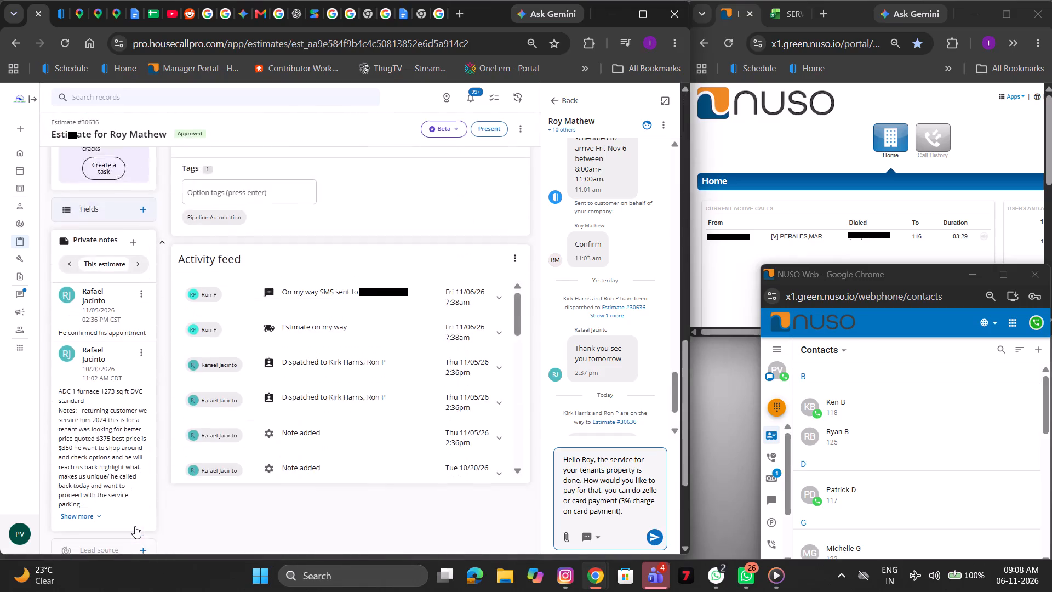
left_click(78, 471)
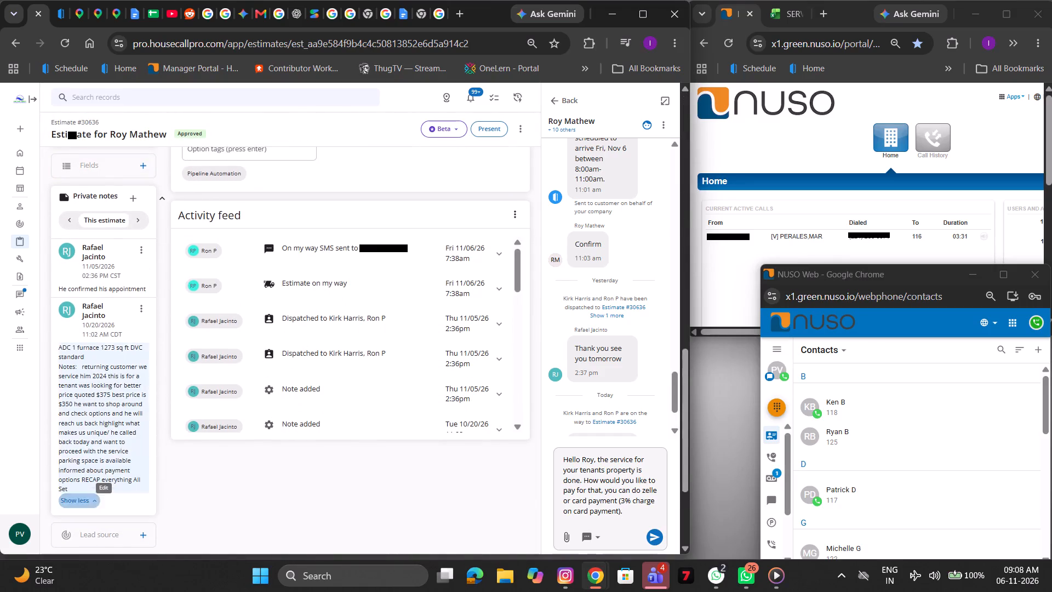
scroll(78, 471, "down", 1)
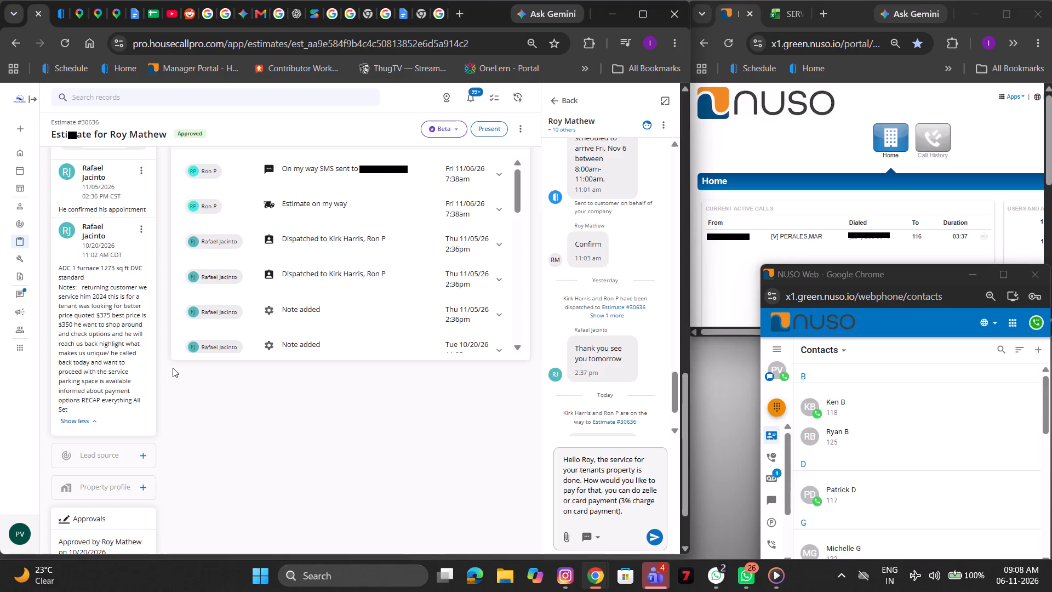
scroll(208, 421, "up", 1)
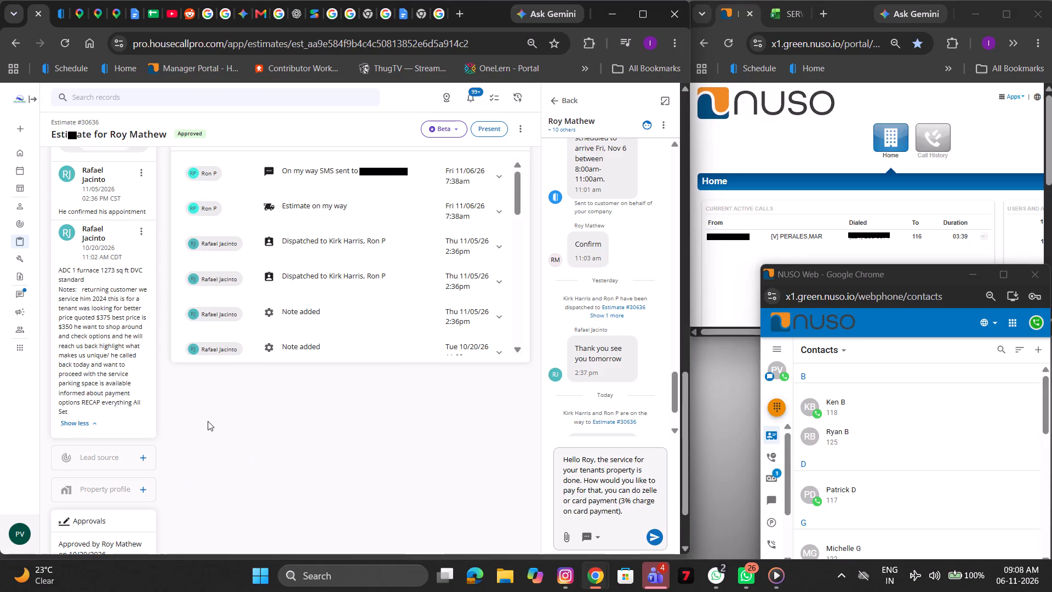
scroll(208, 421, "up", 1)
left_click(661, 538)
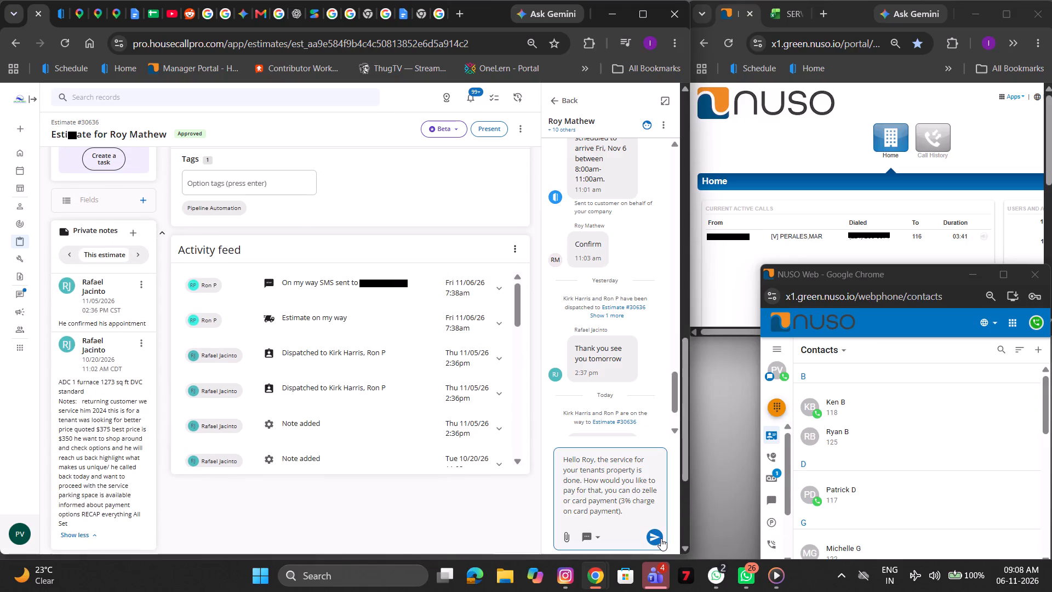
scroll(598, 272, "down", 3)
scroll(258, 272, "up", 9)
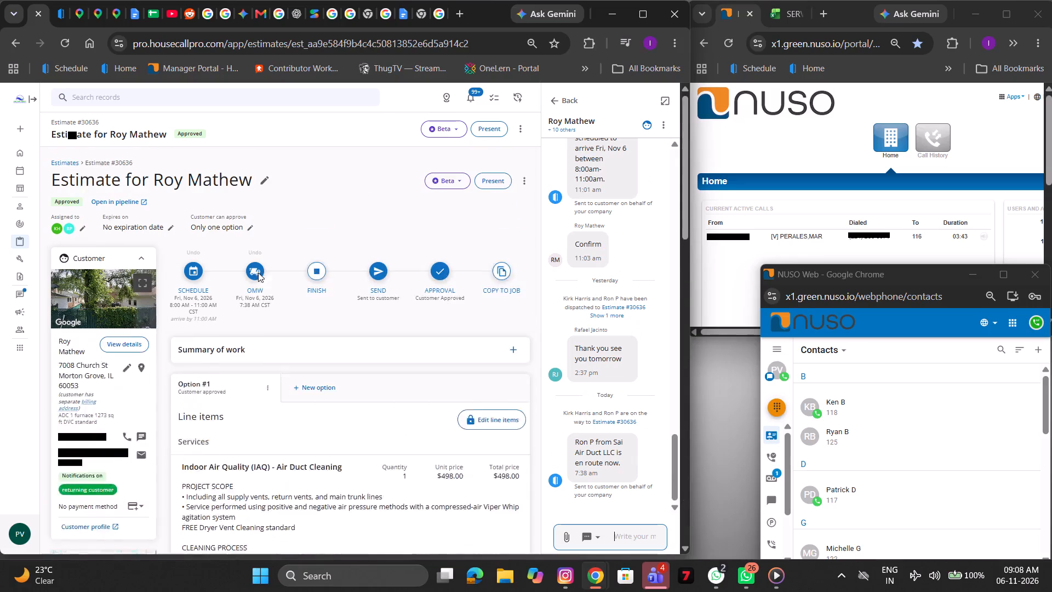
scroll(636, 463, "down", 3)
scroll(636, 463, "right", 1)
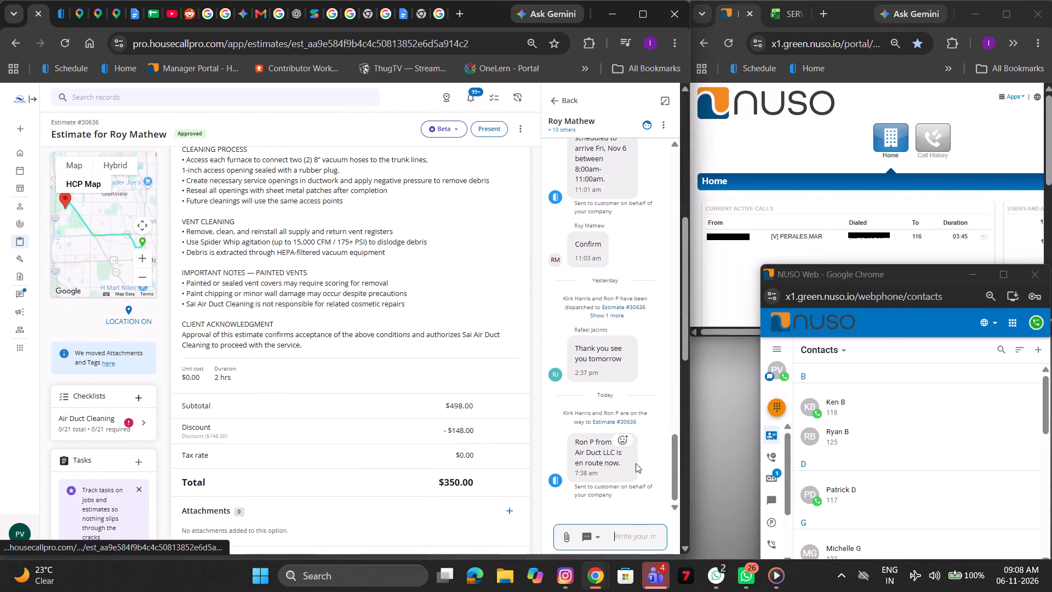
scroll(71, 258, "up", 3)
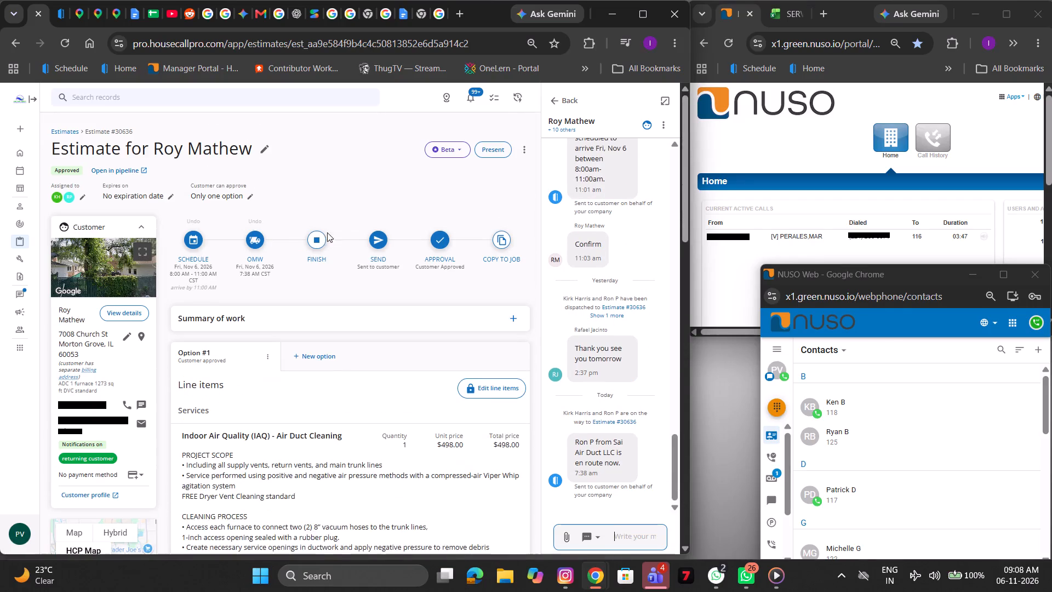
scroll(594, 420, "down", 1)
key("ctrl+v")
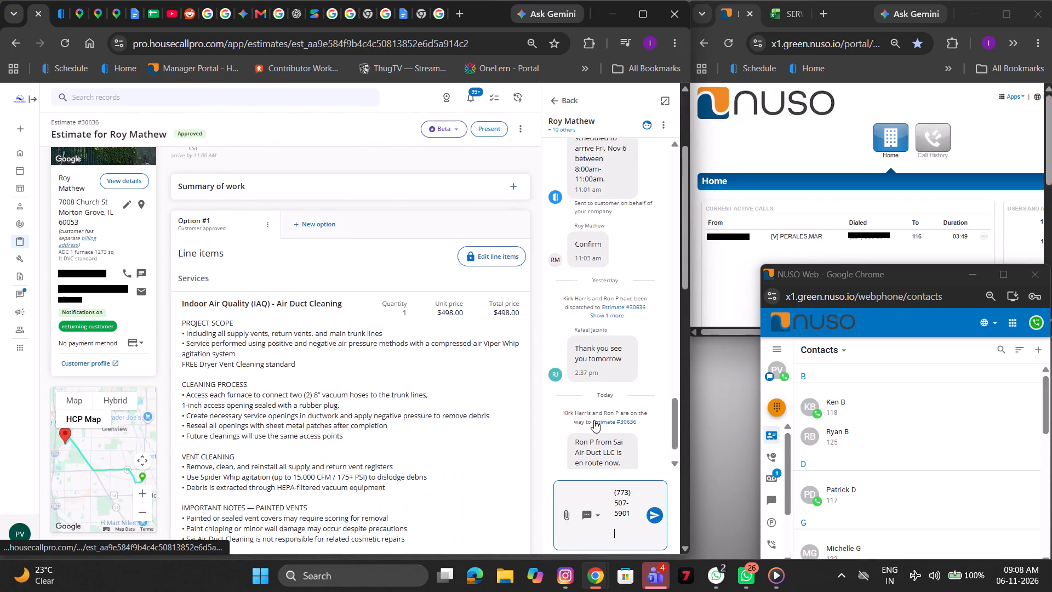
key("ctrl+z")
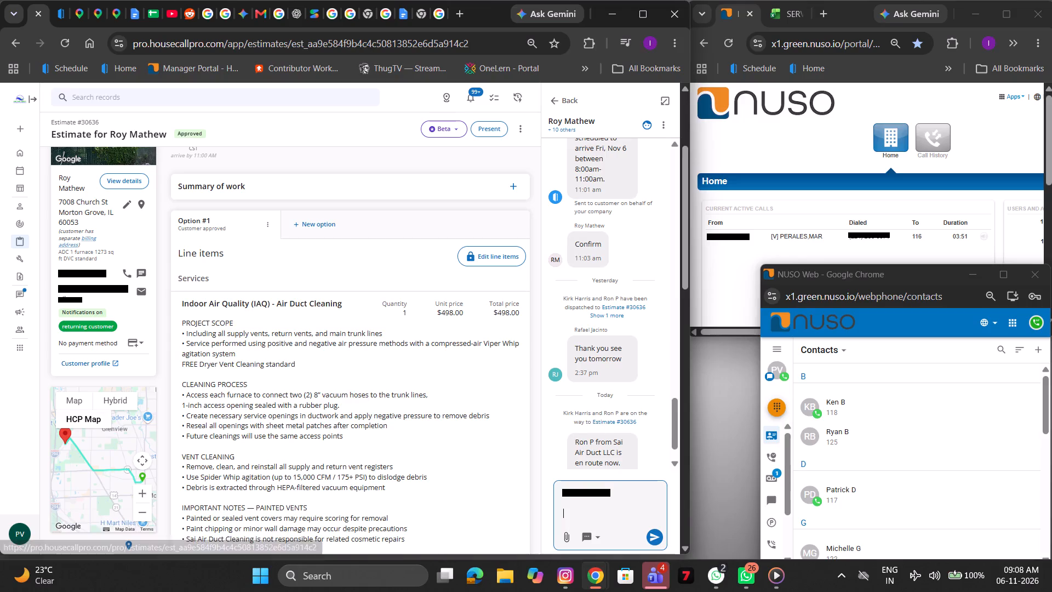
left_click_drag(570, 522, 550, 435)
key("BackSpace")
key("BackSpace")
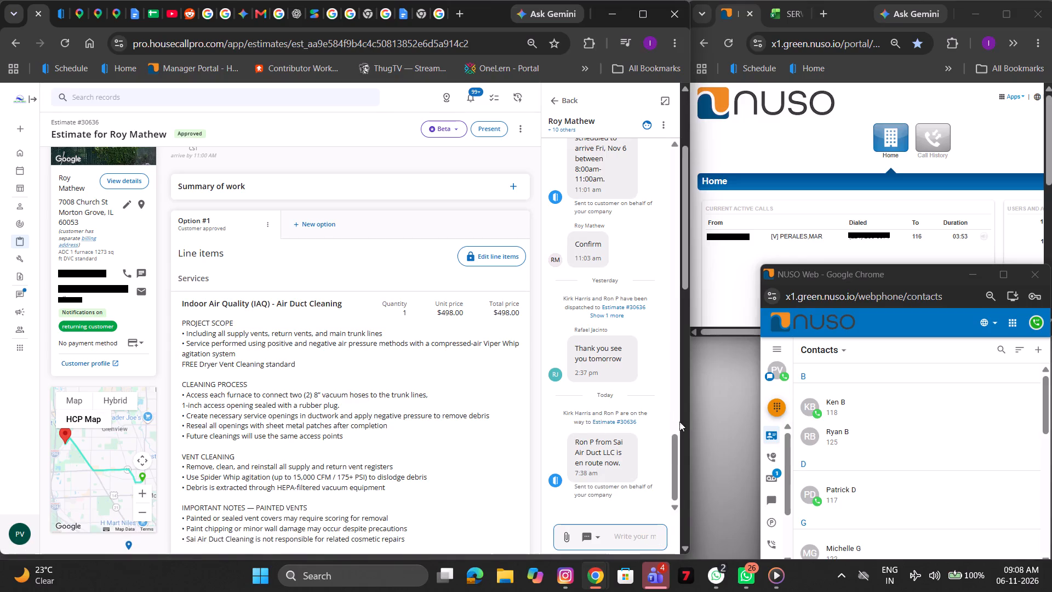
Leave the customer's conversation and return to the list of all chats.
scroll(681, 424, "down", 4)
left_click(565, 109)
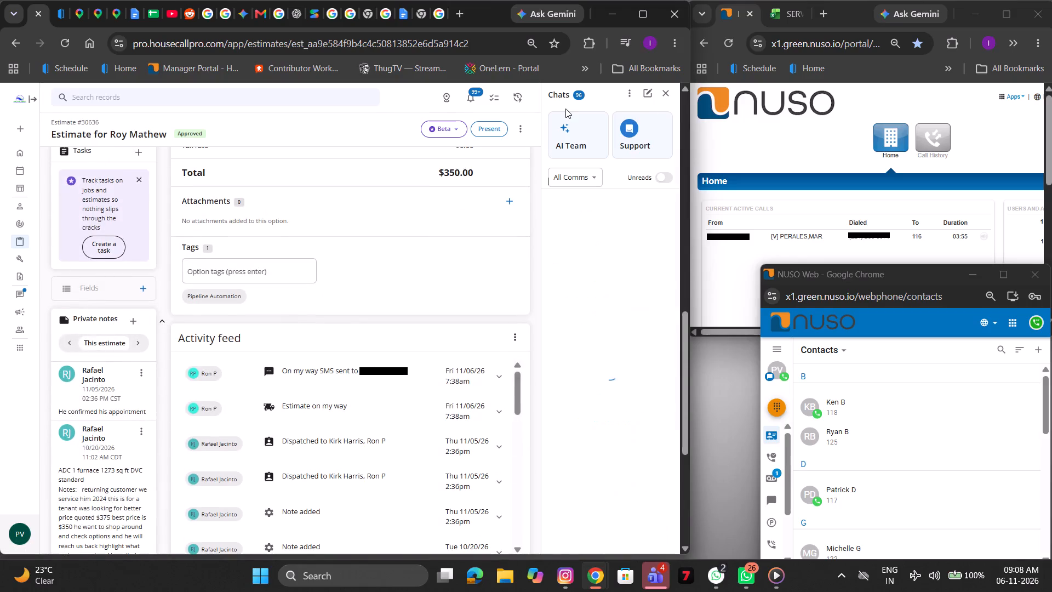
Switch to the NUSO portal window to check the current active calls, widening the window slightly.
left_click(784, 151)
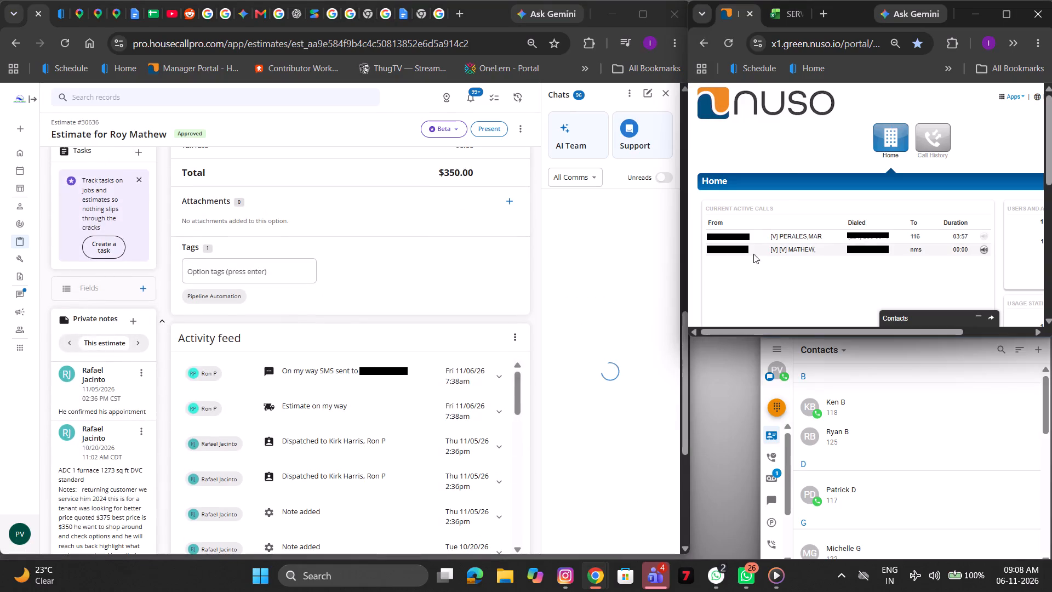
scroll(184, 303, "up", 9)
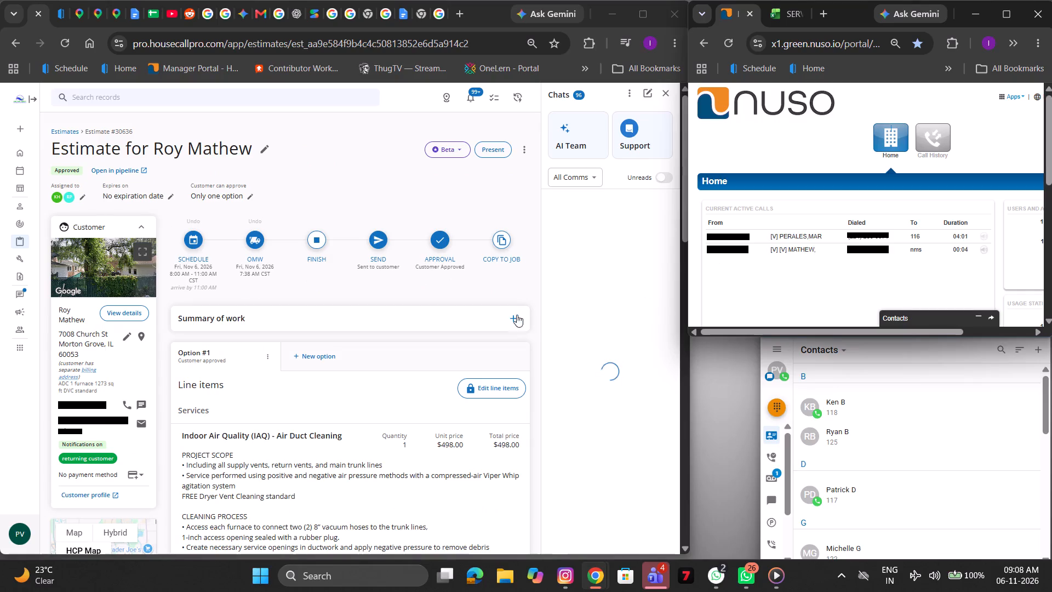
left_click_drag(687, 235, 681, 236)
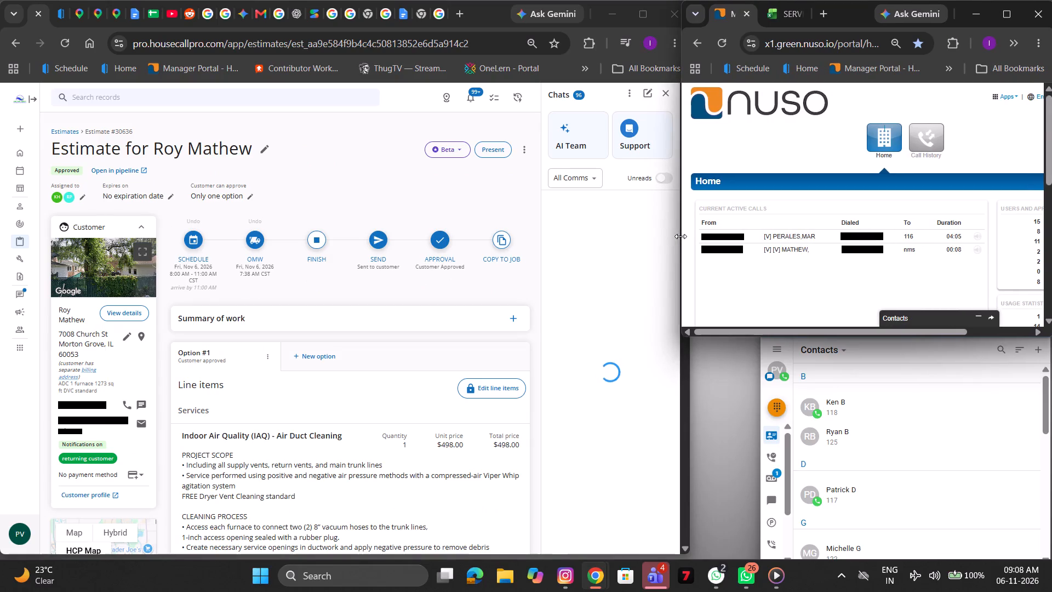
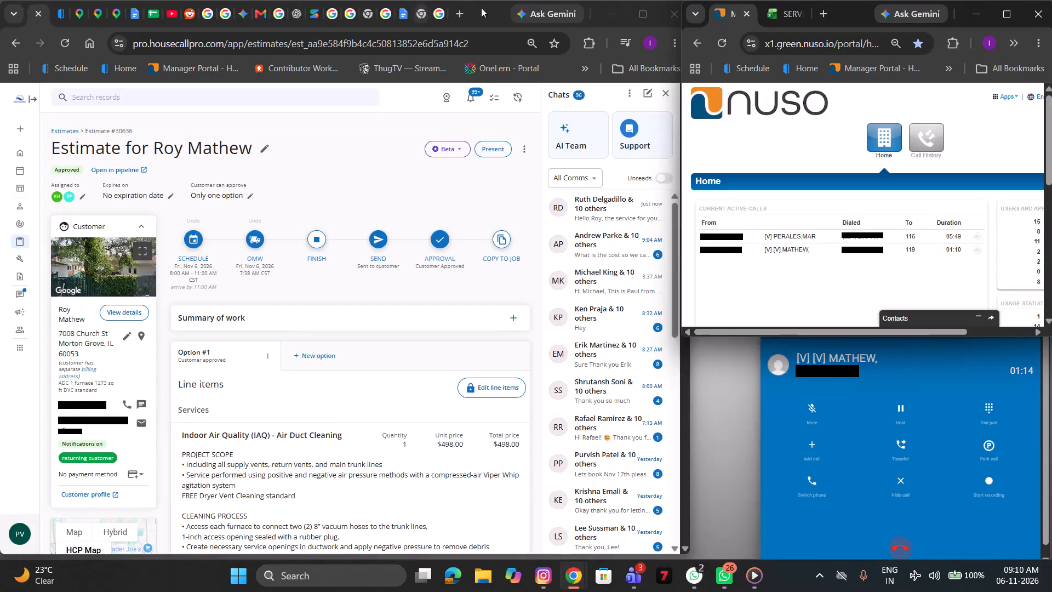
Search Google for "sai air duct cleaning" in a new browser tab.
left_click(461, 12)
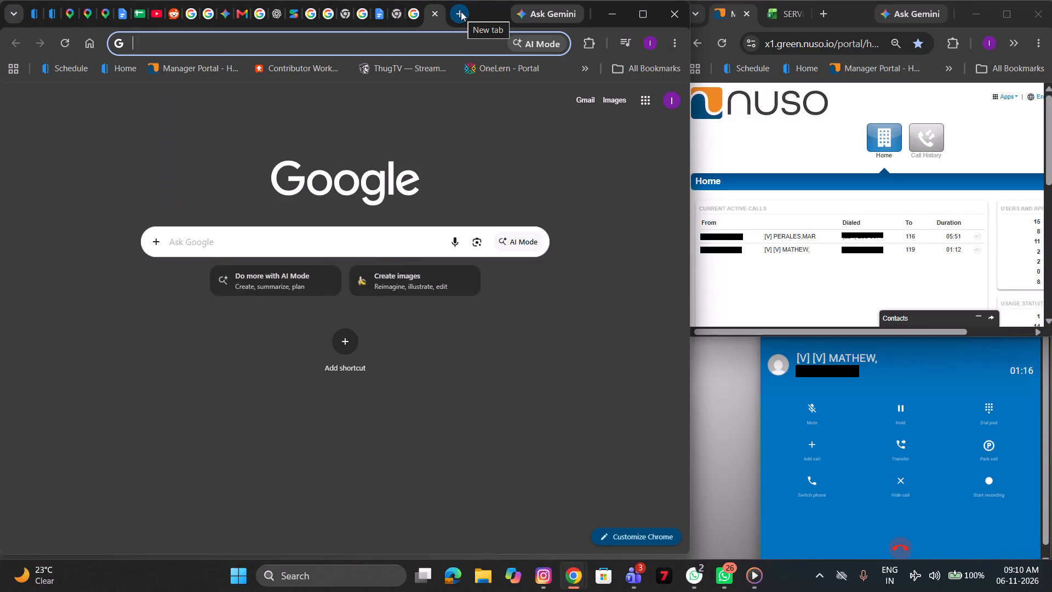
key("2")
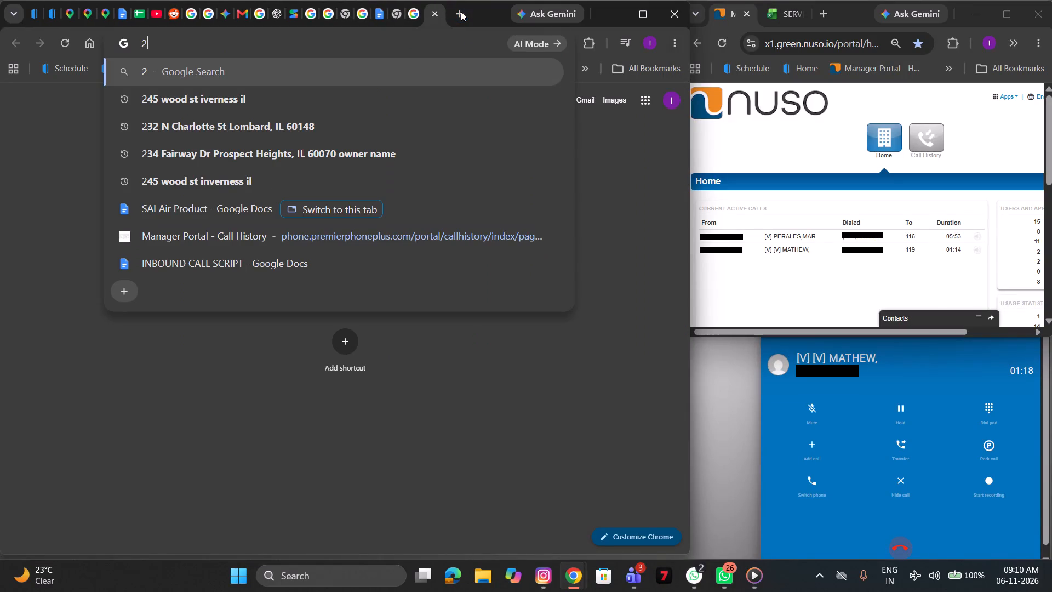
type("44")
key("BackSpace")
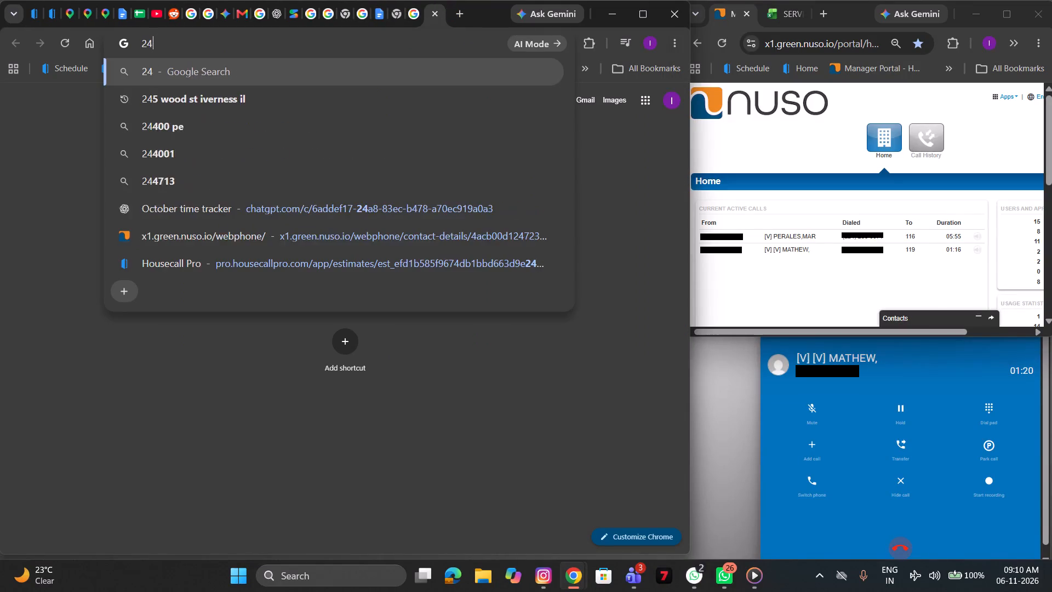
key("BackSpace")
key("BackSpace")
key("BackSpace")
type("sai")
key("space")
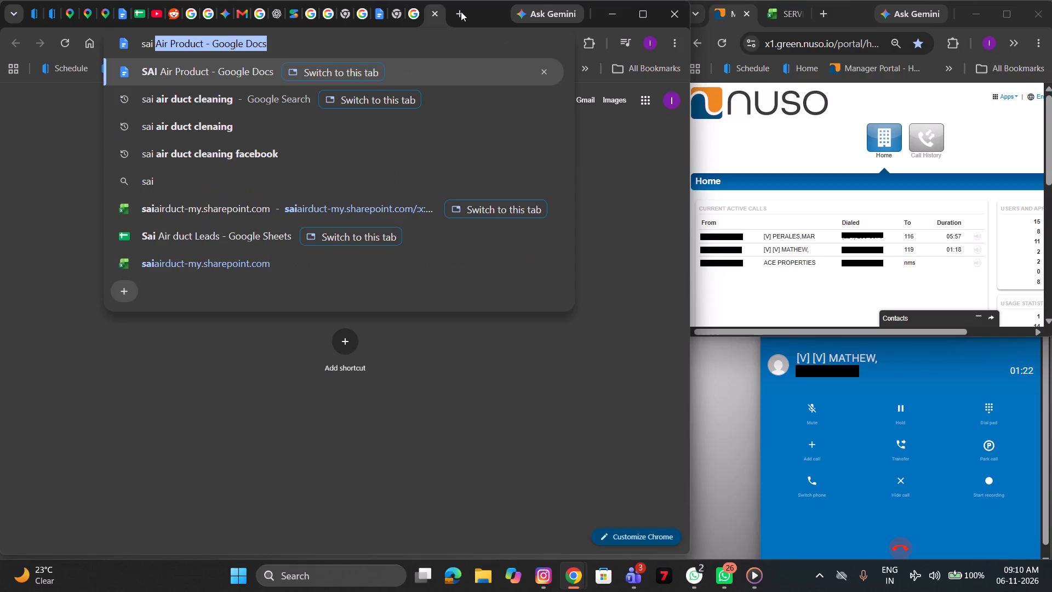
type("ia")
key("BackSpace")
key("BackSpace")
type("air duct cleaning")
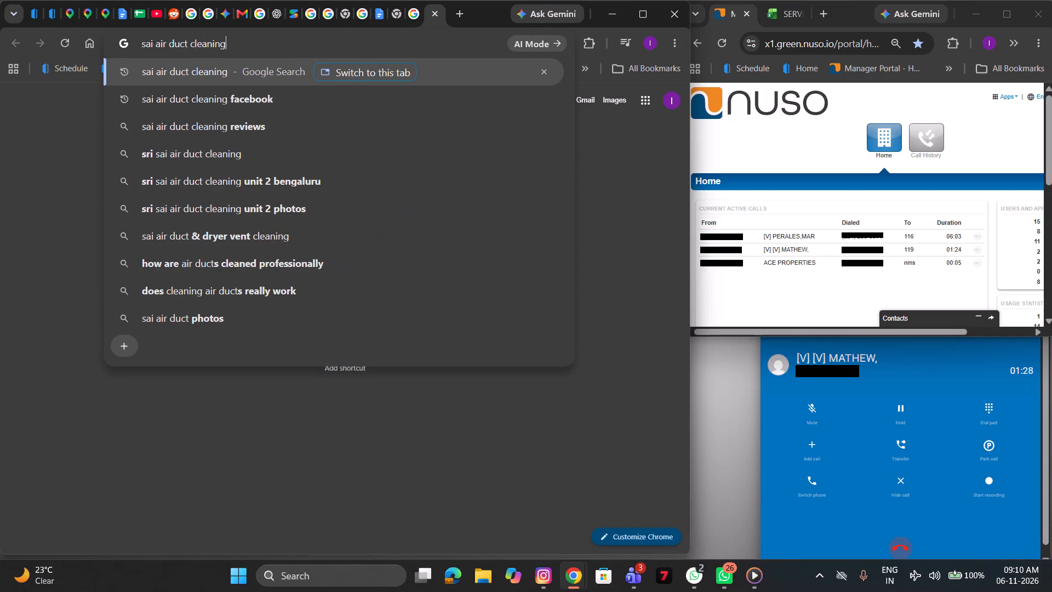
key("Return")
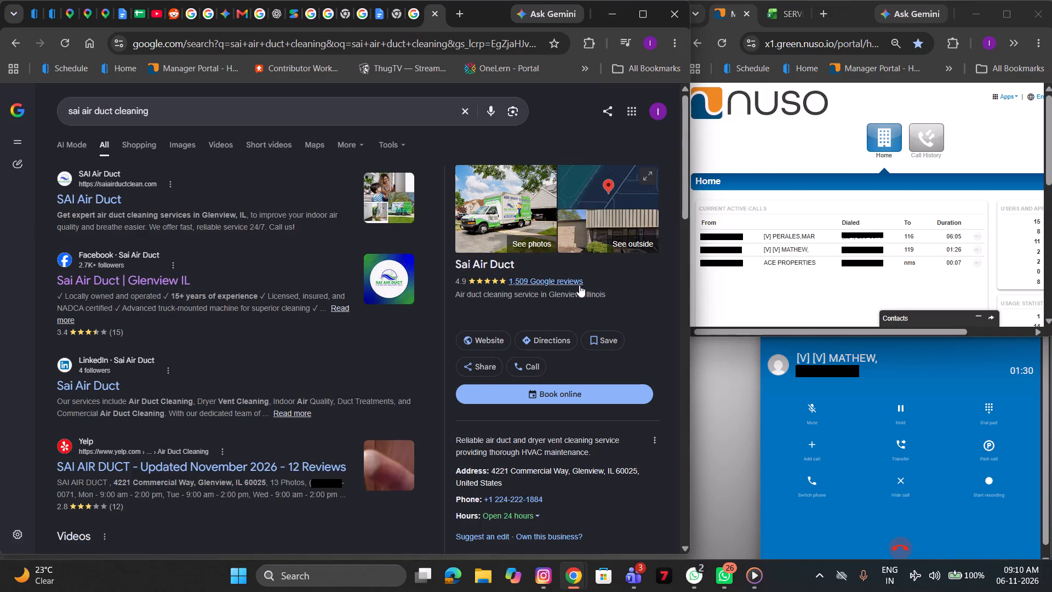
Copy Sai Air Duct's full business address from its Google business profile.
left_click(618, 301)
left_click_drag(618, 301, 495, 287)
left_click_drag(533, 480, 508, 478)
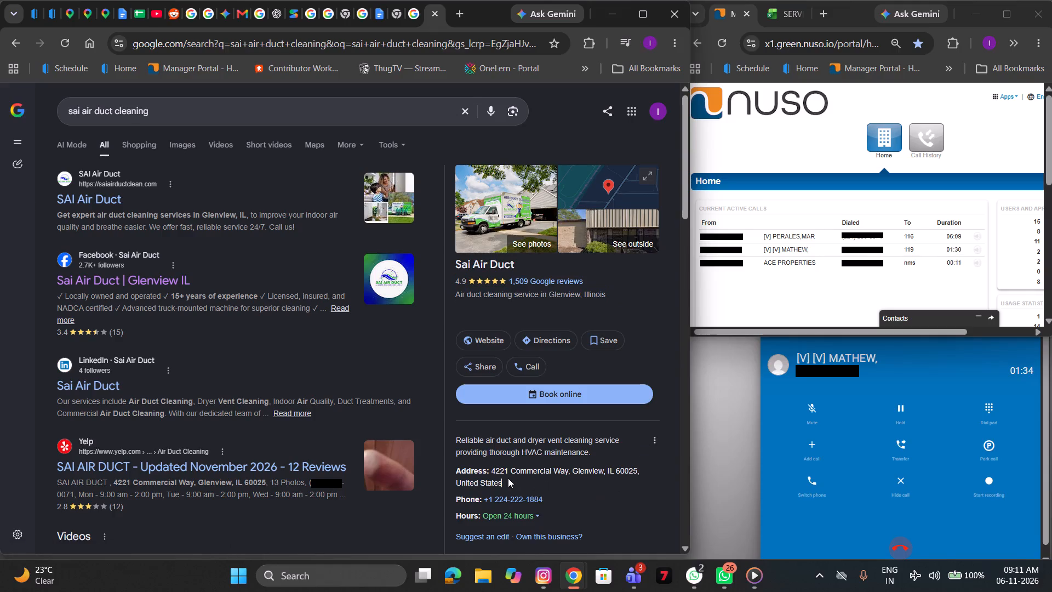
left_click_drag(508, 478, 491, 470)
key("ctrl+c")
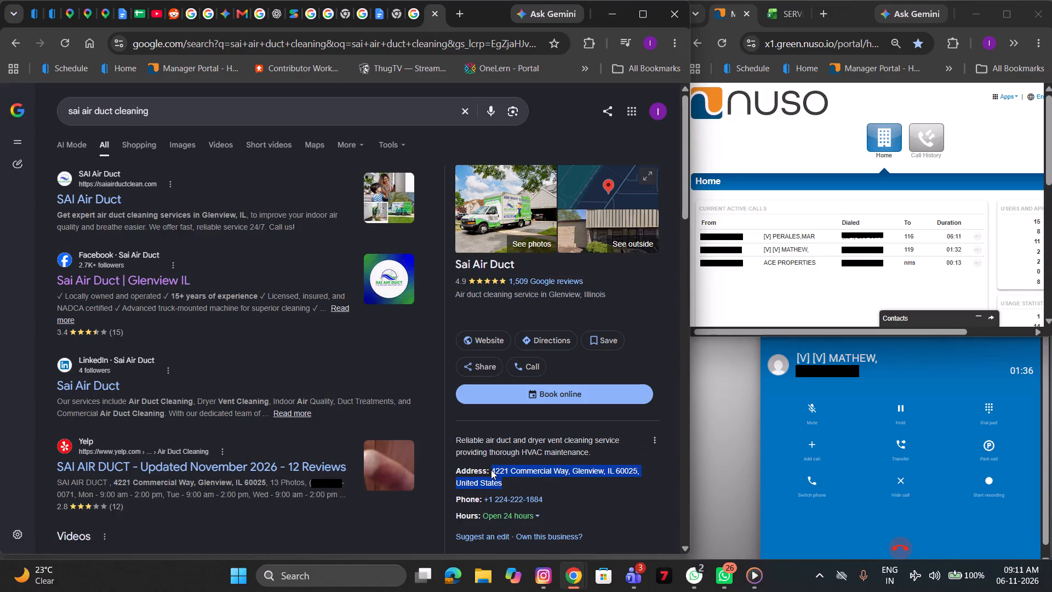
key("ctrl+c")
key("ctrl+c")
left_click(51, 19)
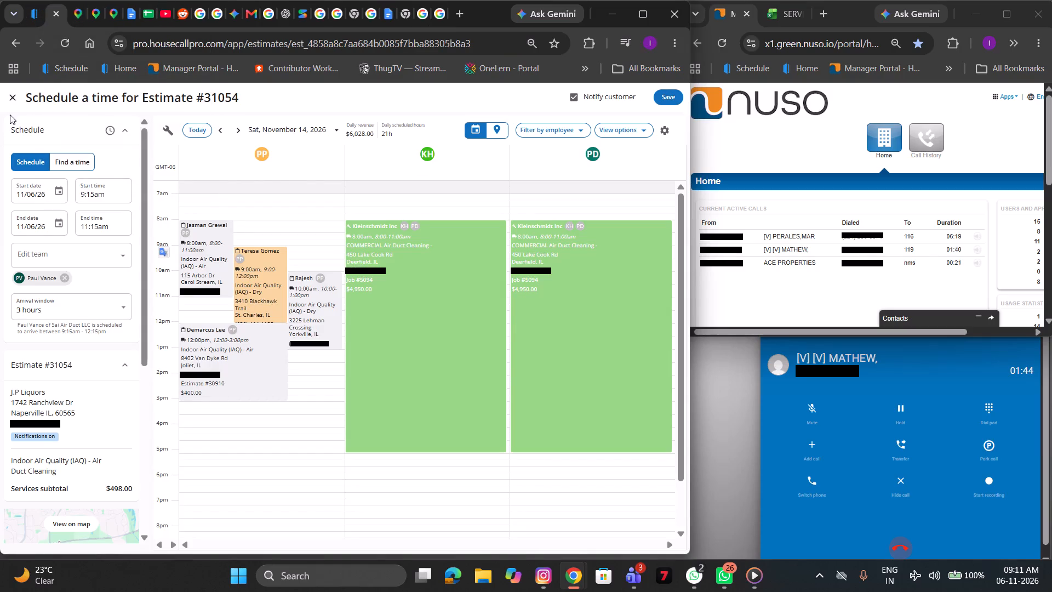
left_click_drag(13, 106, 37, 1)
left_click(42, 19)
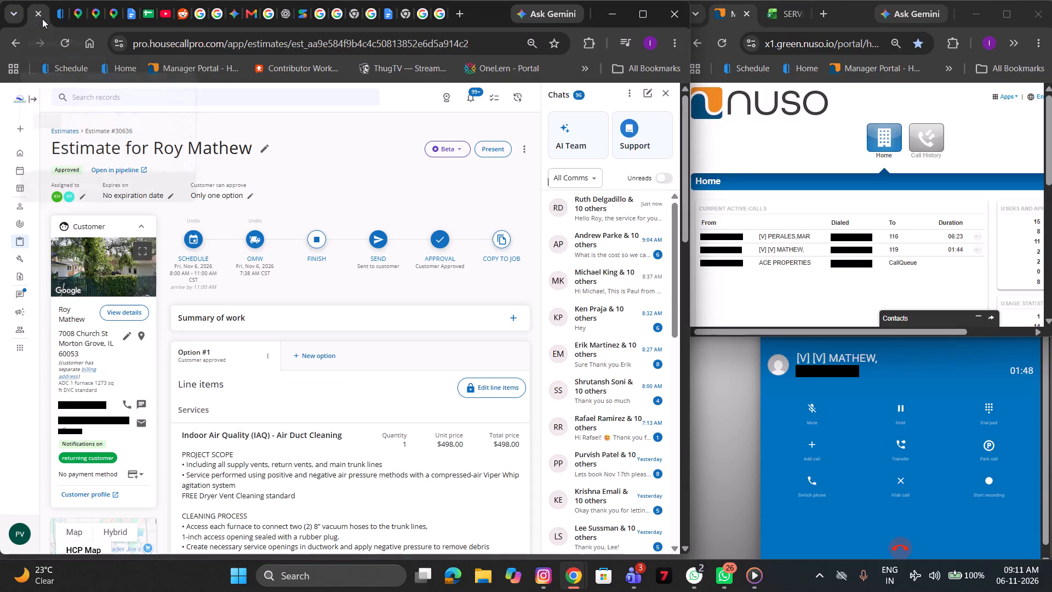
Switch to the NUSO portal window to check the current active calls.
left_click(748, 133)
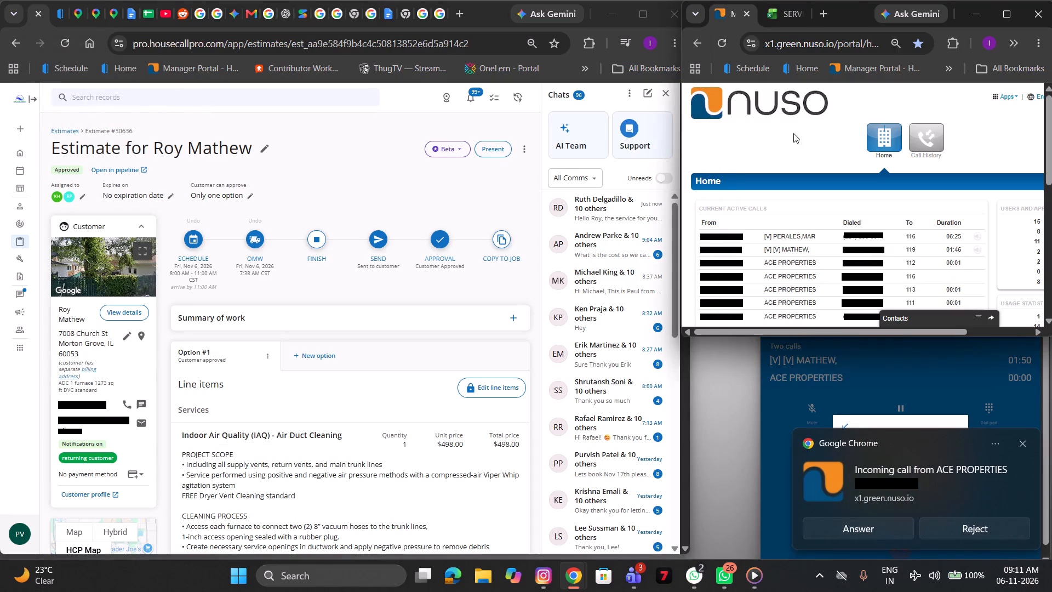
left_click(678, 203)
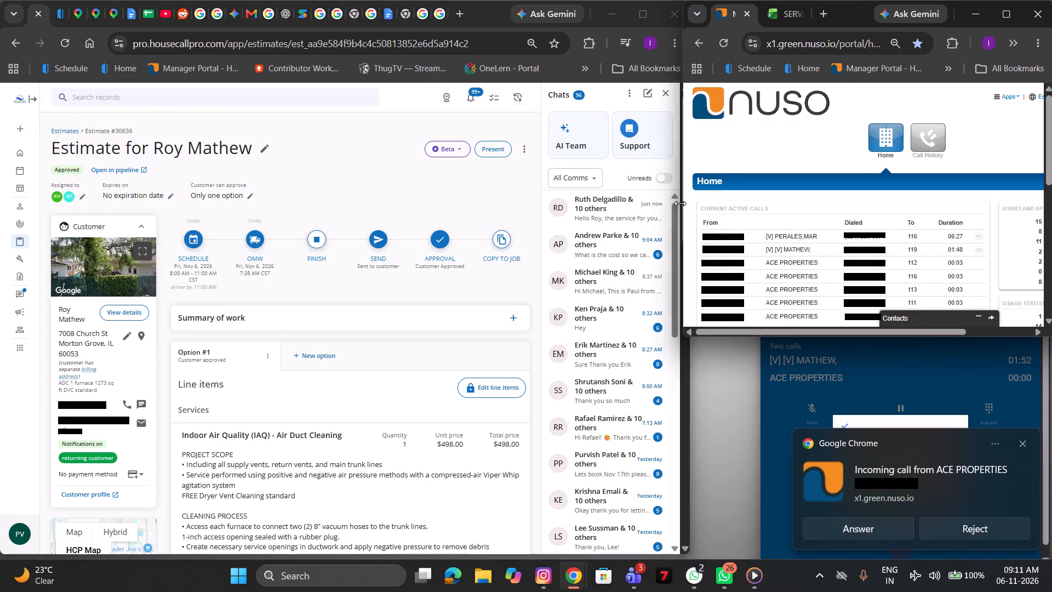
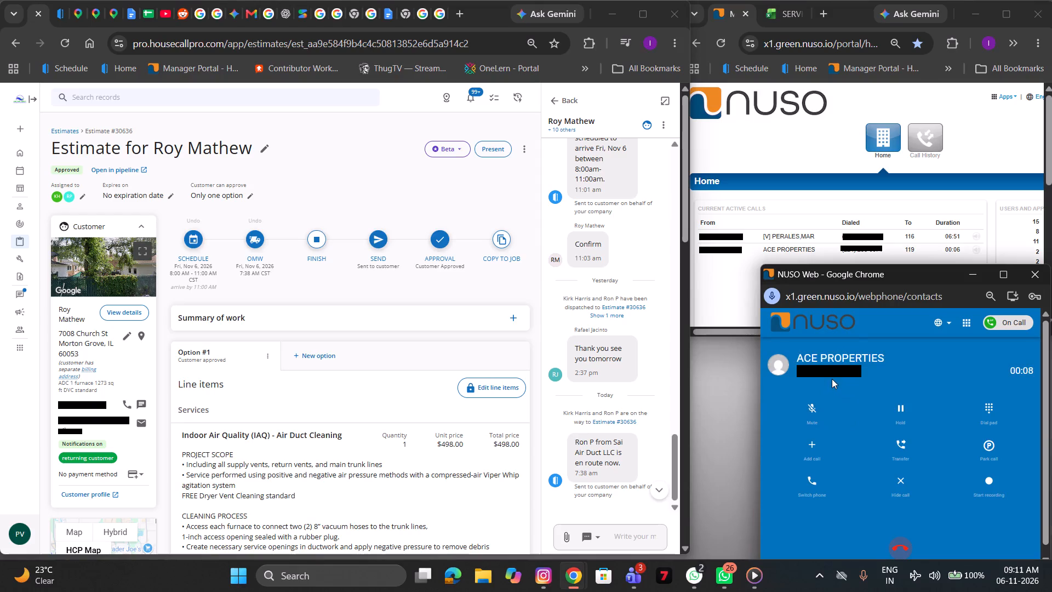
Copy the ACE PROPERTIES caller's phone number and search Housecall Pro for it in a duplicated tab, replacing the existing search text.
key("ctrl+c")
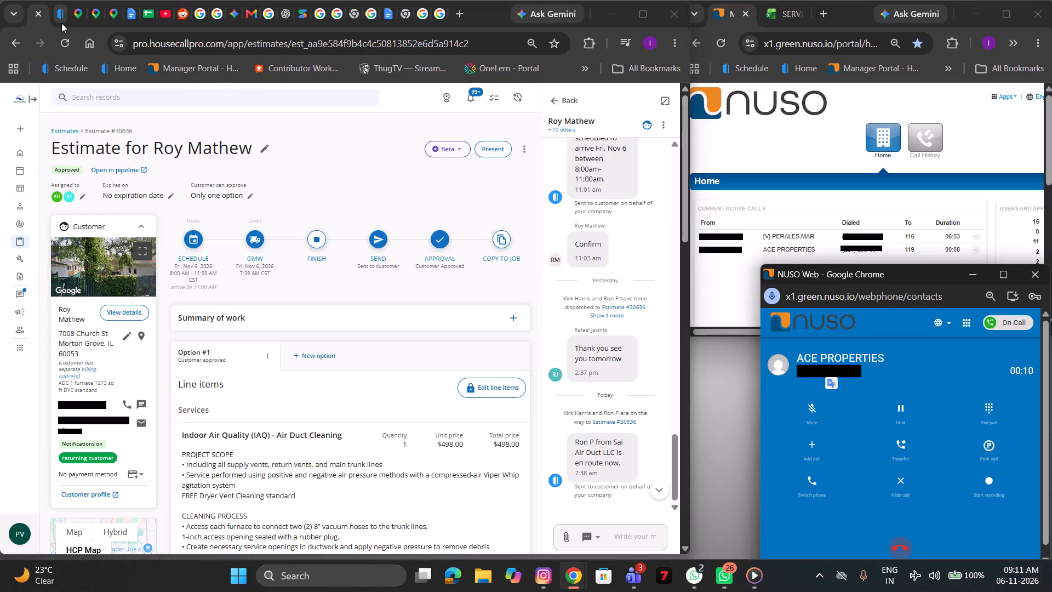
right_click(61, 23)
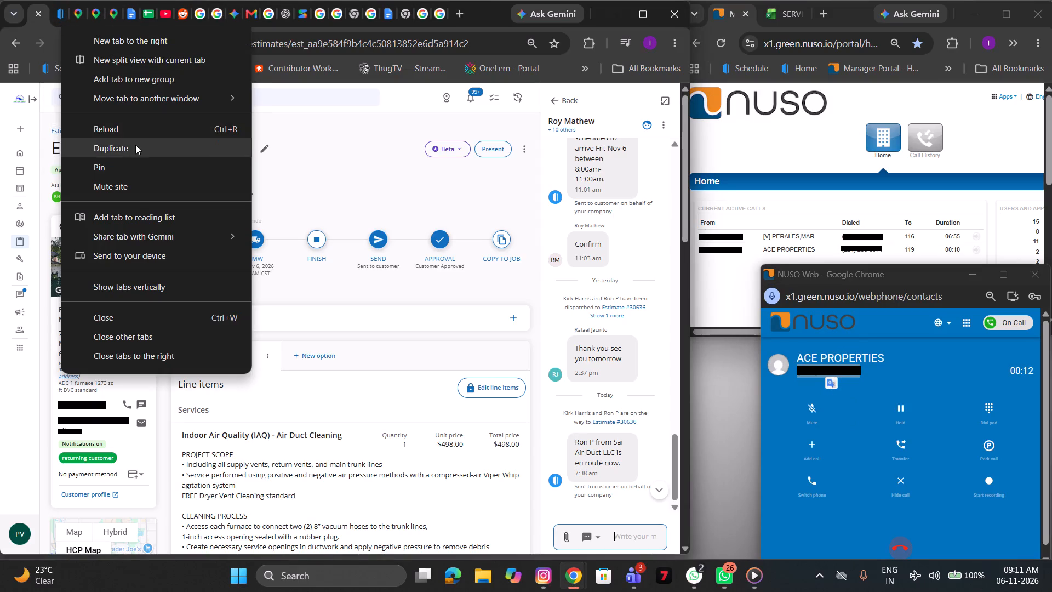
left_click(135, 145)
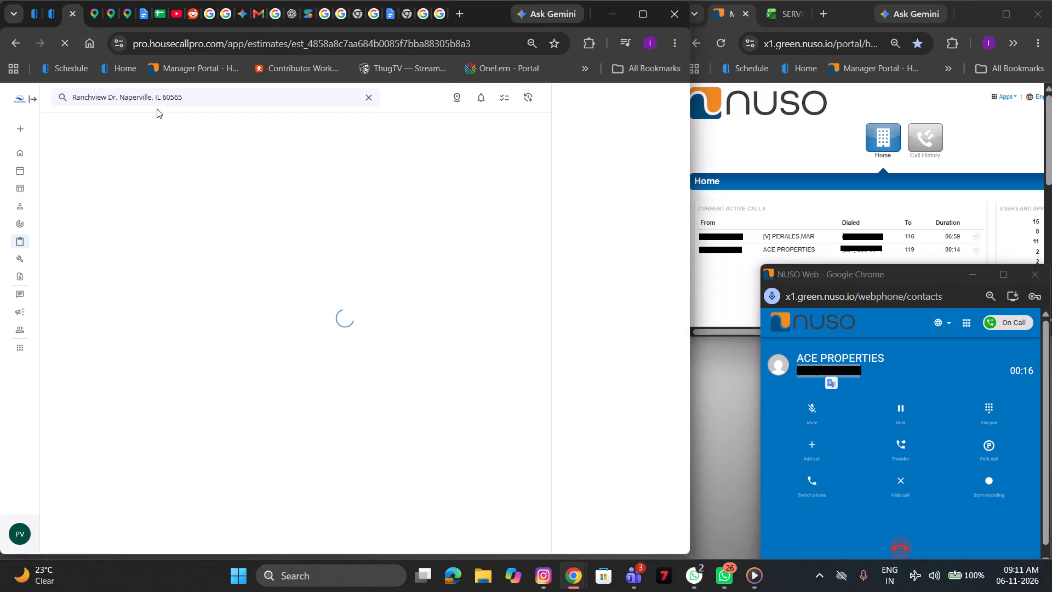
left_click(367, 99)
key("ctrl+v")
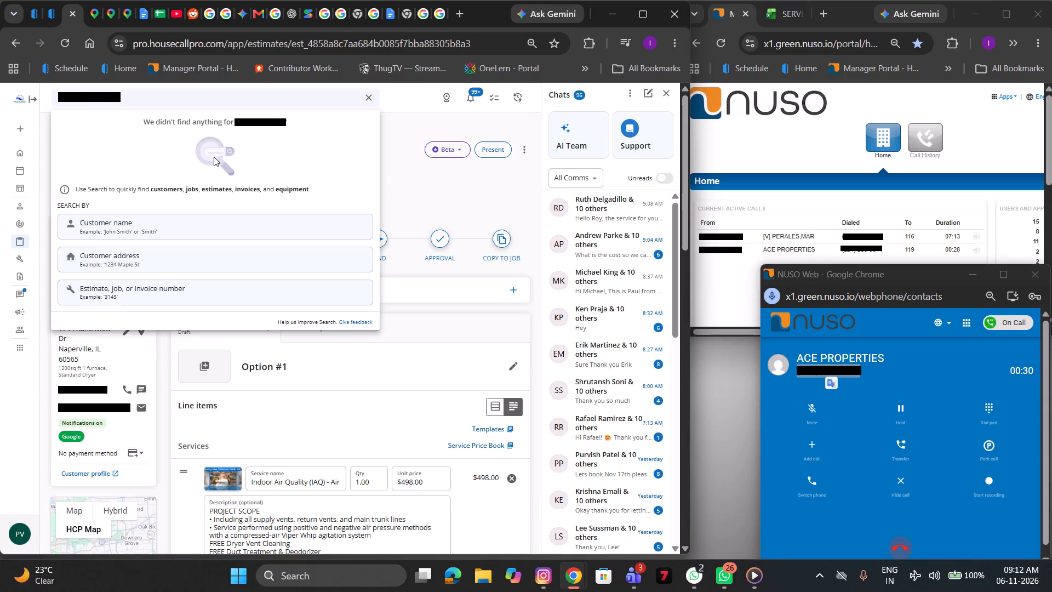
Jot down the property details "1500sq ft 1 furnace" in the address bar of a new browser tab.
left_click(460, 16)
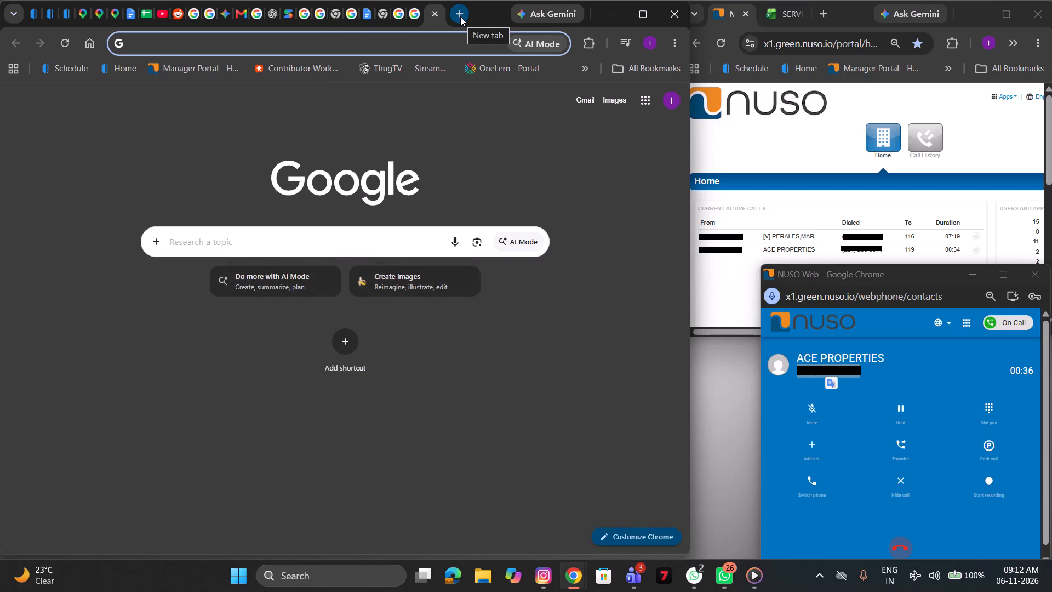
type("1500sq ft 1 furnace")
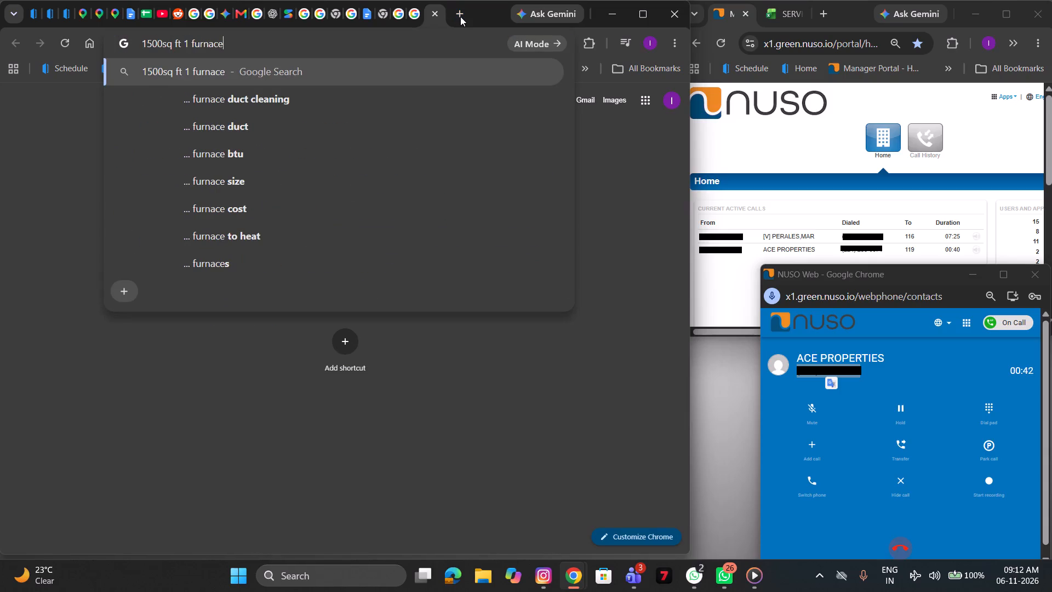
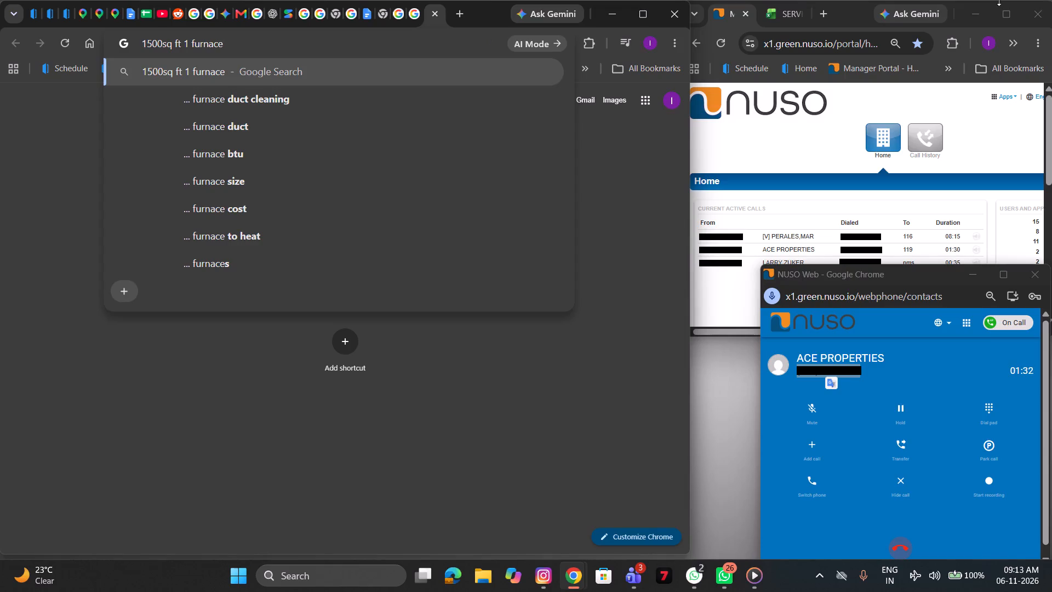
Narrow the NUSO portal window slightly so it sits beside the main browser window.
left_click(832, 157)
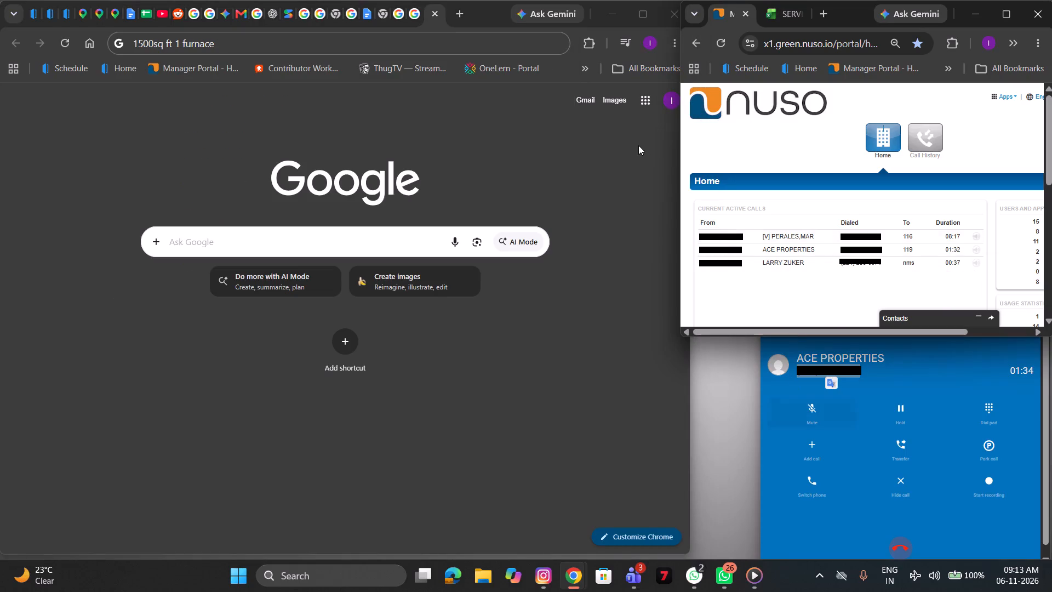
left_click(638, 150)
left_click(744, 138)
left_click_drag(677, 153, 684, 158)
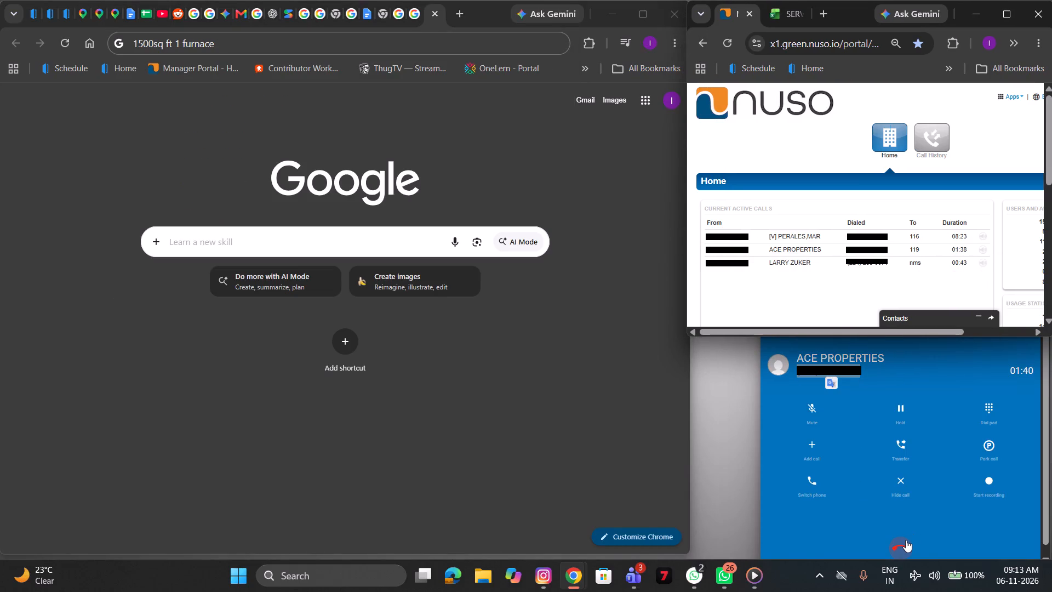
End the active ACE PROPERTIES call in the NUSO web phone.
left_click(906, 540)
left_click(753, 153)
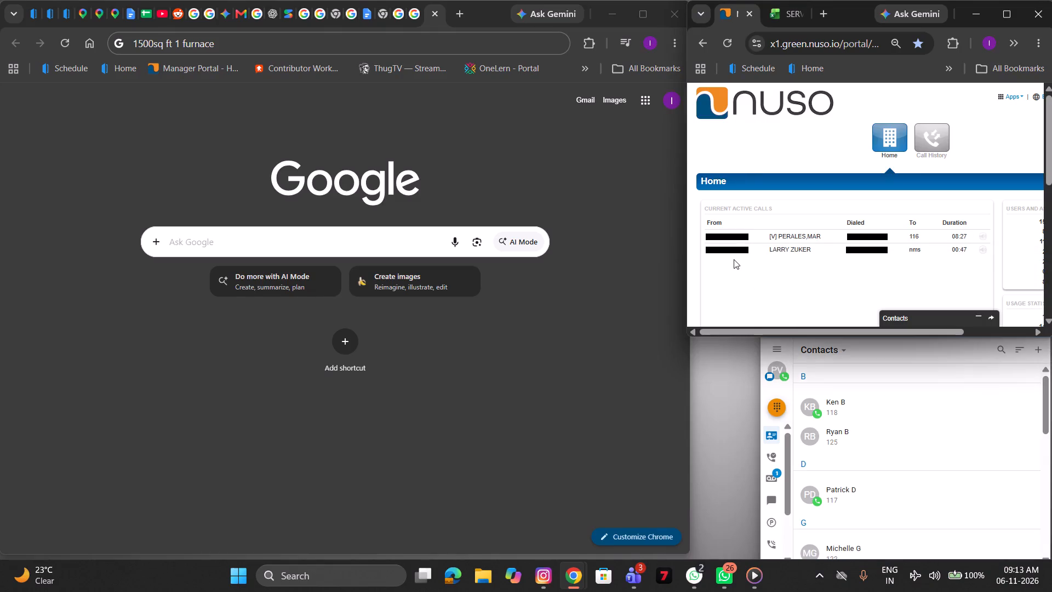
Copy the ACE PROPERTIES caller's number from the NUSO call history and return to the portal's home view.
left_click(941, 152)
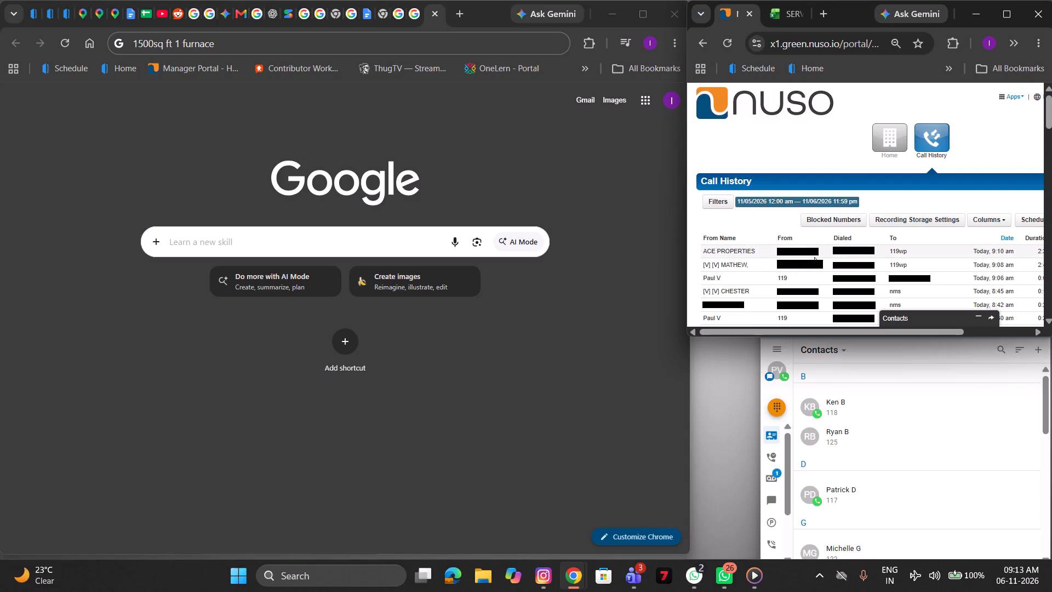
left_click_drag(827, 252, 771, 251)
key("ctrl+c")
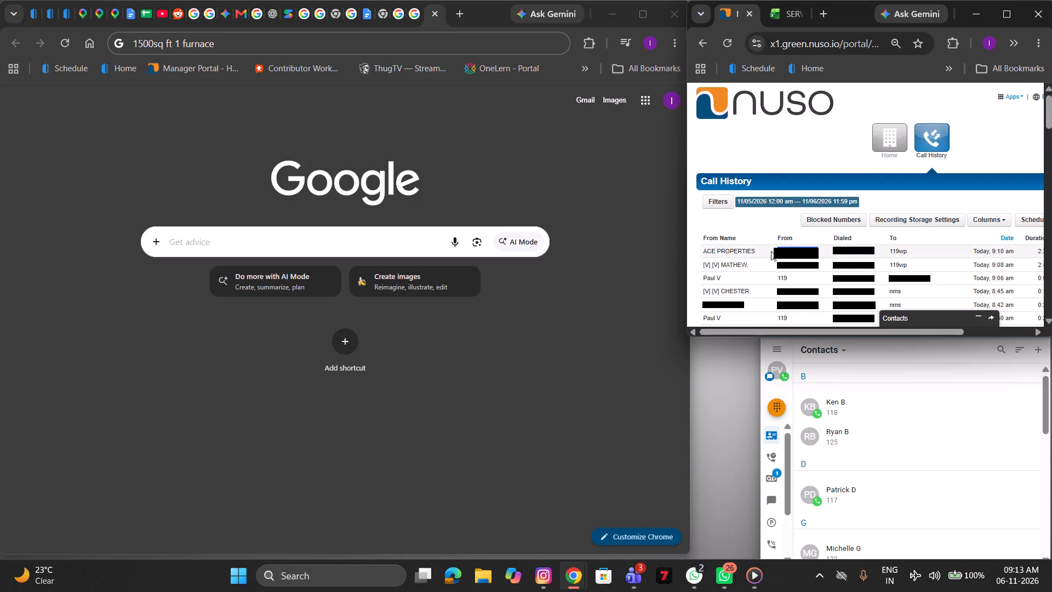
left_click(877, 136)
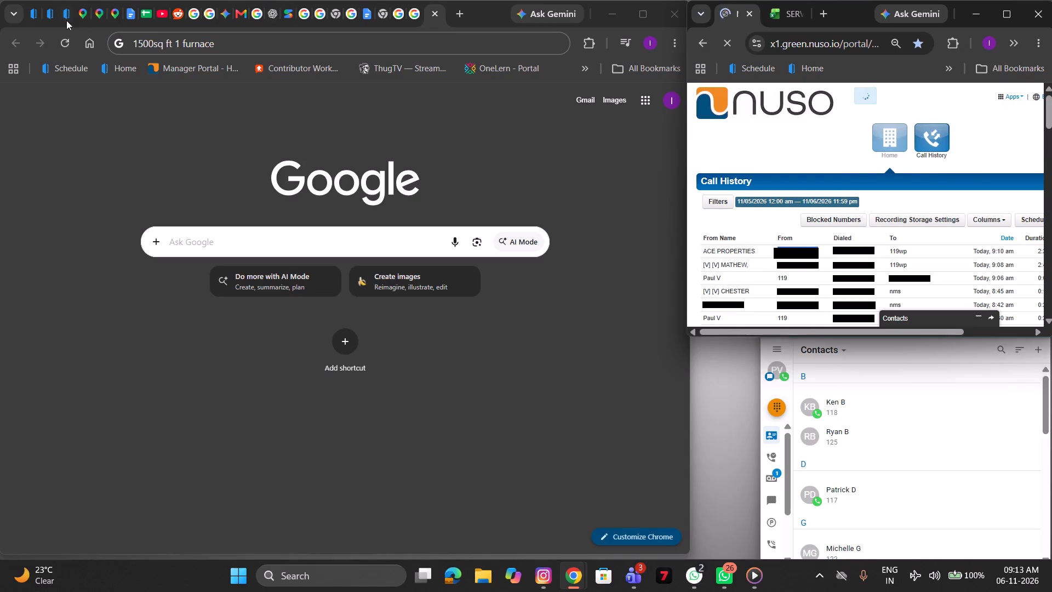
left_click(66, 20)
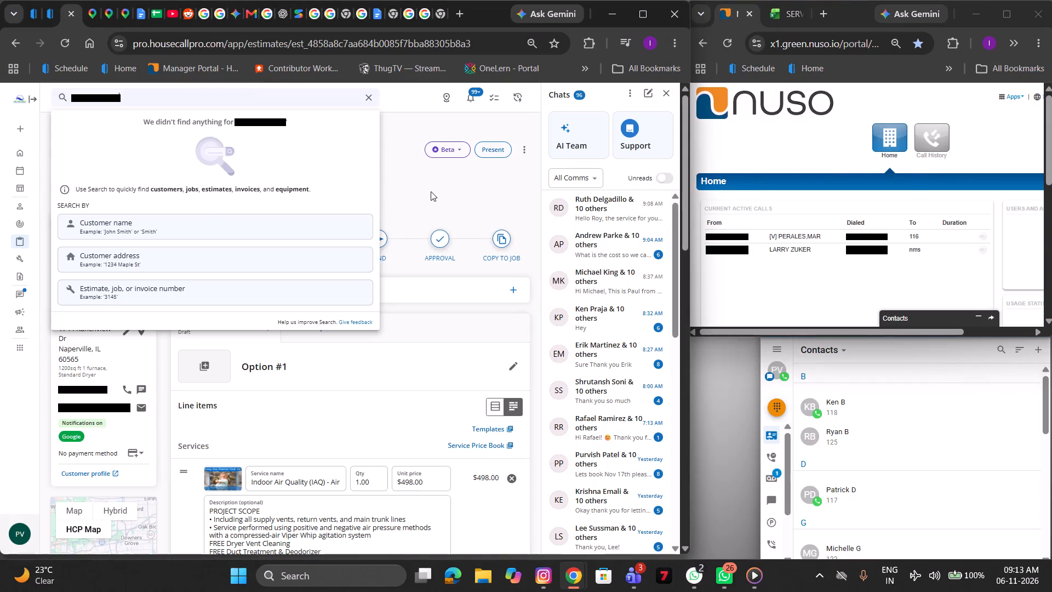
left_click(429, 191)
left_click(570, 245)
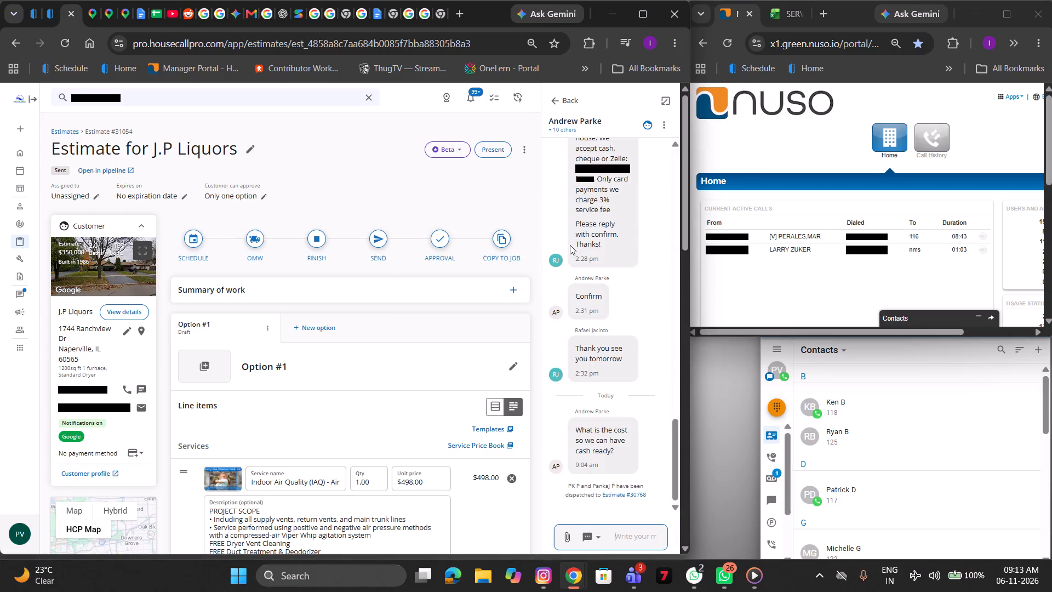
left_click(649, 125)
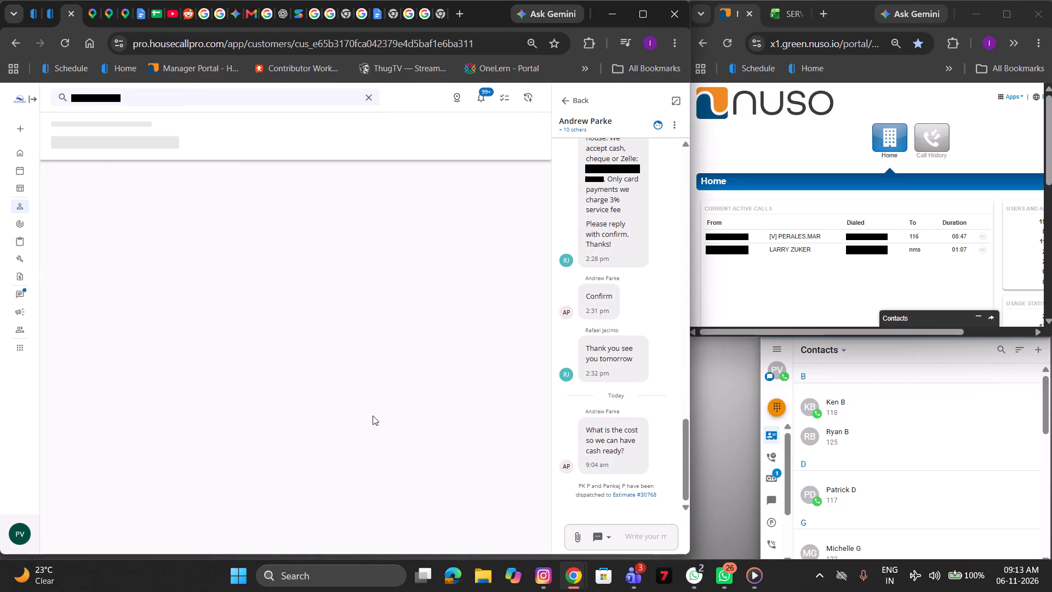
left_click(363, 307)
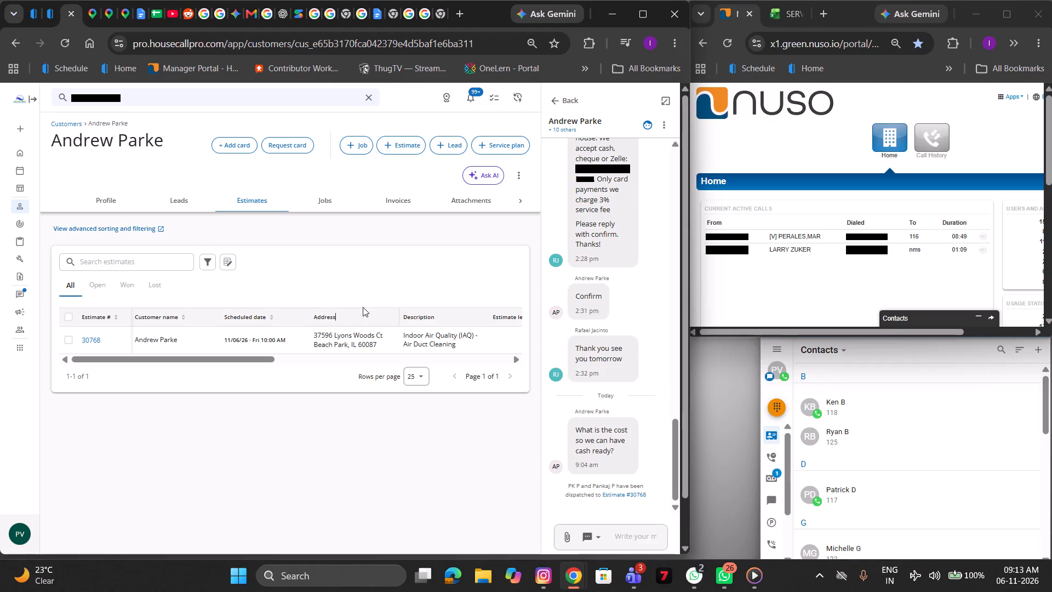
left_click(323, 342)
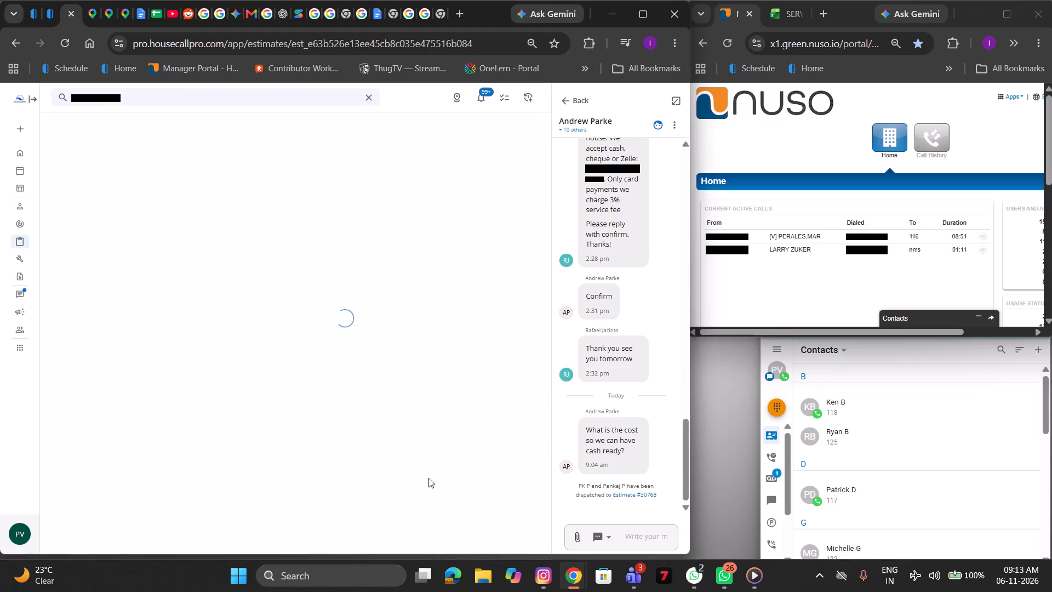
scroll(395, 401, "down", 6)
scroll(395, 401, "up", 2)
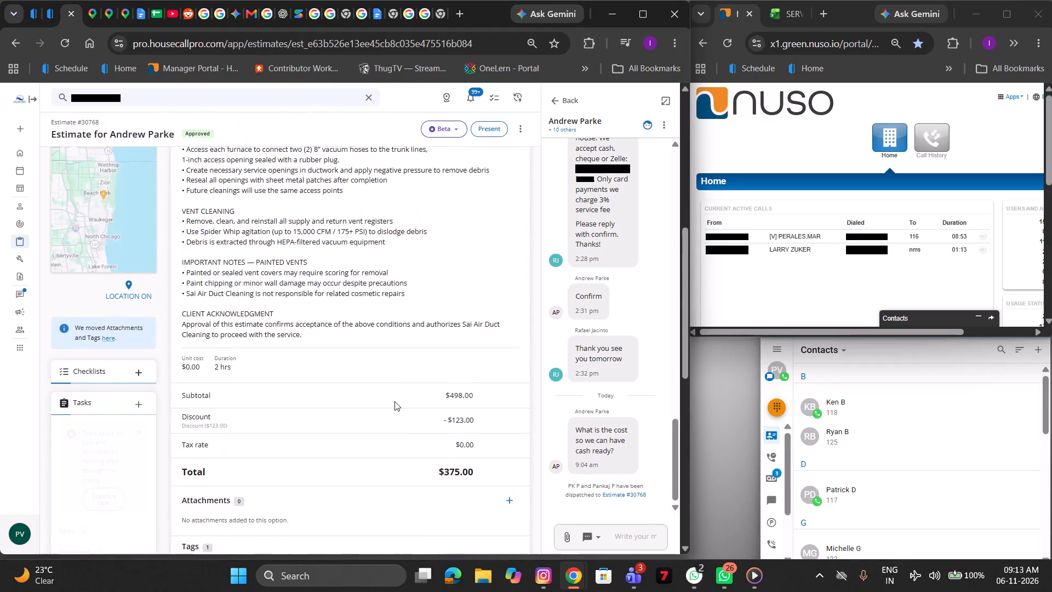
scroll(395, 401, "up", 11)
Send the reply "$375 it is andrew" in the customer's chat.
left_click(620, 534)
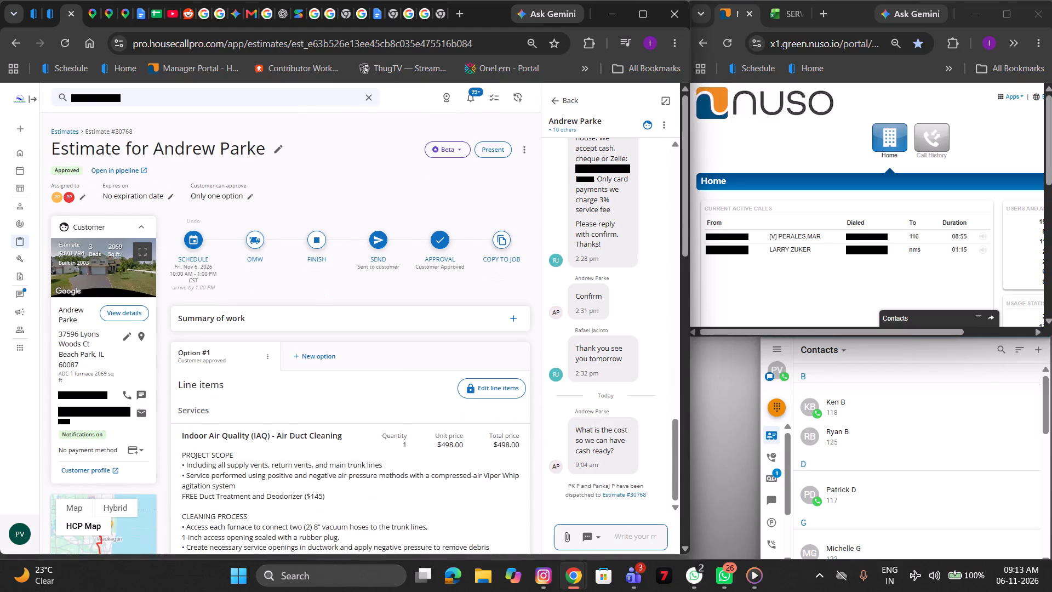
type("$2")
key("BackSpace")
type("35")
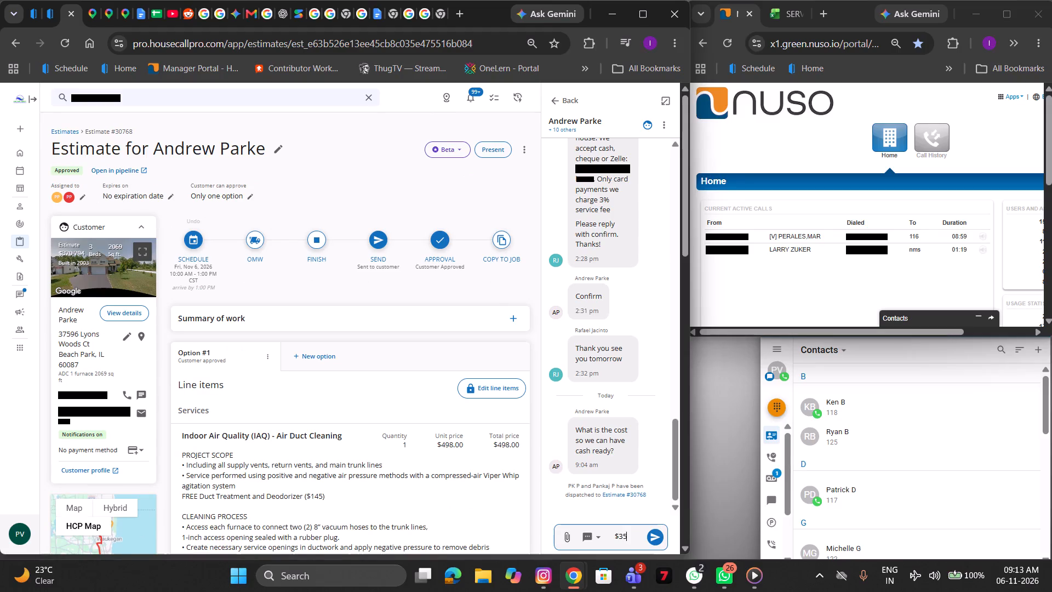
key("BackSpace")
type("75 it is an")
type("drw")
key("BackSpace")
type("ew")
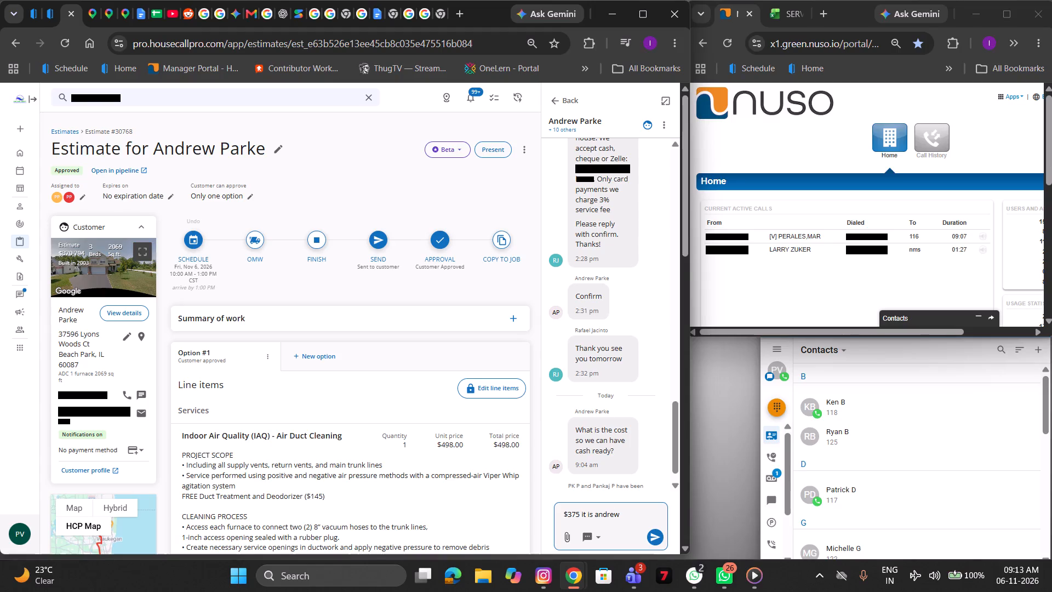
key("Return")
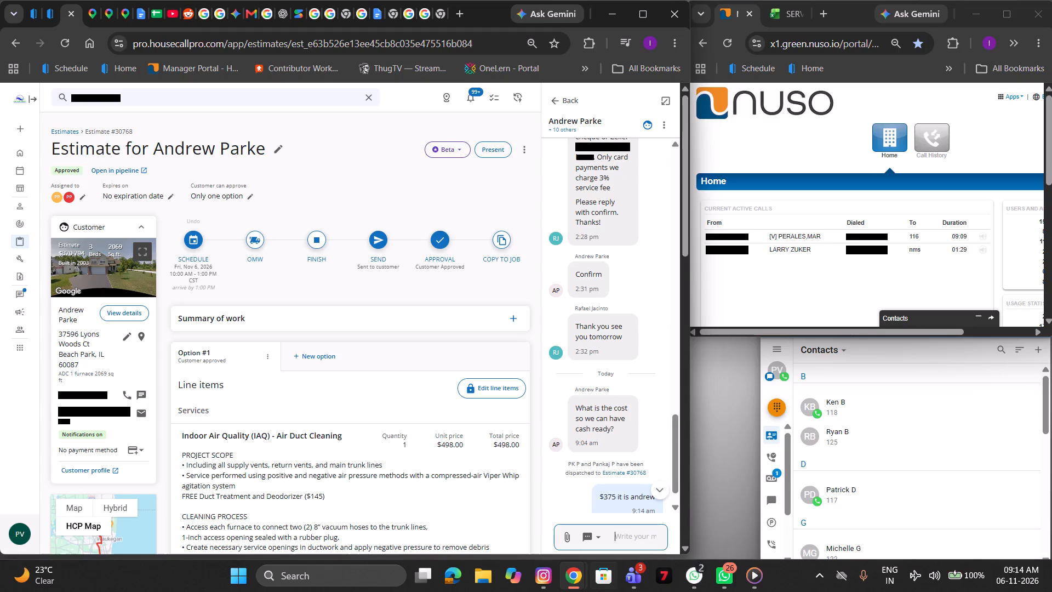
Review the lower part of estimate #30768, including its private notes and activity feed.
scroll(485, 507, "down", 6)
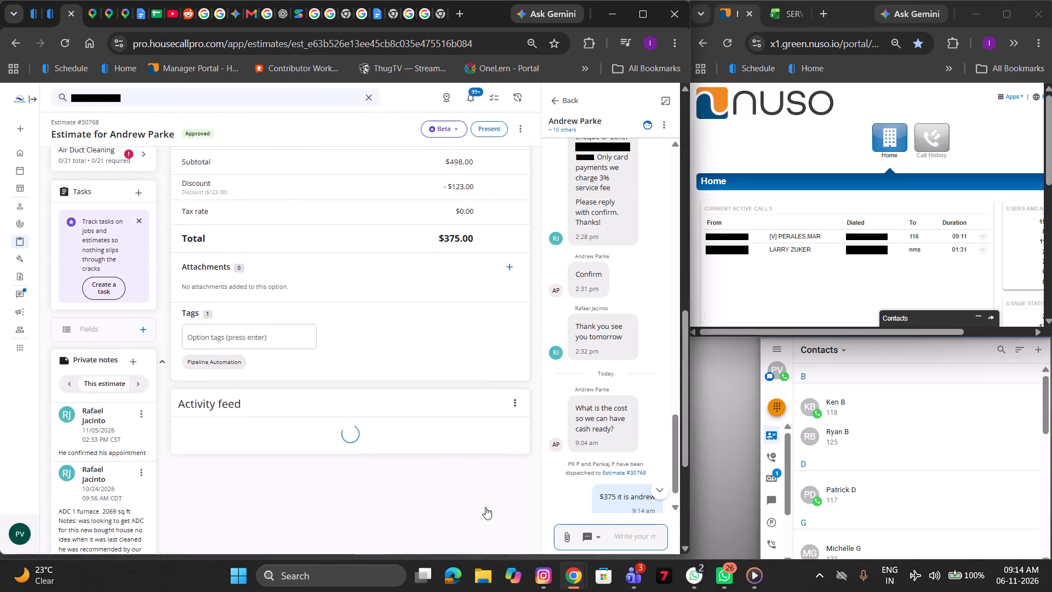
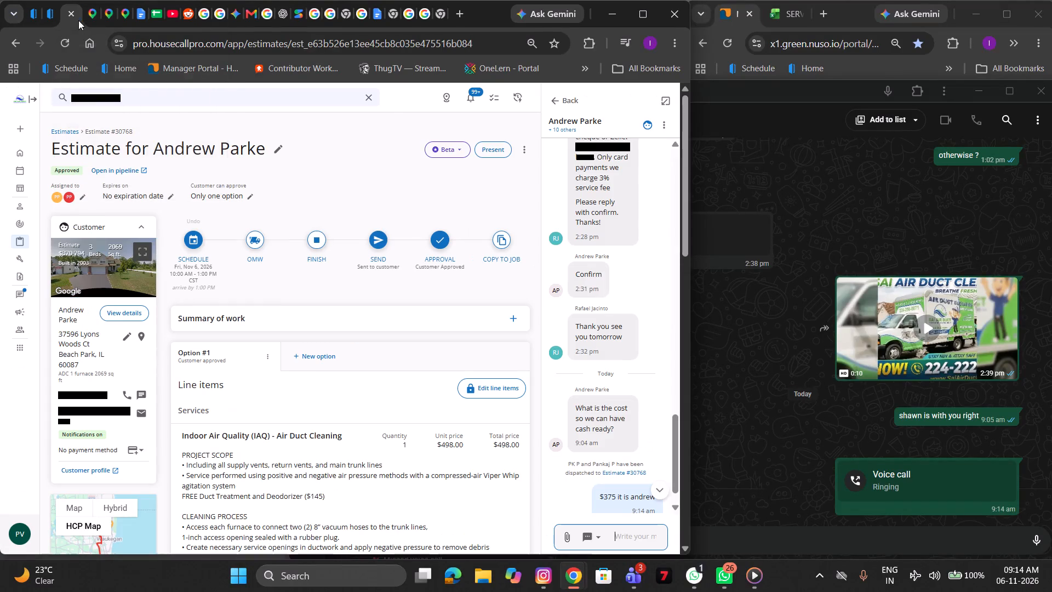
left_click(375, 98)
key("ctrl+v")
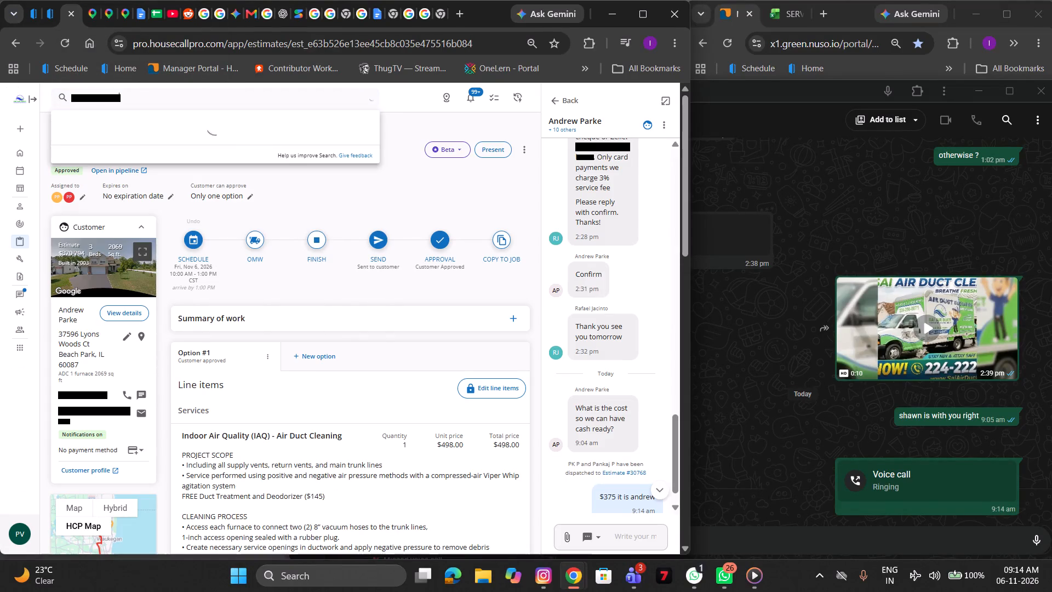
left_click(367, 94)
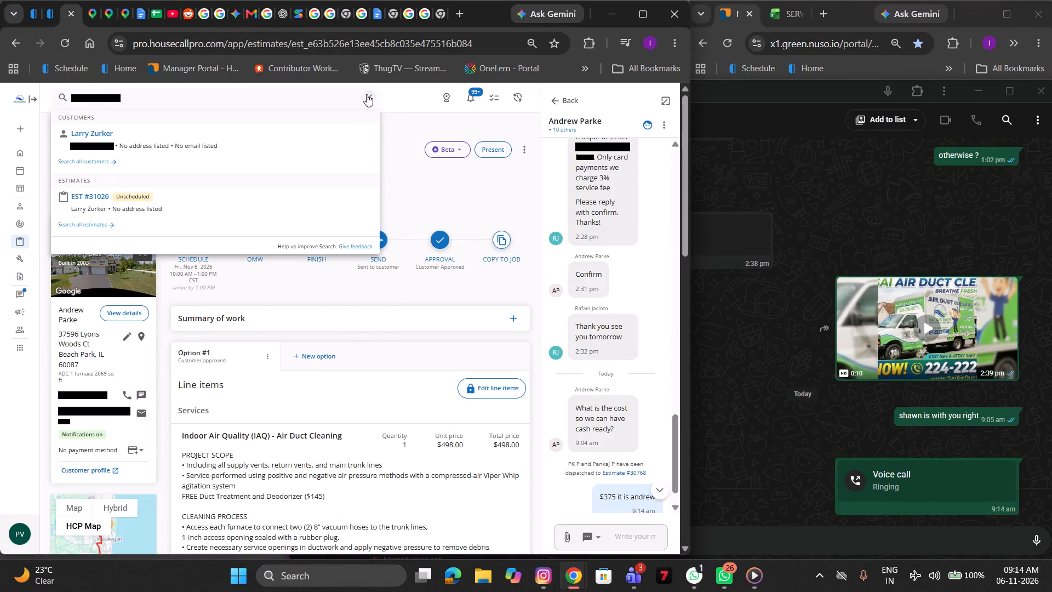
left_click(244, 208)
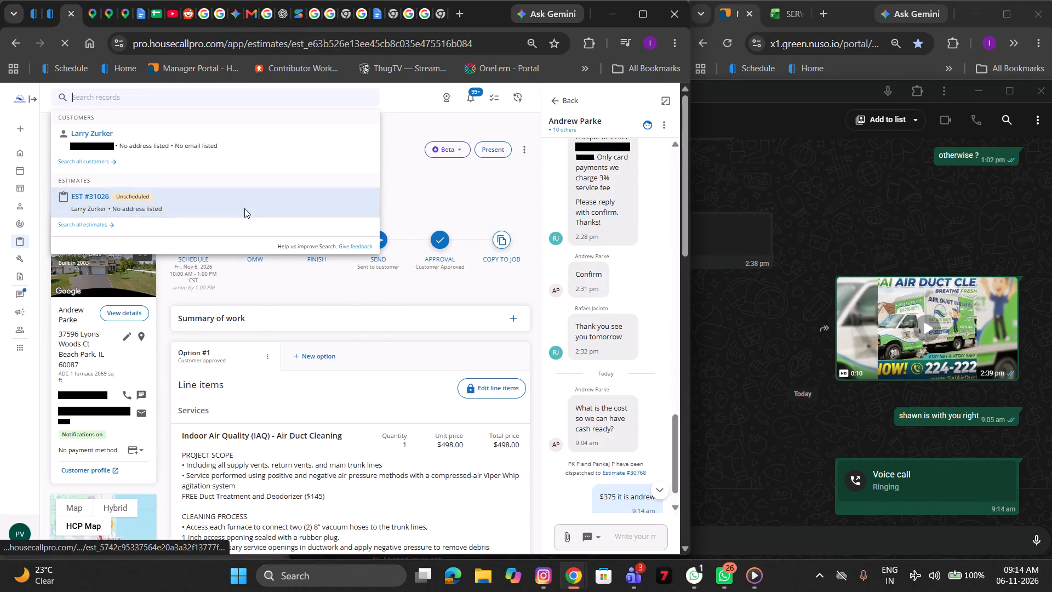
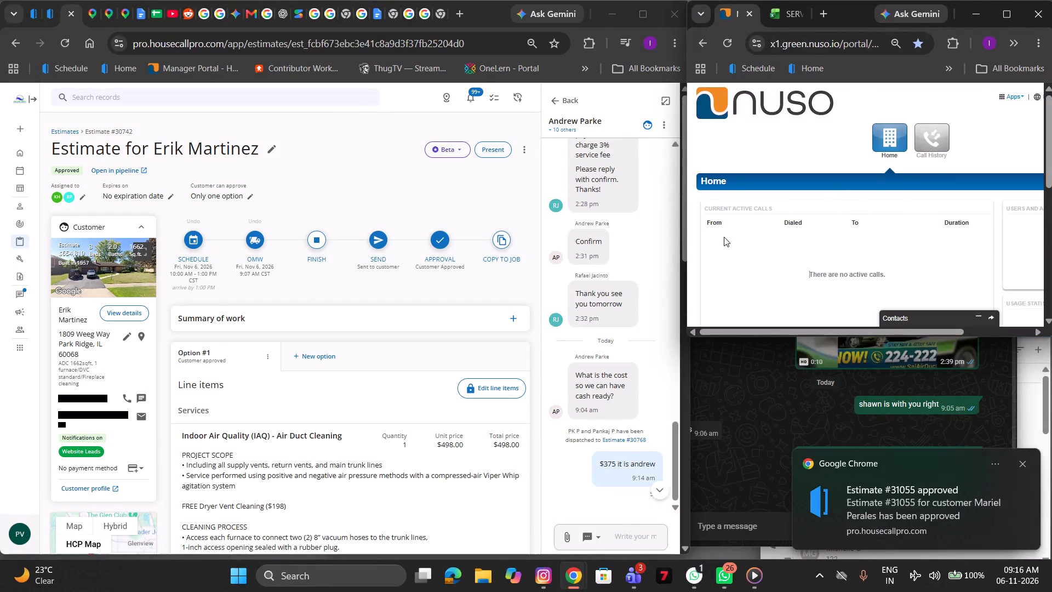
Copy the active caller's number from the NUSO home view and switch to the J.P Liquors estimate in Housecall Pro.
left_click(724, 237)
key("ctrl+c")
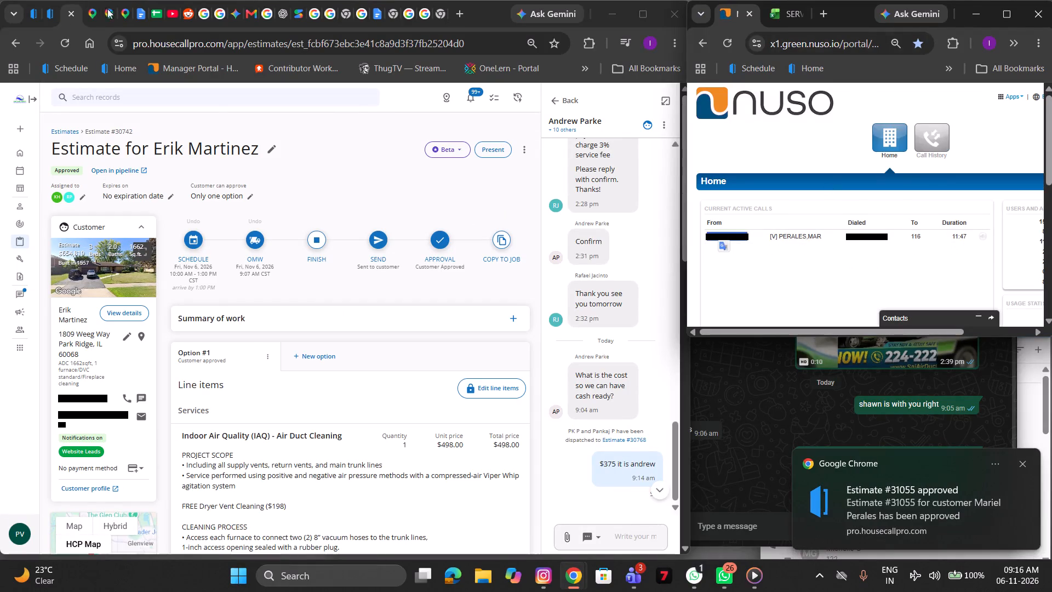
left_click(53, 20)
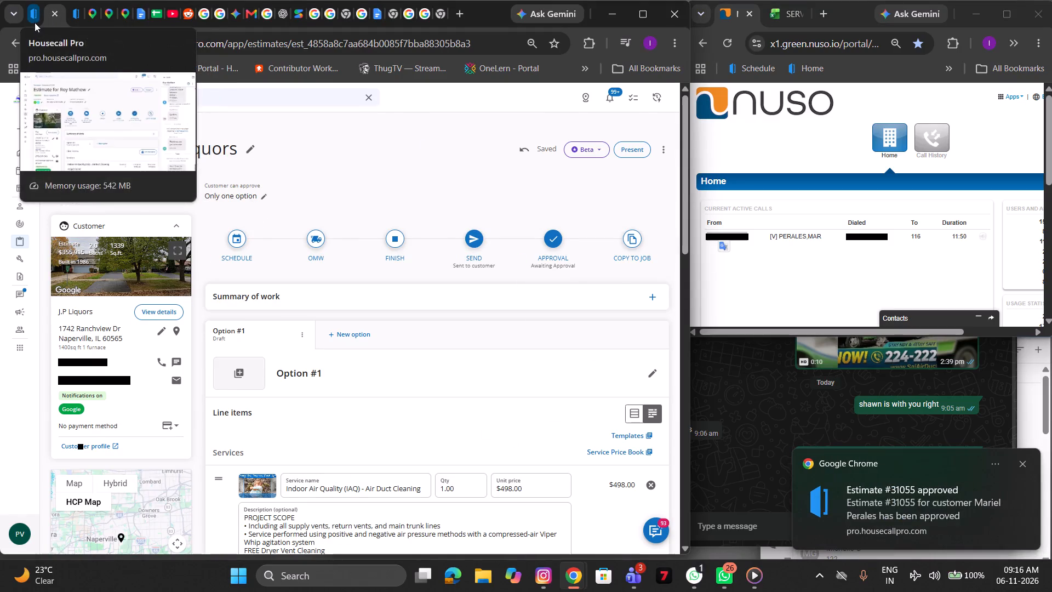
Switch to the open estimate #30636, look up the copied phone number in the records search, and dismiss the suggestions.
left_click(35, 22)
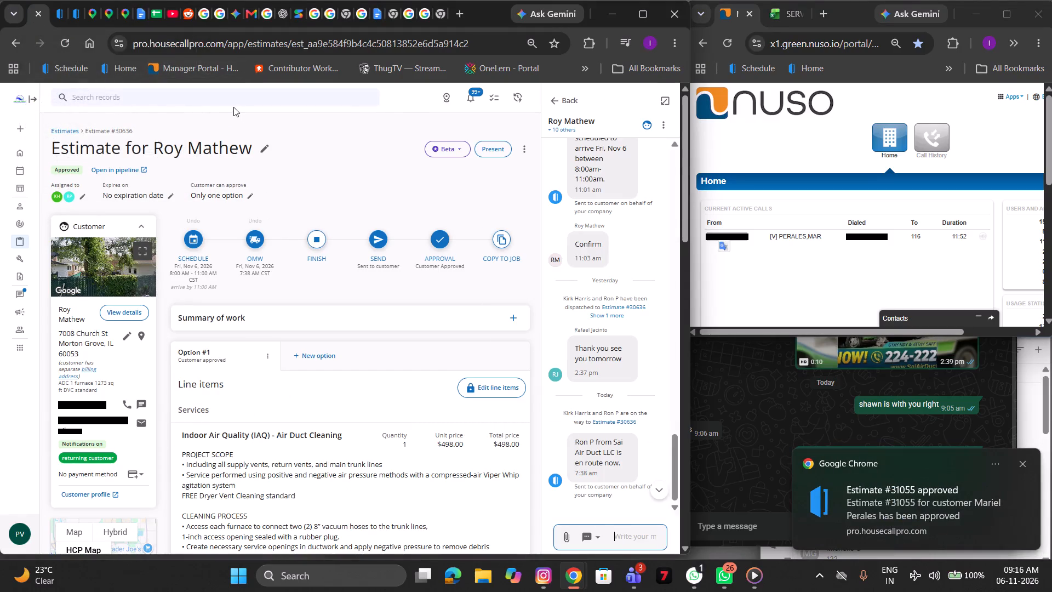
left_click(233, 107)
left_click(237, 102, "ctrl")
key("ctrl+v")
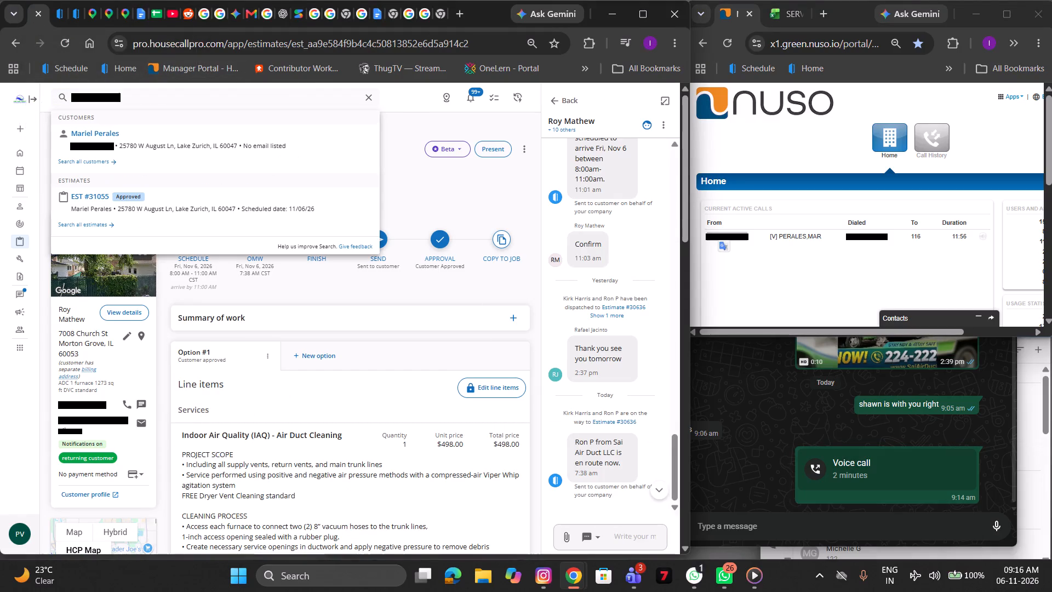
left_click(431, 181)
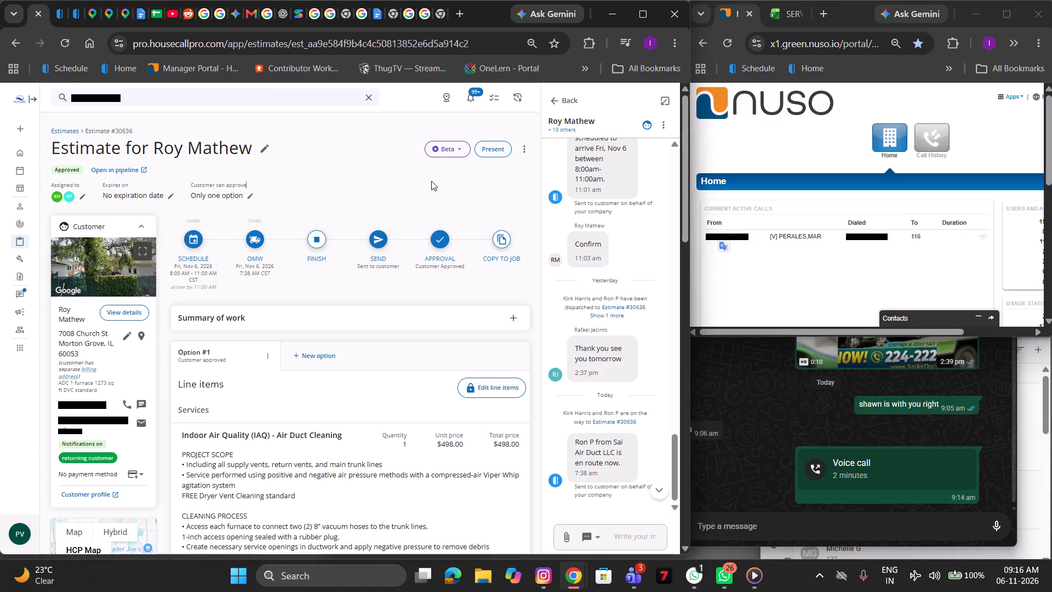
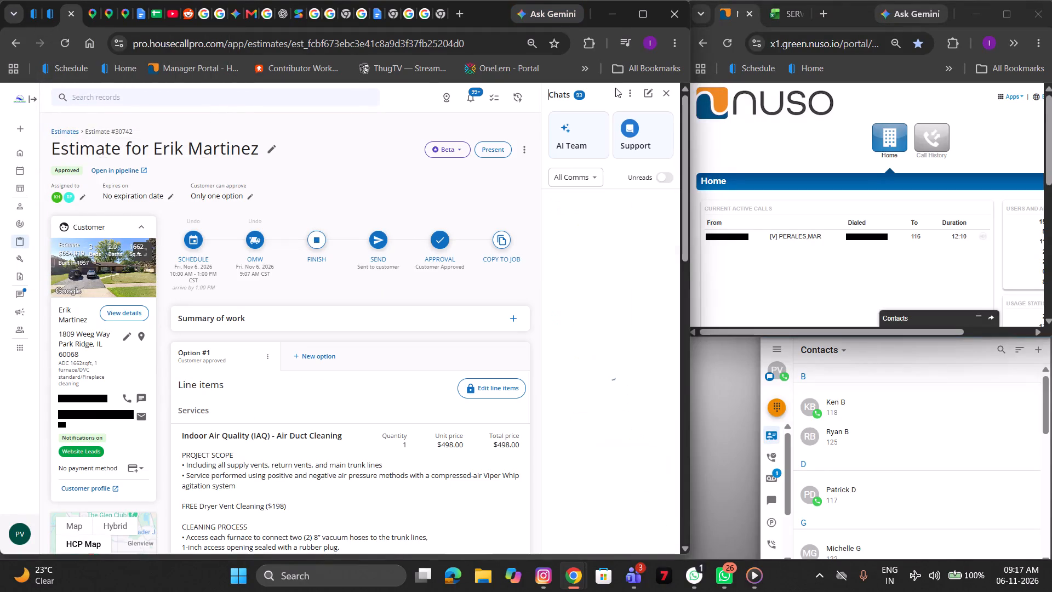
Close the chats pane on estimate #30742.
left_click(672, 96)
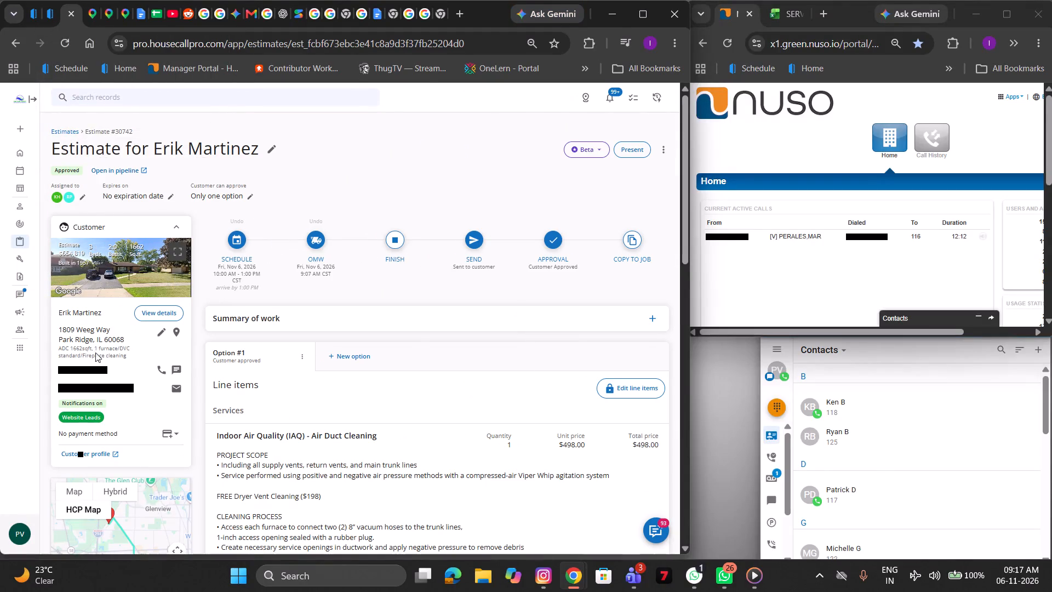
left_click(29, 16)
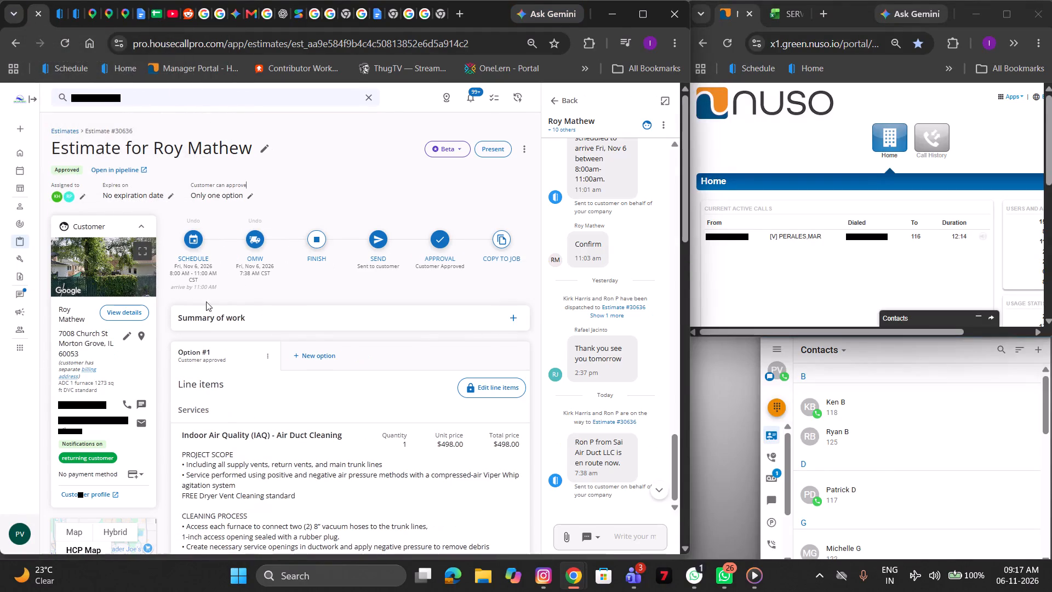
triple_click(74, 406)
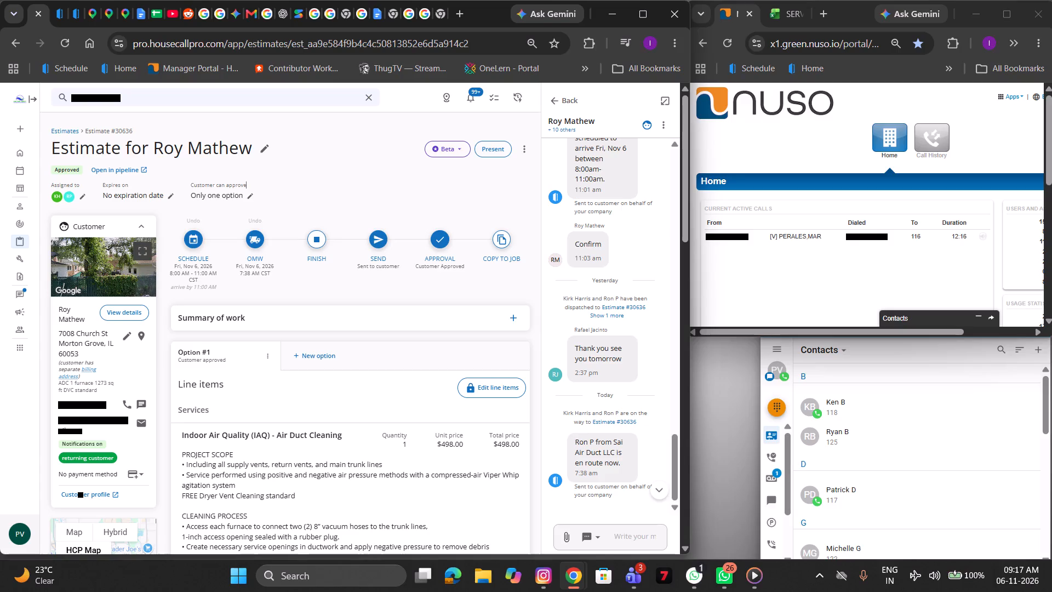
key("ctrl+c")
left_click(777, 405)
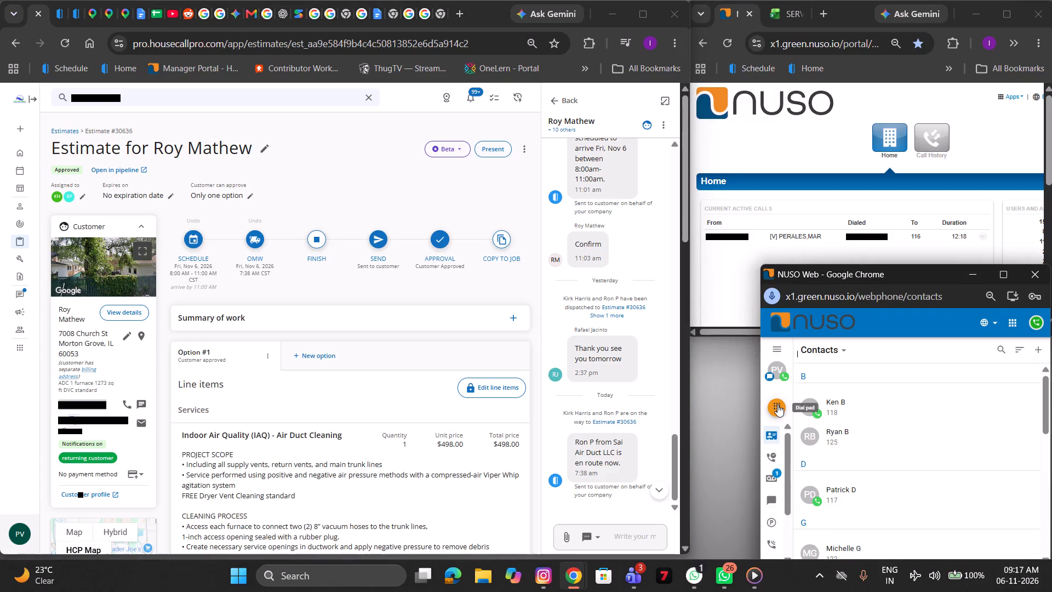
key("ctrl+v")
key("Return")
left_click(812, 144)
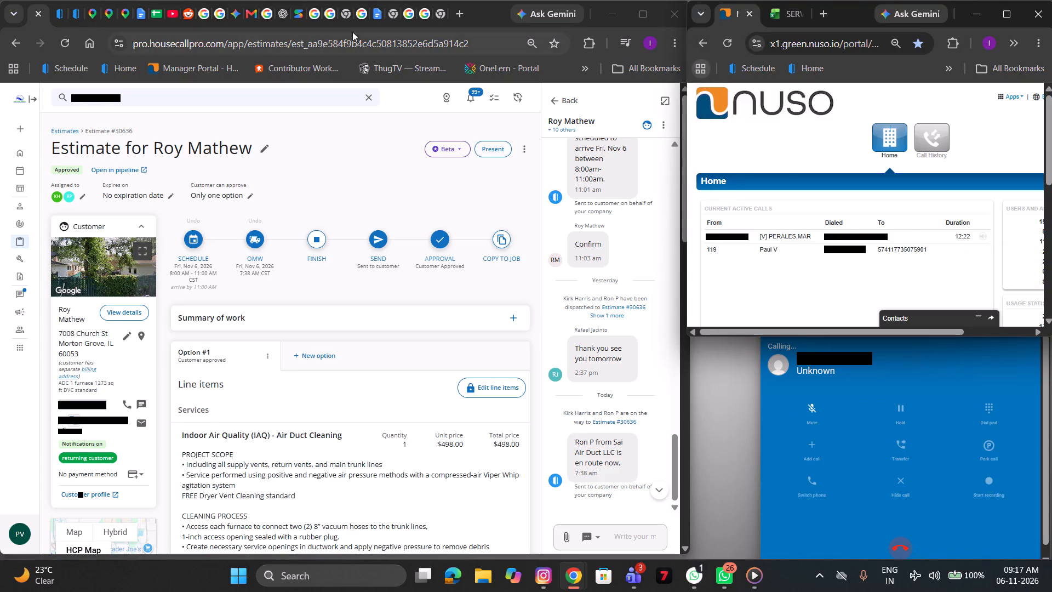
Return to estimate #30742 and look over its line items, discount, total and customer details during the call.
left_click(78, 18)
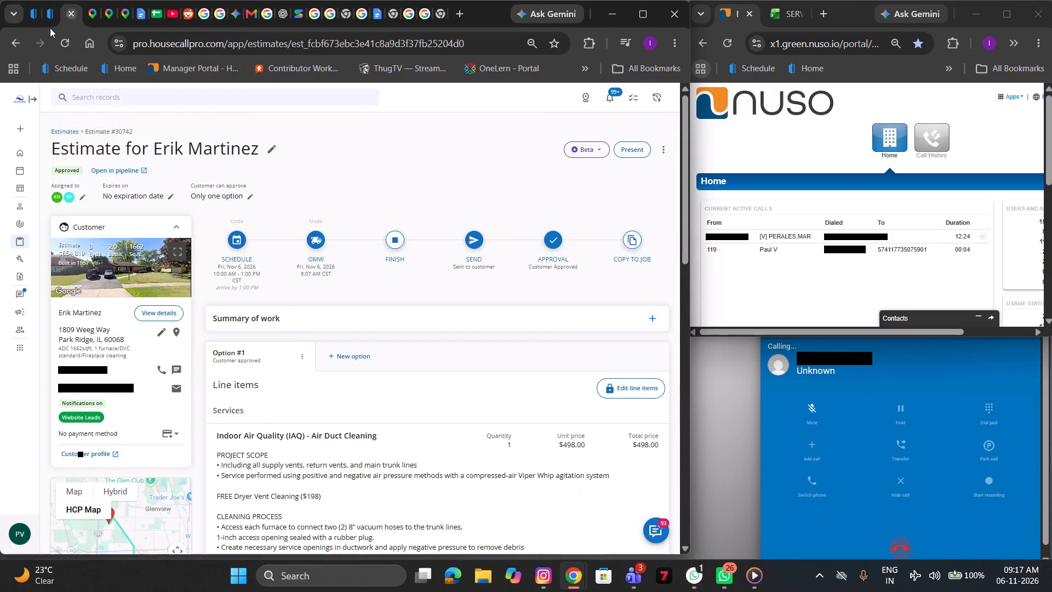
scroll(286, 168, "down", 4)
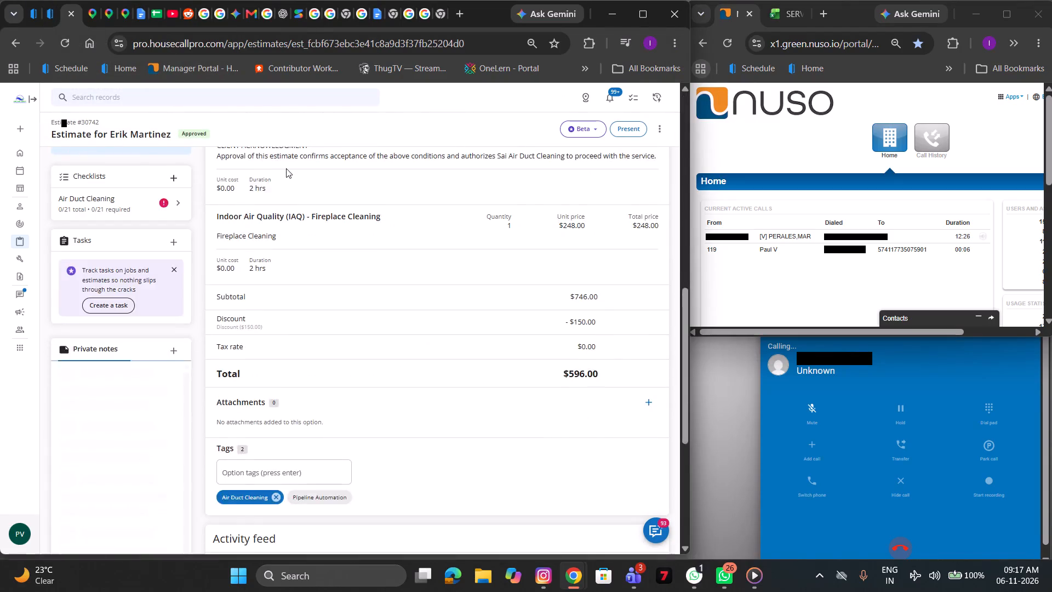
scroll(286, 168, "up", 5)
scroll(480, 176, "up", 3)
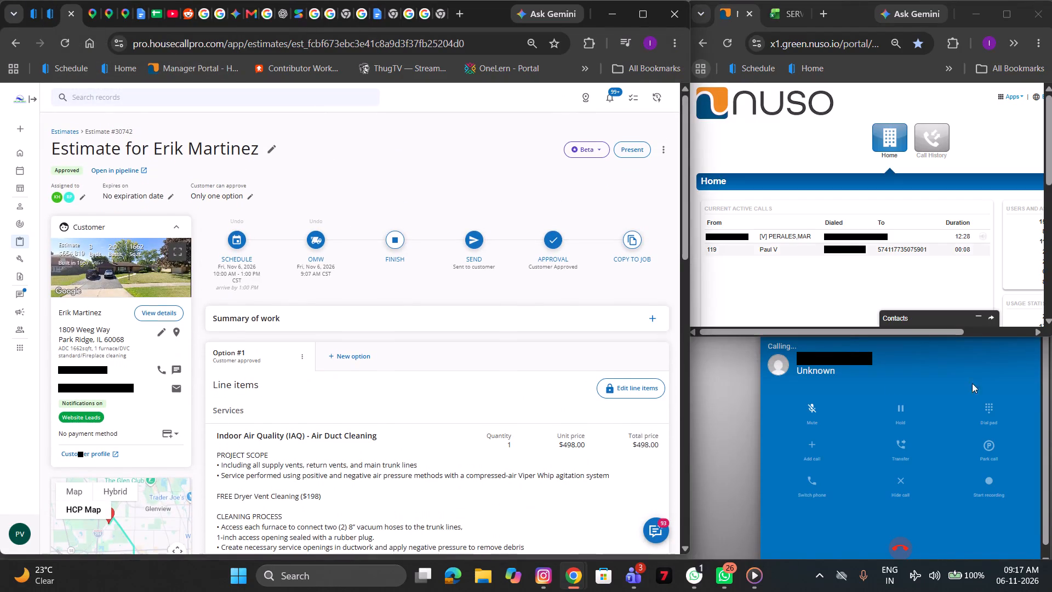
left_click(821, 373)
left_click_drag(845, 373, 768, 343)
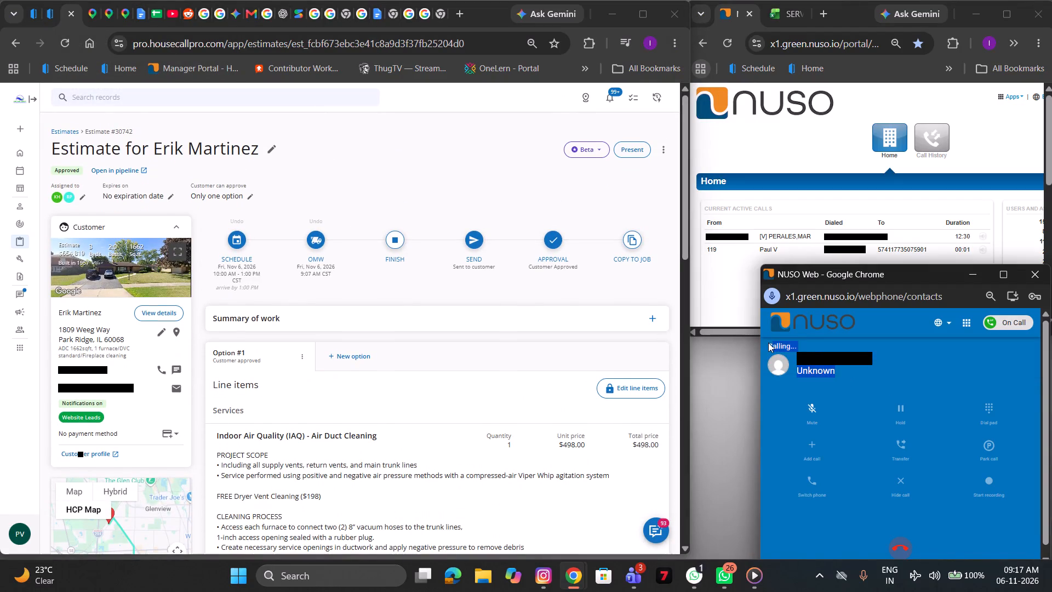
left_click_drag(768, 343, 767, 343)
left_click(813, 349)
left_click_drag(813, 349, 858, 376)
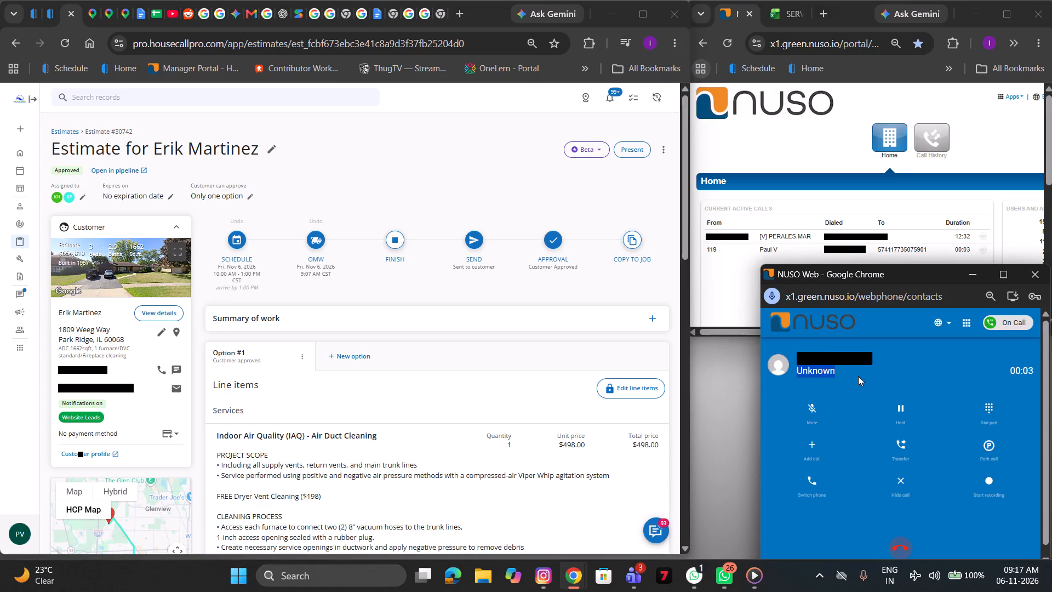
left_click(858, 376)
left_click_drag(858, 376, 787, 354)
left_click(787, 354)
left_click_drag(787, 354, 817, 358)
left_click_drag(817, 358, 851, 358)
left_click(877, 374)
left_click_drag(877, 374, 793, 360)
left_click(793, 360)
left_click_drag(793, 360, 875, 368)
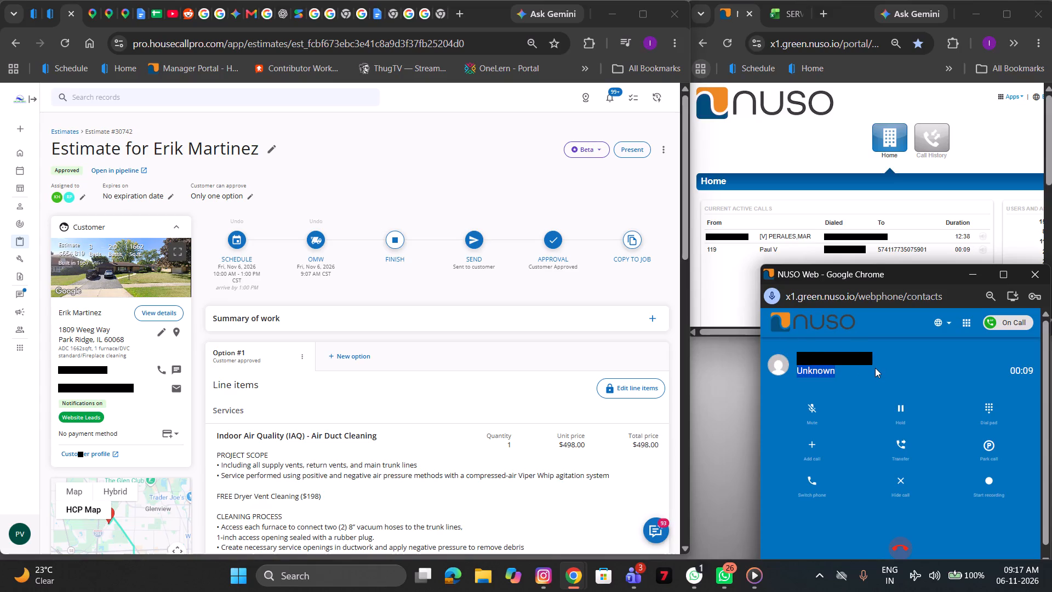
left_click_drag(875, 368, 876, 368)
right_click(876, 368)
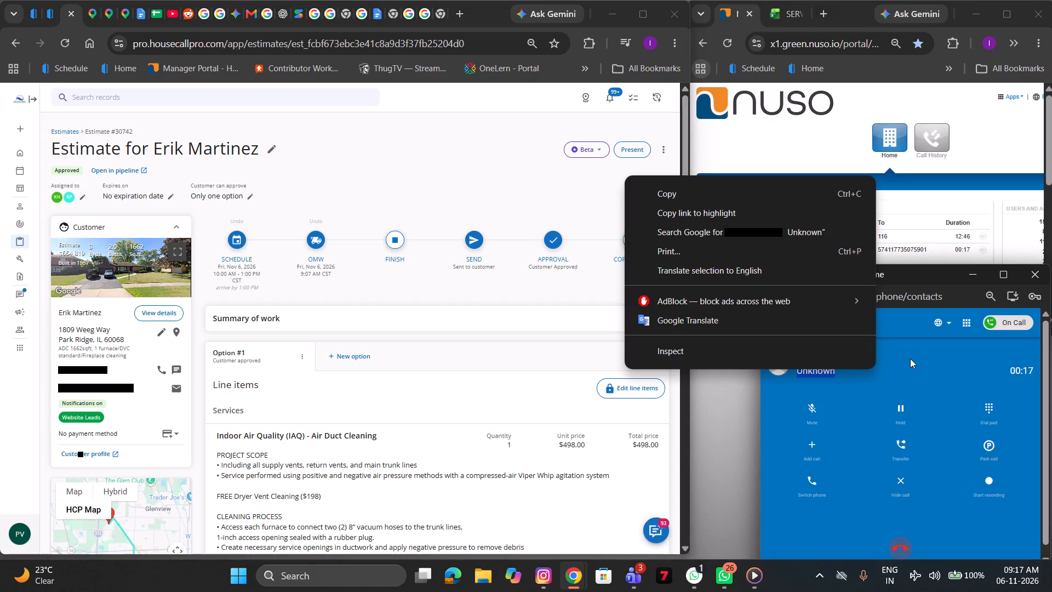
left_click(139, 339)
left_click_drag(139, 339, 108, 338)
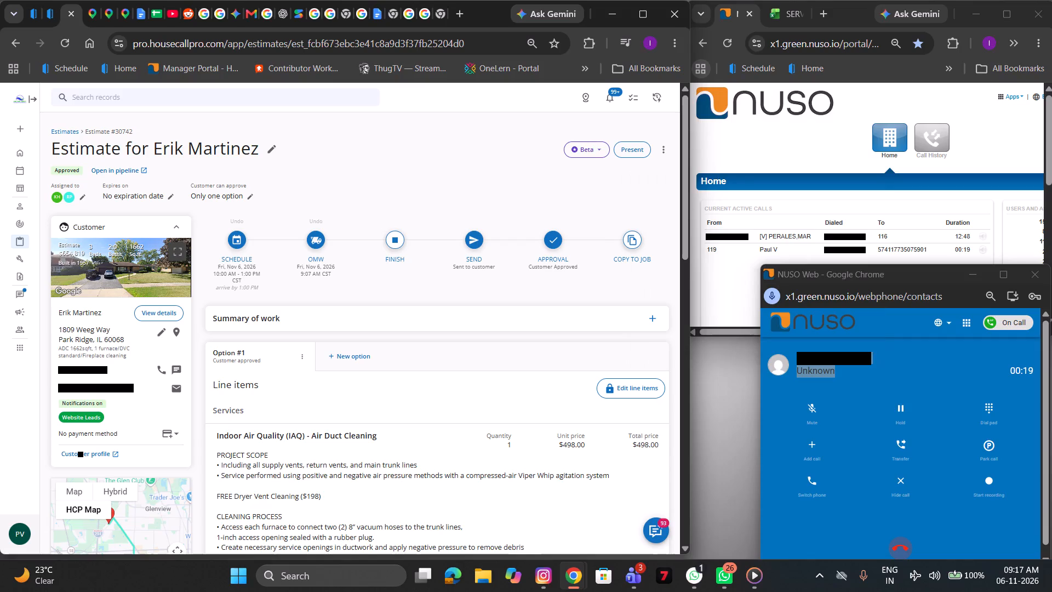
left_click_drag(108, 338, 59, 329)
key("ctrl+c")
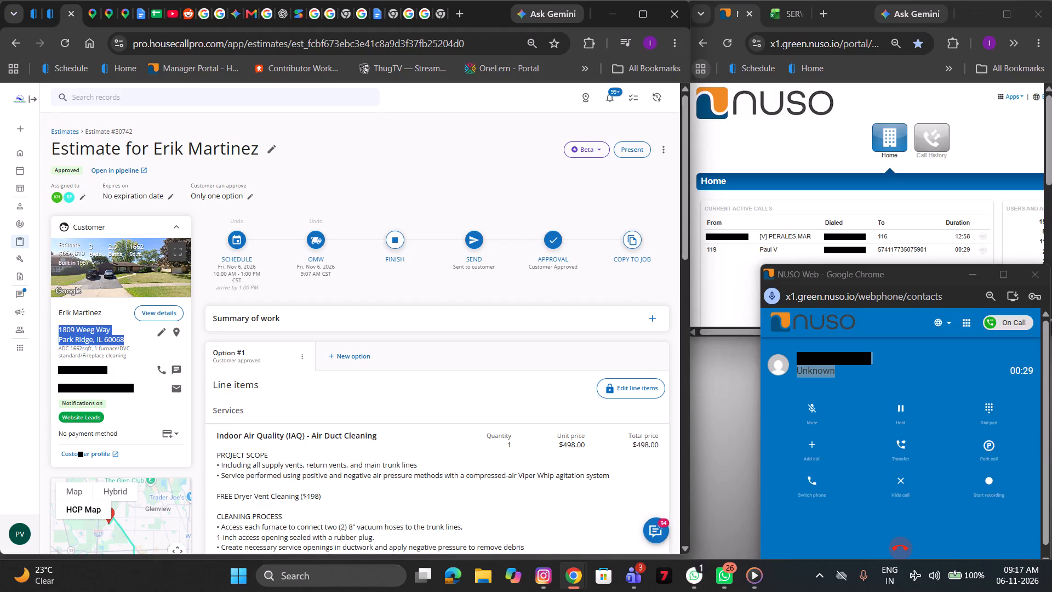
left_click(753, 127)
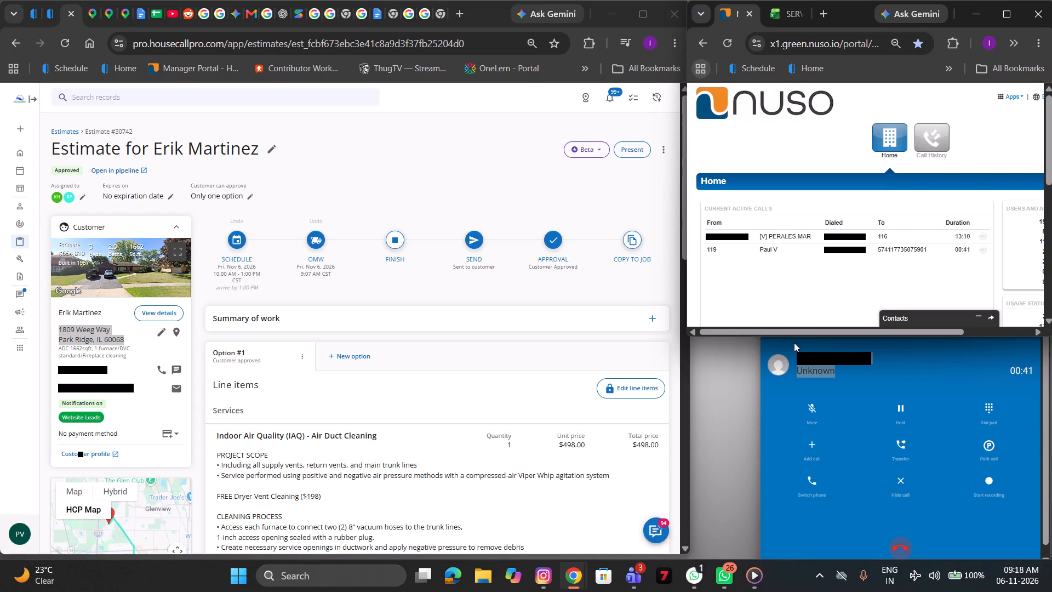
double_click(122, 338)
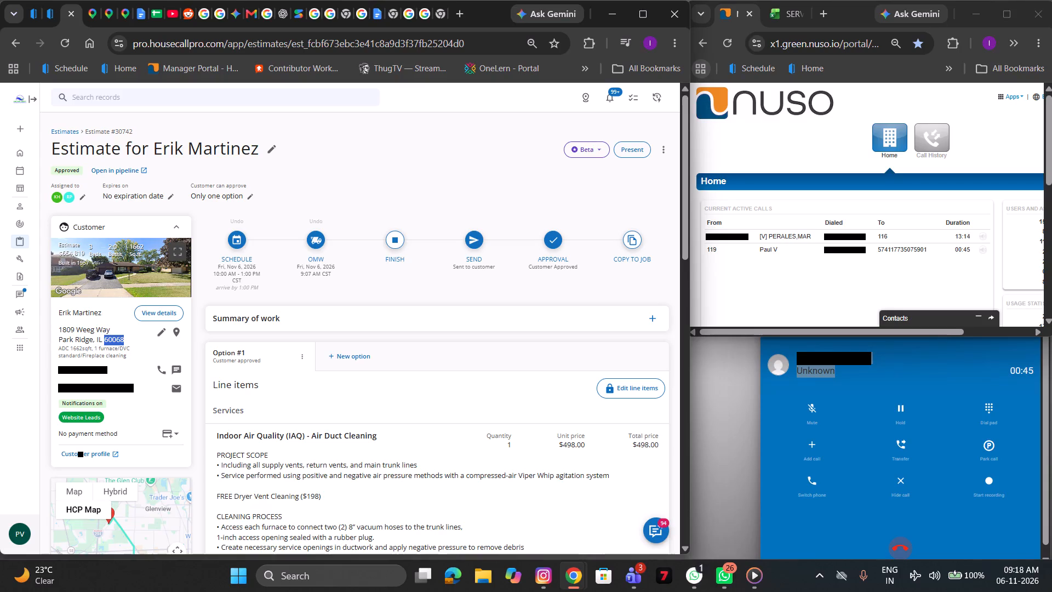
left_click(58, 331)
left_click_drag(58, 331, 118, 340)
key("ctrl+c")
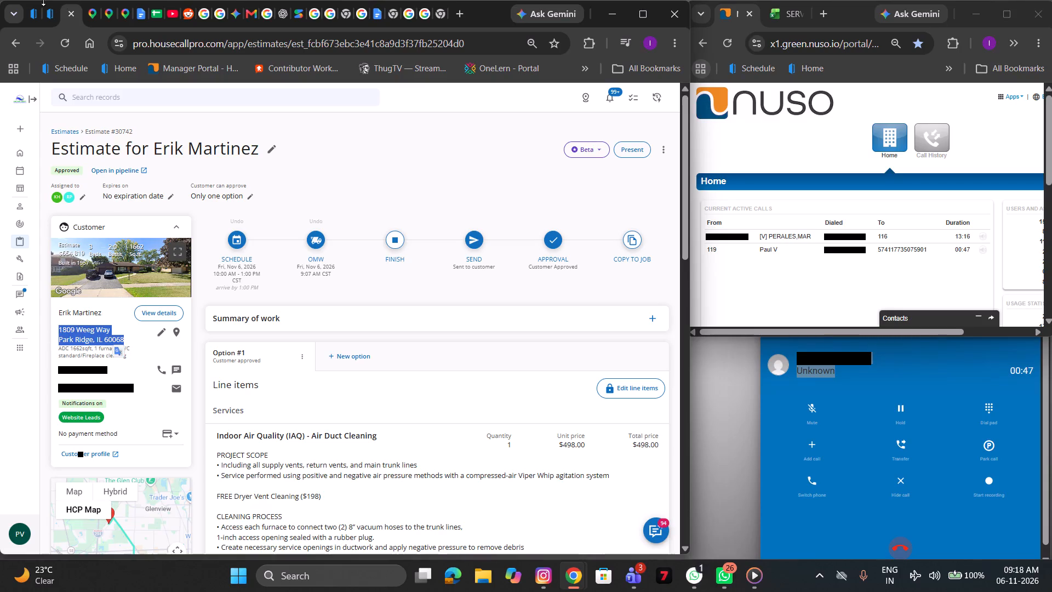
left_click(29, 10)
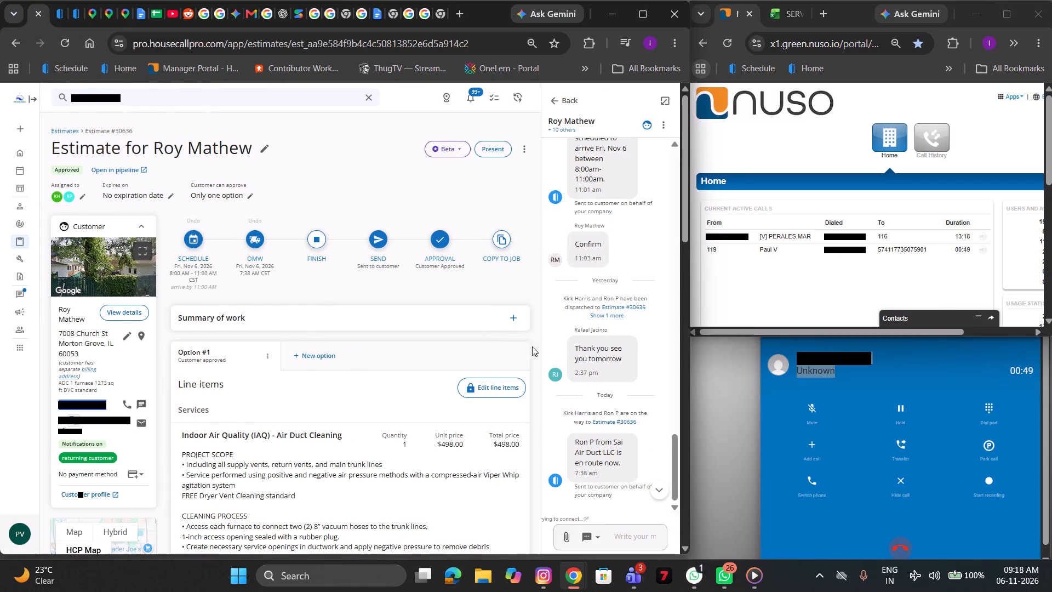
left_click(142, 408)
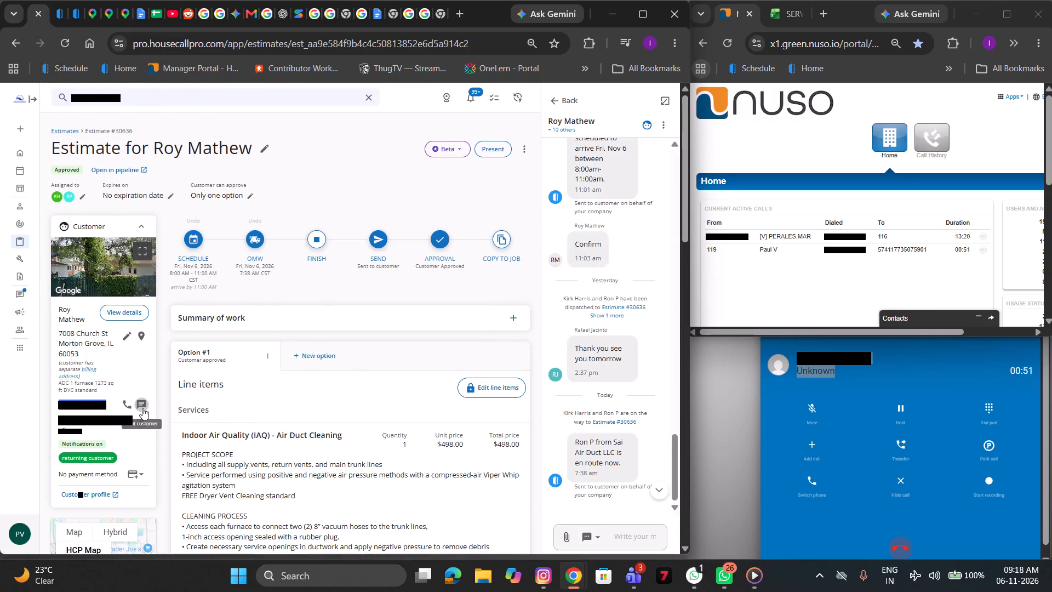
left_click(616, 533)
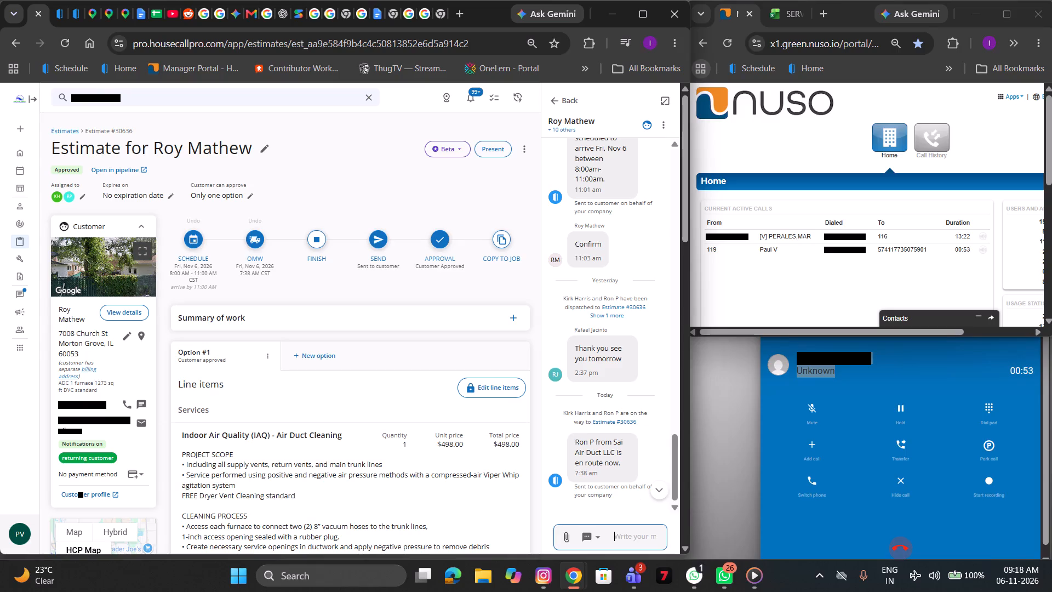
key("ctrl+v")
scroll(618, 423, "down", 2)
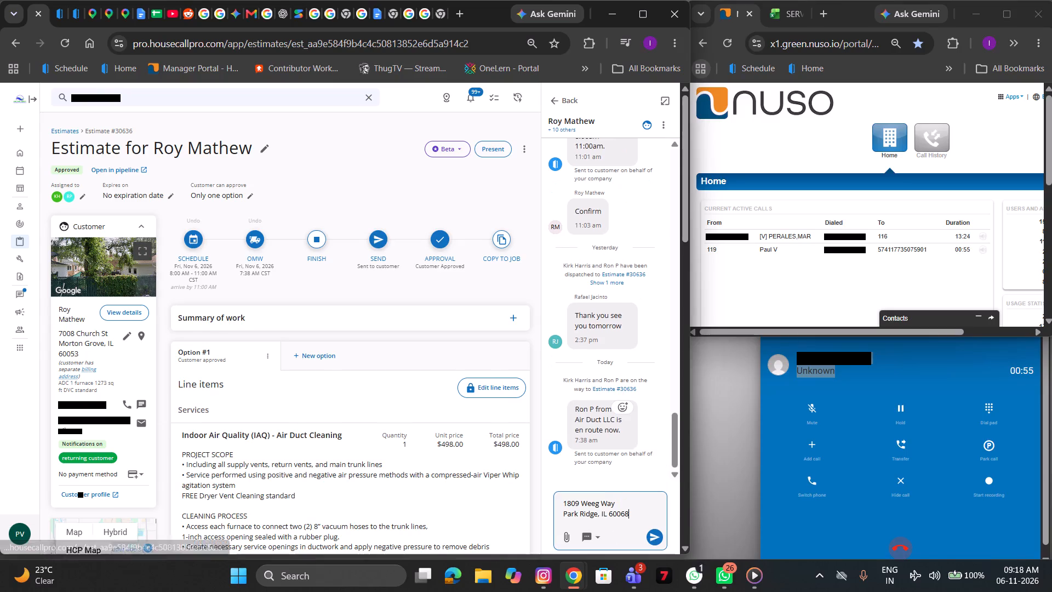
scroll(618, 423, "down", 2)
scroll(386, 367, "up", 7)
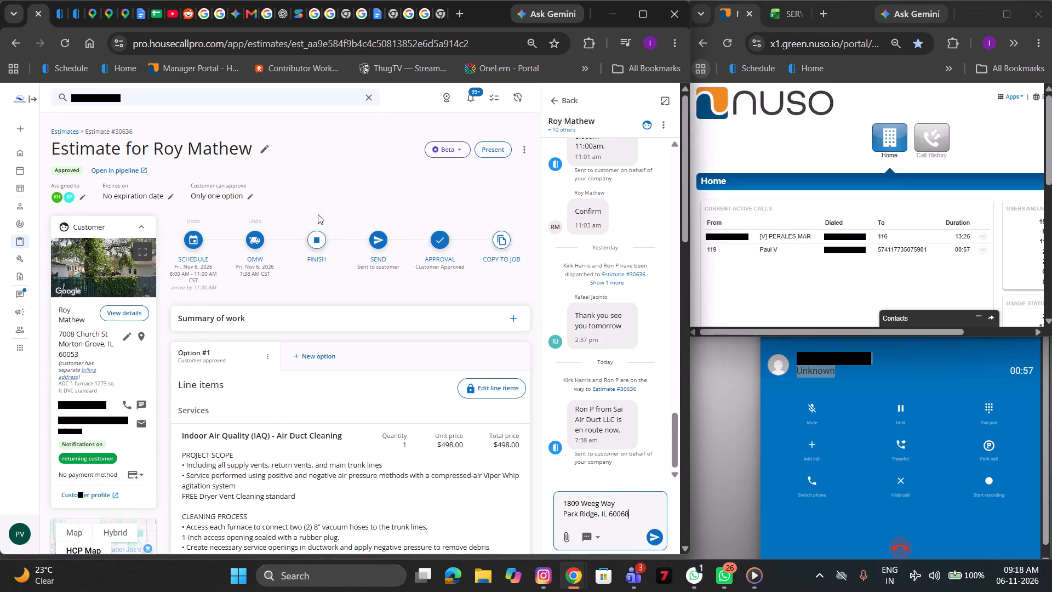
left_click(143, 400)
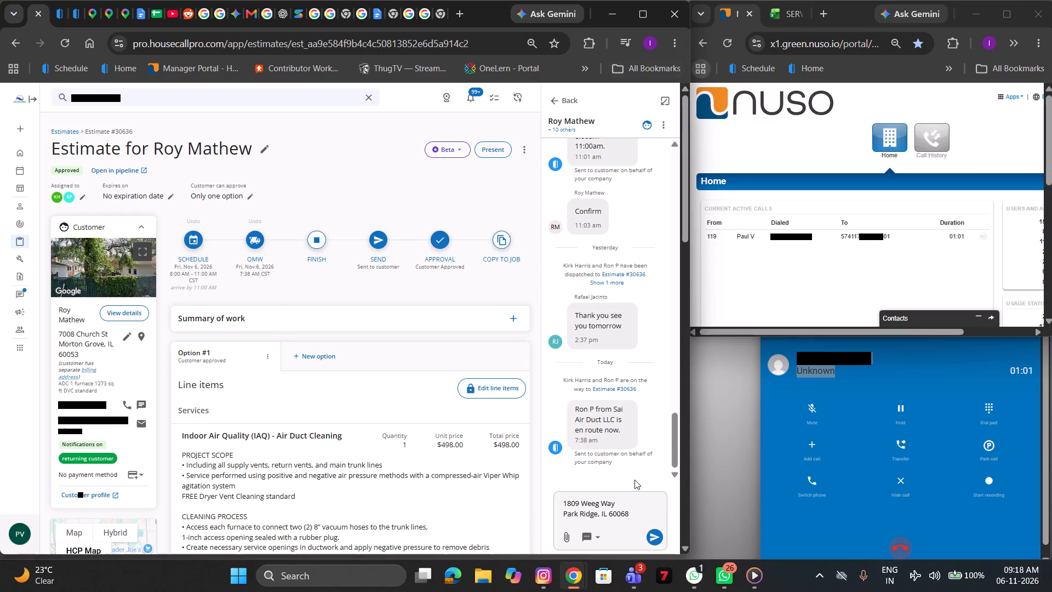
left_click(636, 509)
left_click(639, 516)
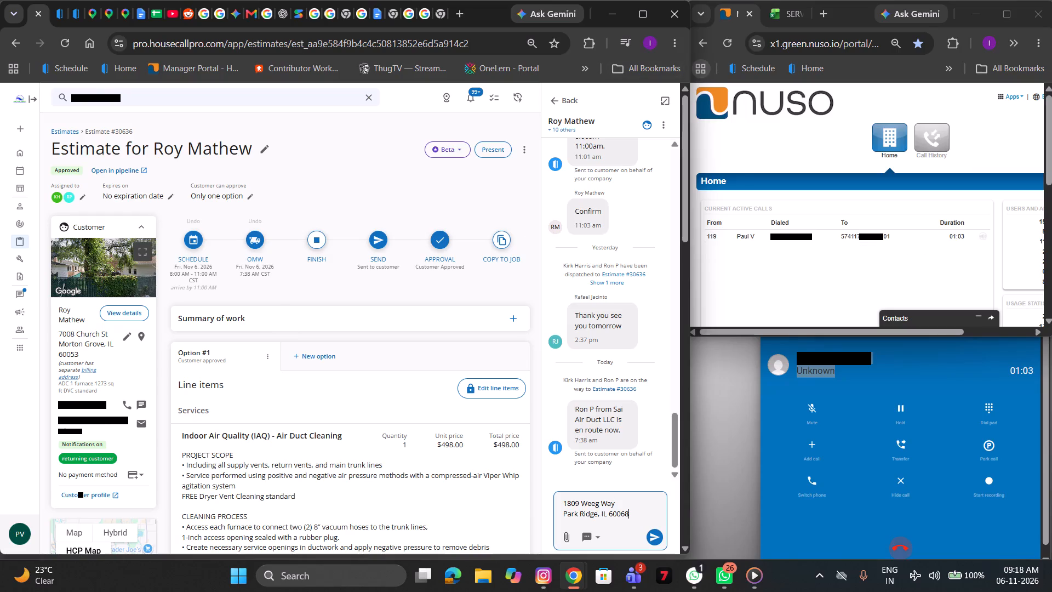
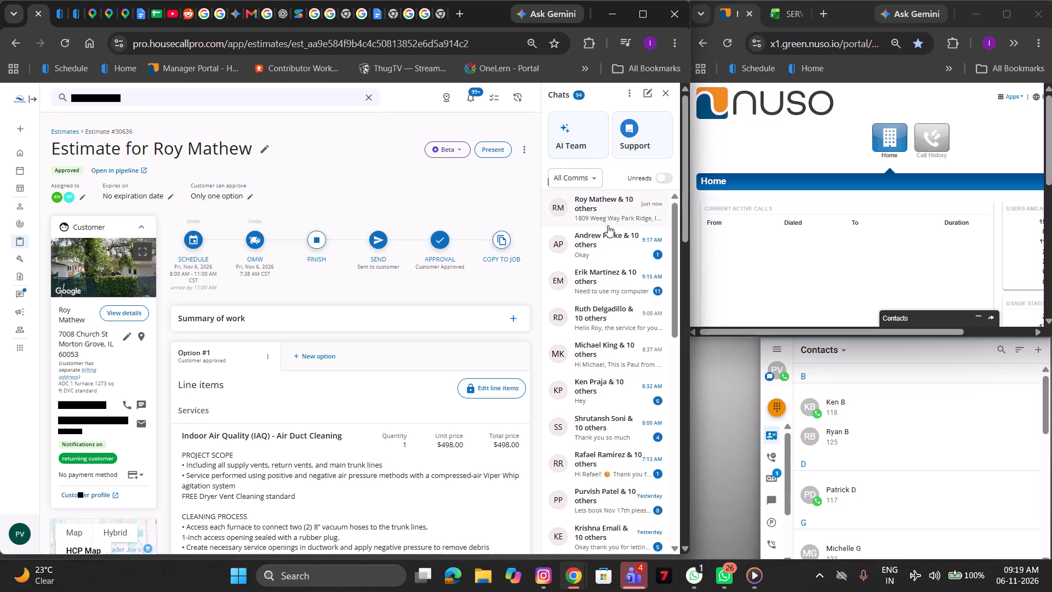
left_click(624, 257)
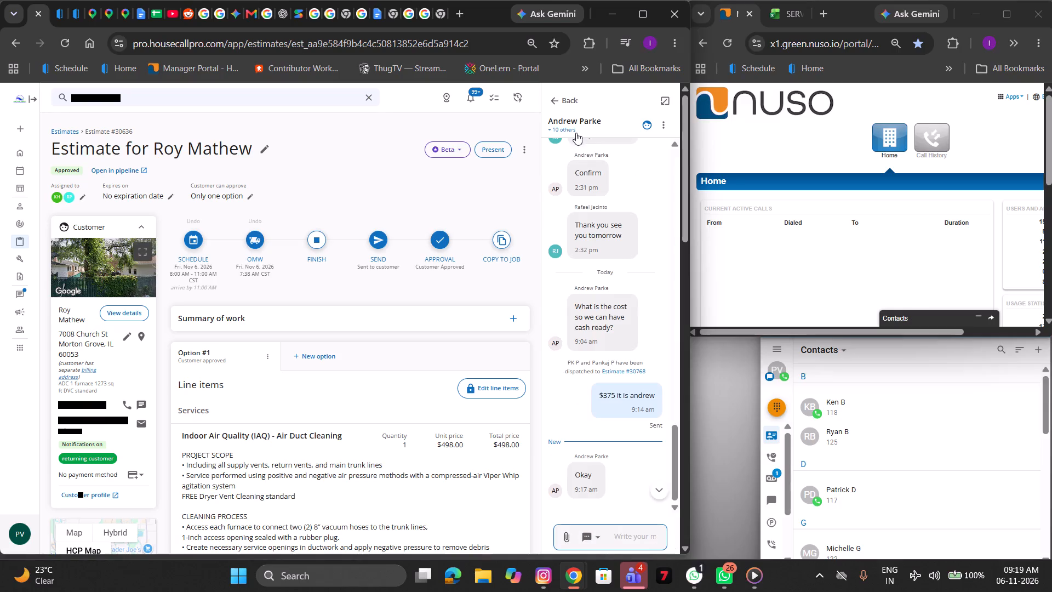
left_click(567, 108)
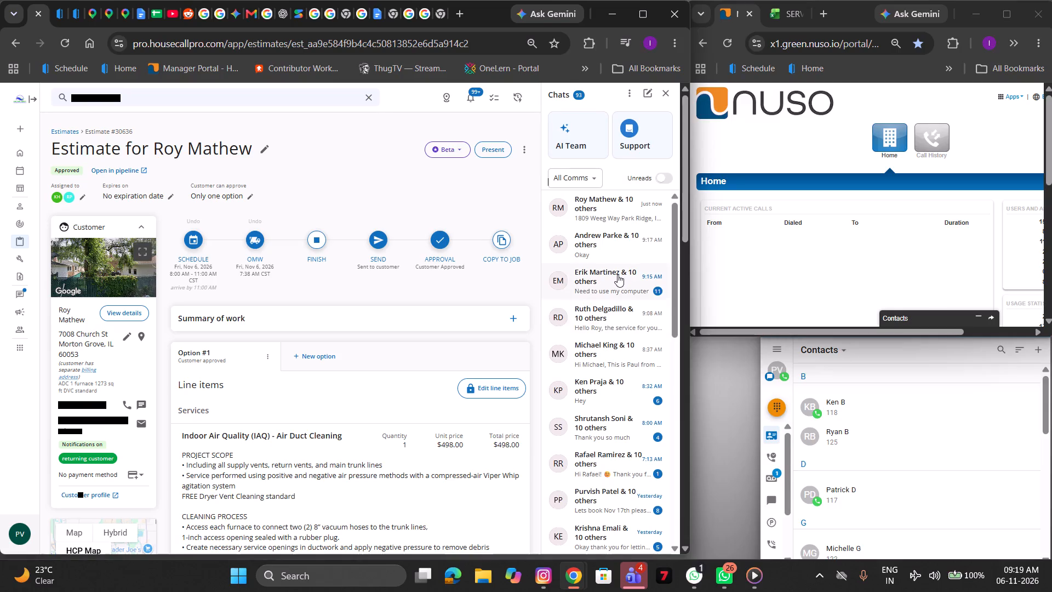
left_click(618, 275)
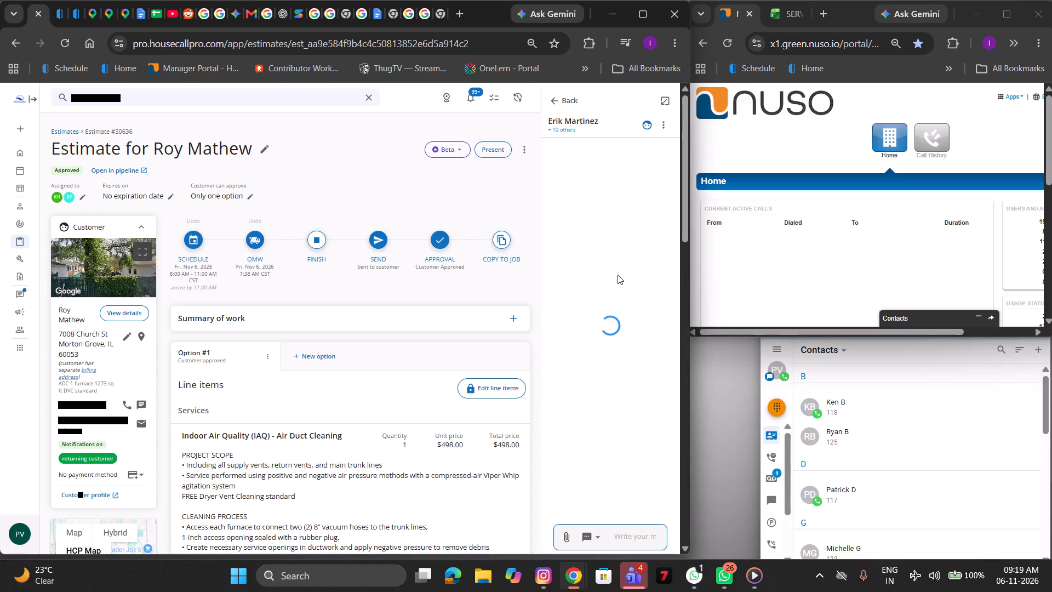
scroll(618, 275, "down", 1)
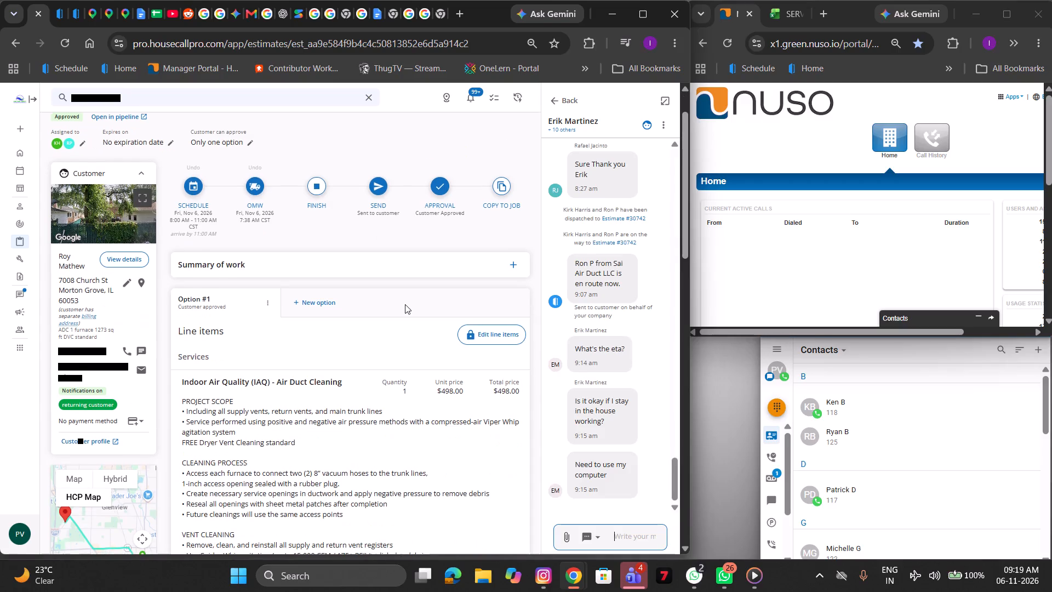
scroll(405, 304, "up", 2)
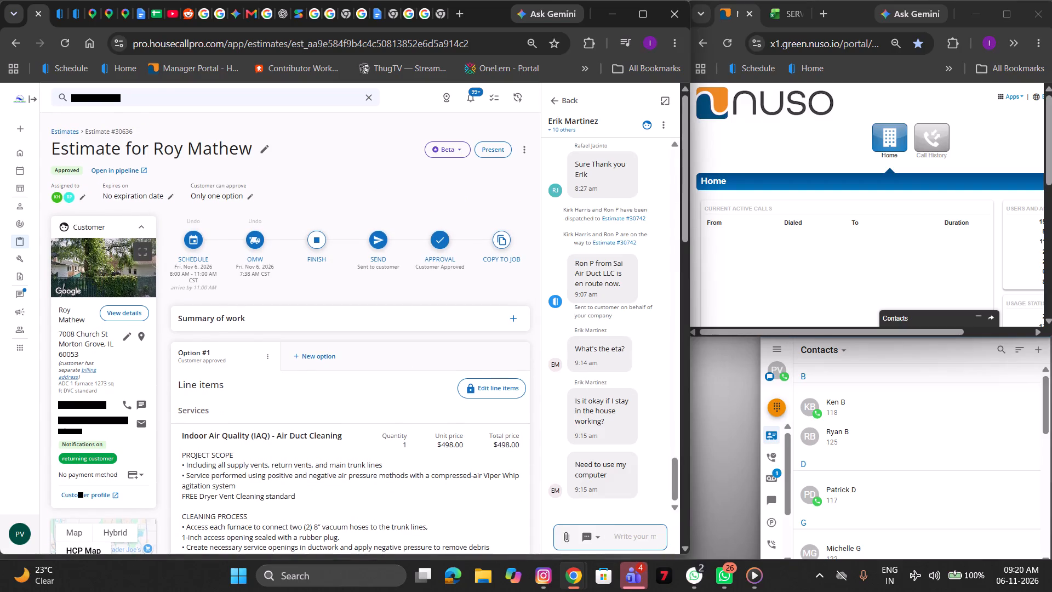
left_click(647, 543)
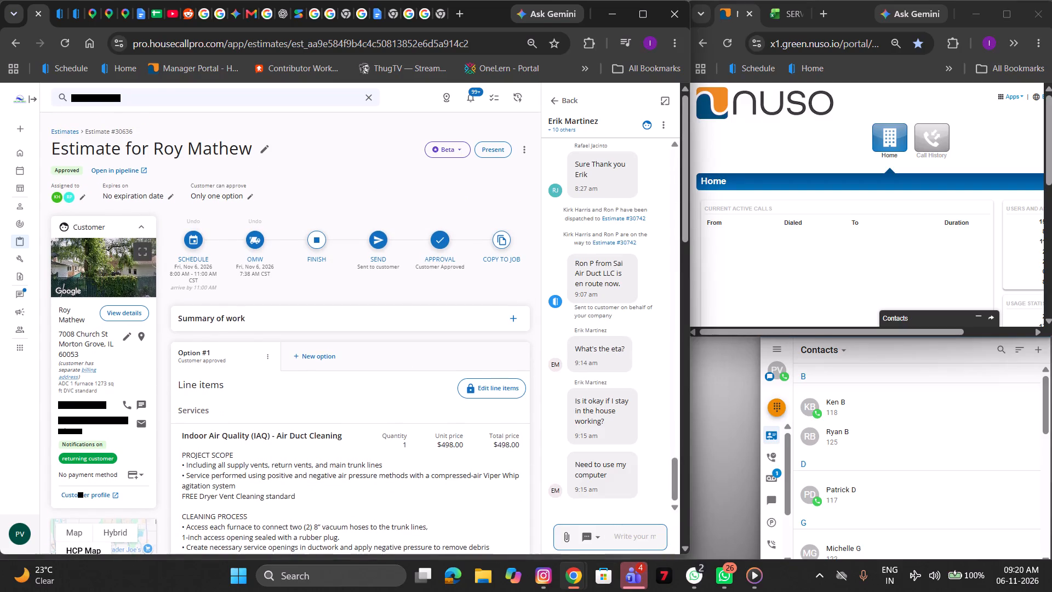
left_click(644, 539)
type("Yes")
key("space")
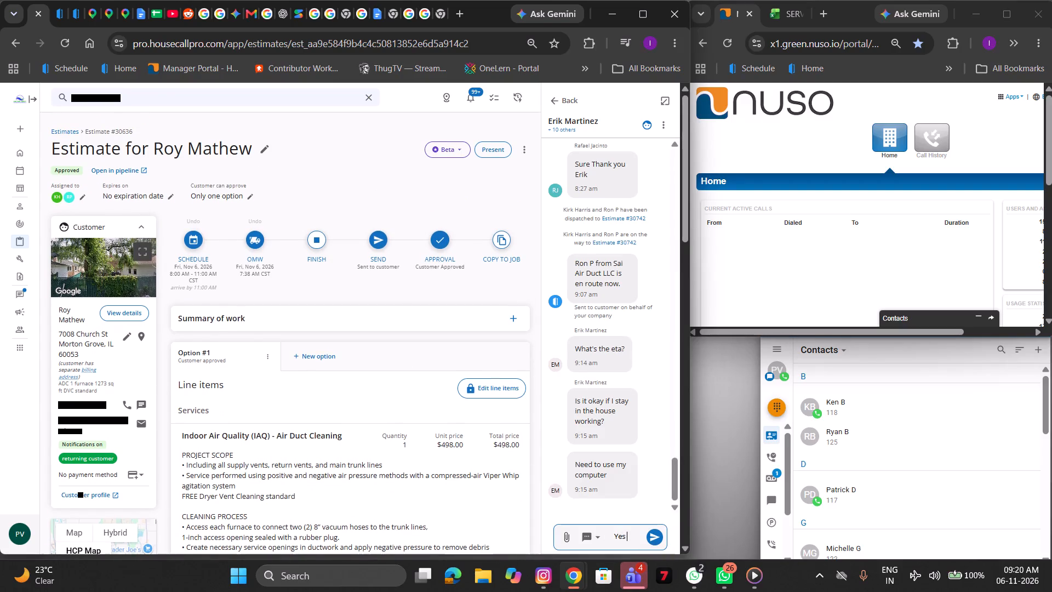
key("t")
key("BackSpace")
key("BackSpace")
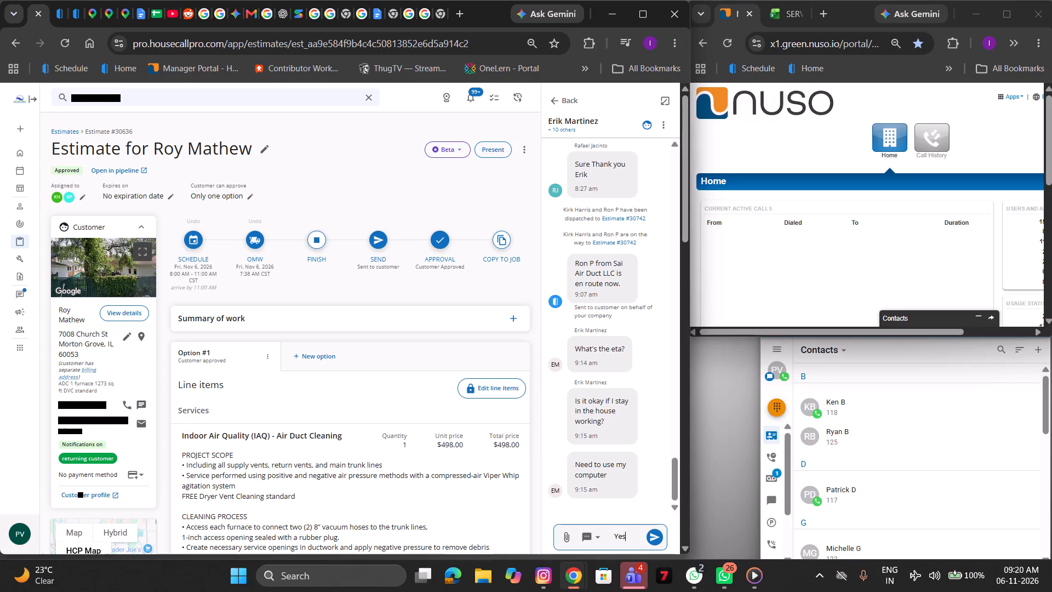
key("i")
key("BackSpace")
key("space")
type("it is")
key("space")
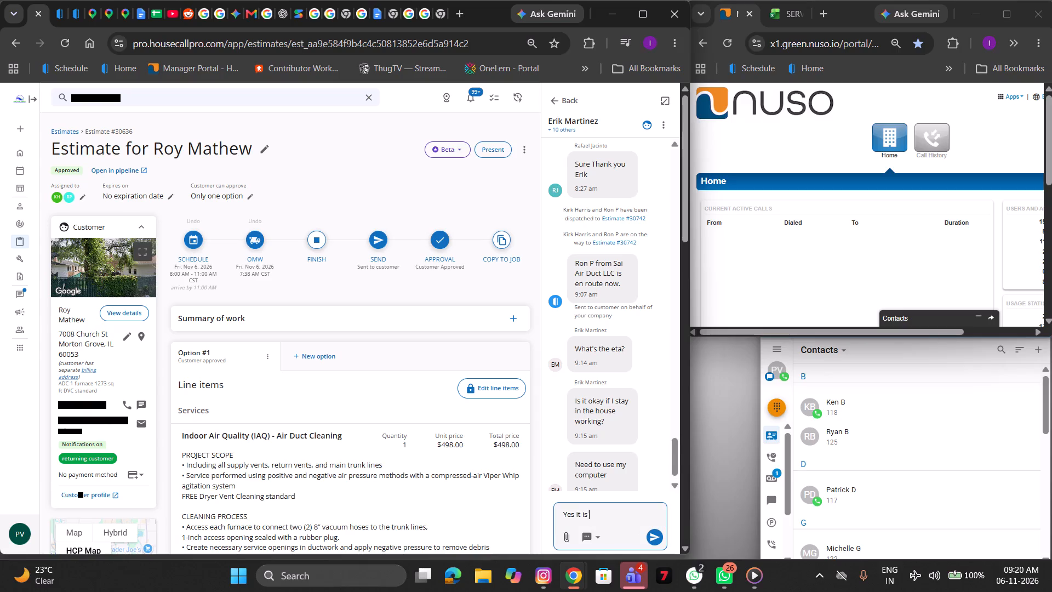
key("Return")
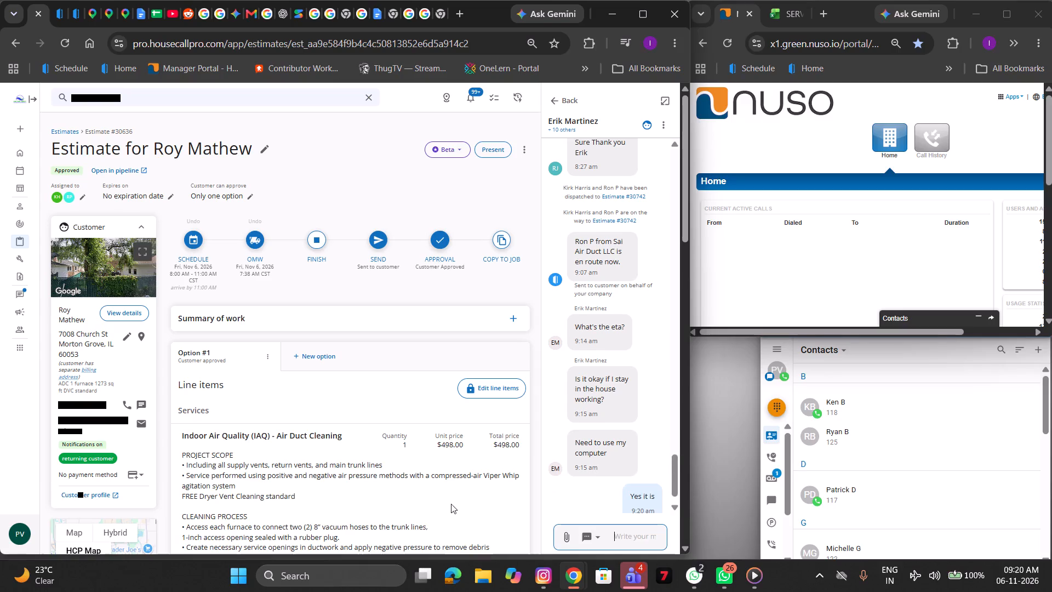
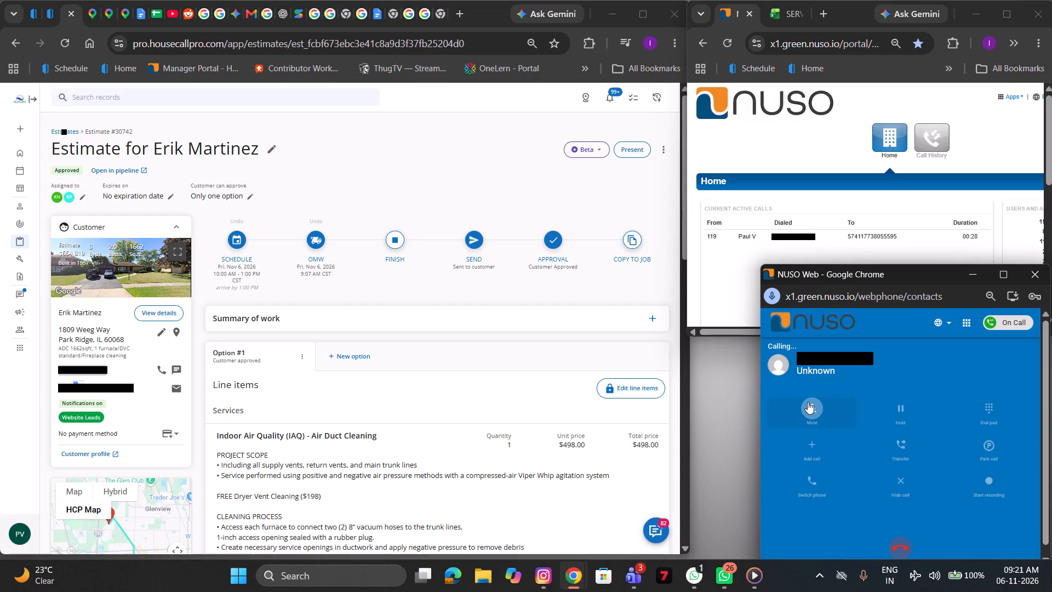
left_click(897, 549)
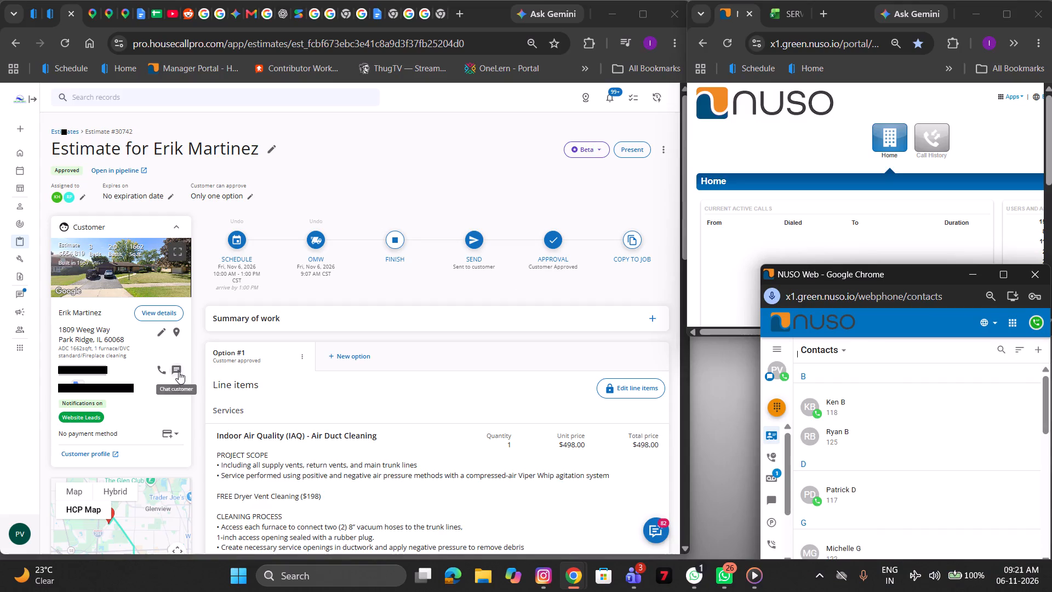
left_click(179, 372)
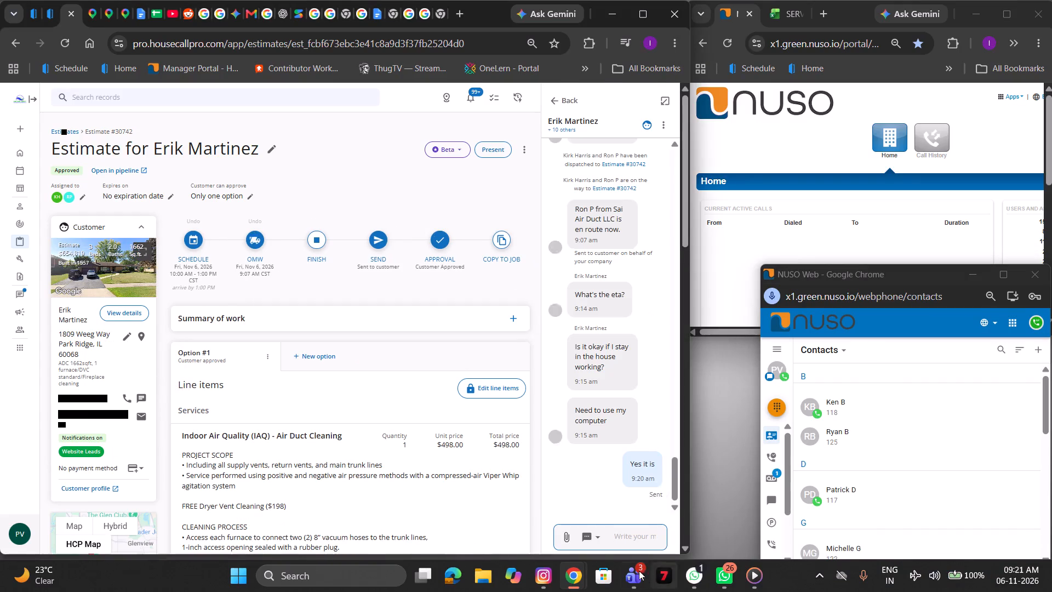
left_click(641, 545)
type("Erik the tech")
key("n")
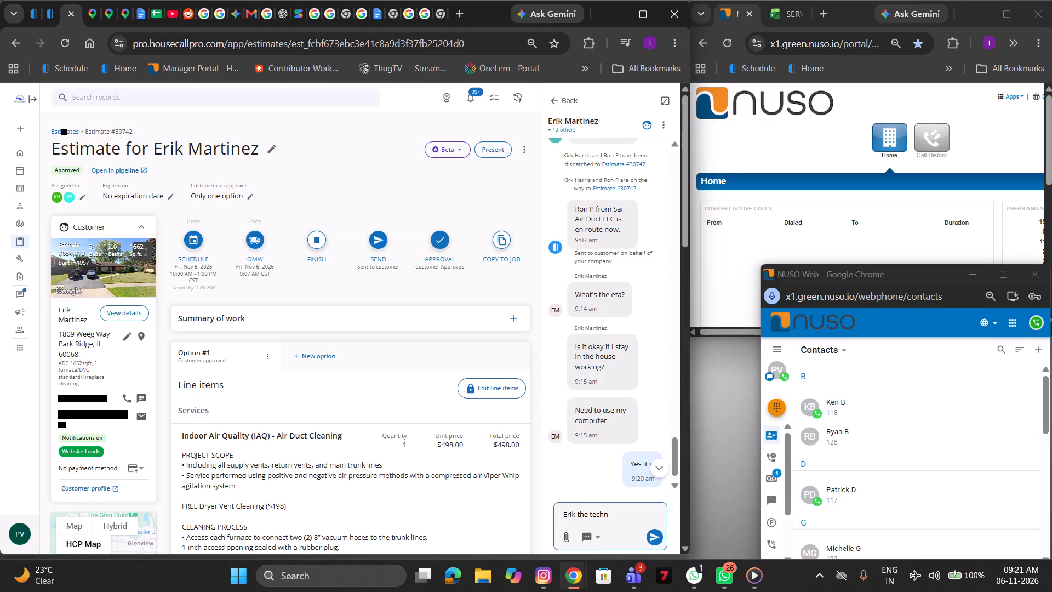
key("BackSpace")
type("nci")
key("BackSpace")
key("BackSpace")
key("BackSpace")
key("i")
key("BackSpace")
type("nicians are their")
key("space")
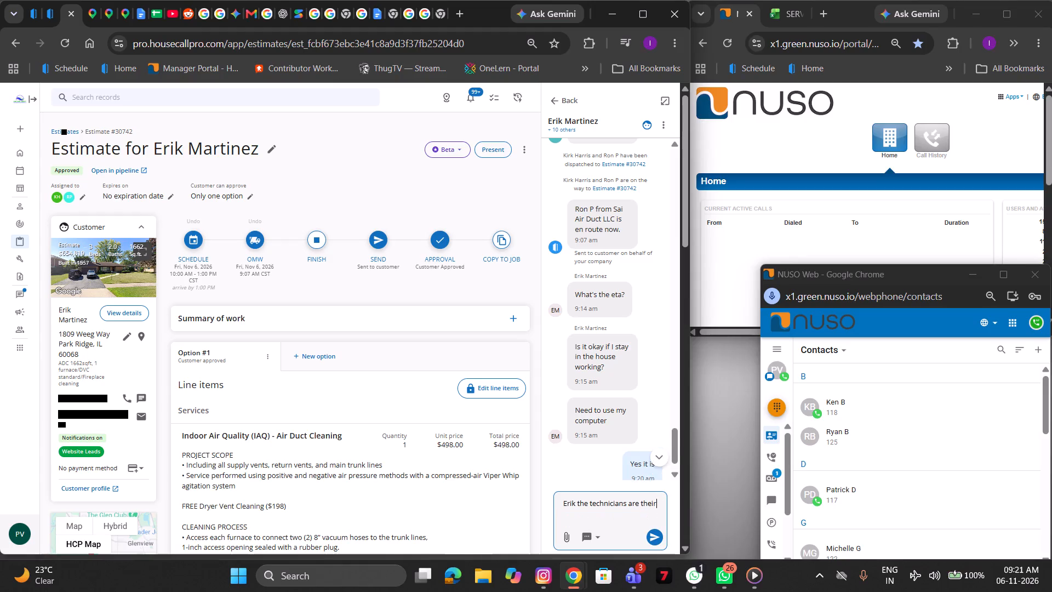
key("BackSpace")
key("BackSpace")
key("BackSpace")
type("re please")
key("space")
type("hce")
key("BackSpace")
key("BackSpace")
key("BackSpace")
key("h")
key("BackSpace")
type("check and let")
key("space")
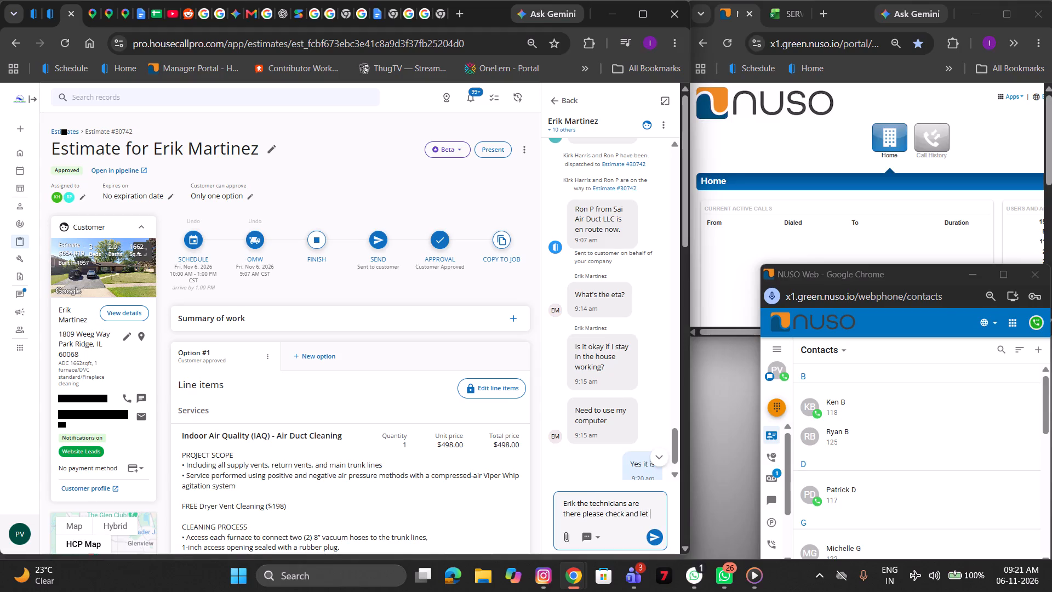
type("them it")
key("space")
key("BackSpace")
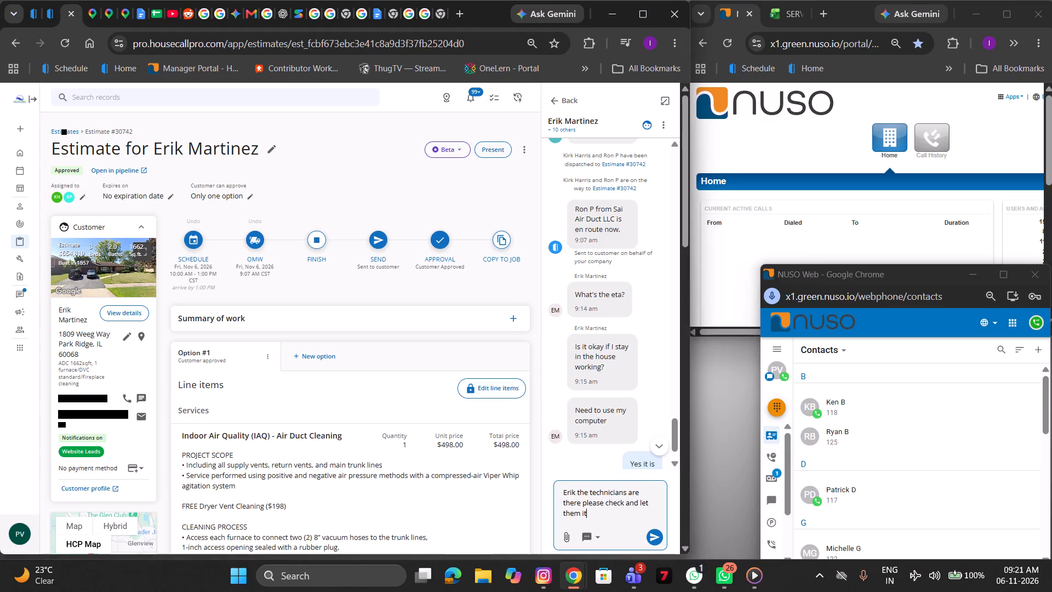
key("period")
left_click(608, 497)
left_click(658, 538)
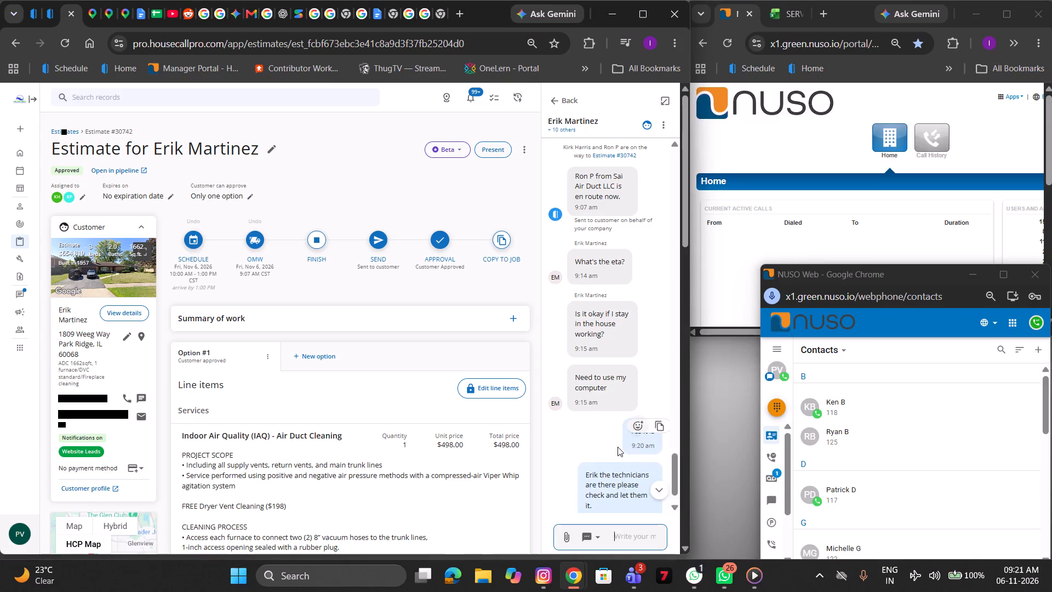
scroll(618, 447, "down", 3)
triple_click(84, 395)
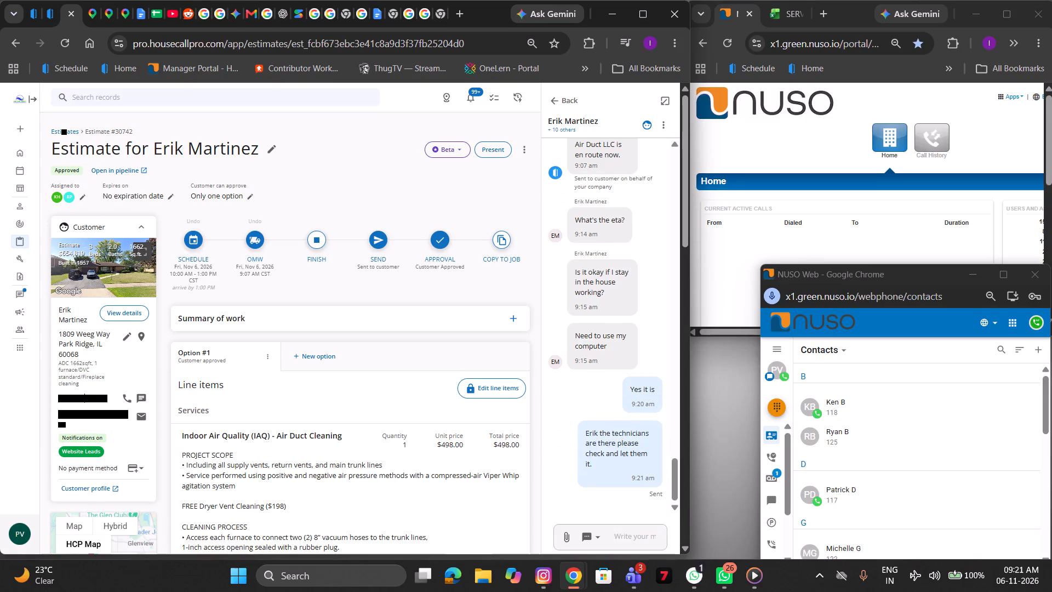
key("ctrl+c")
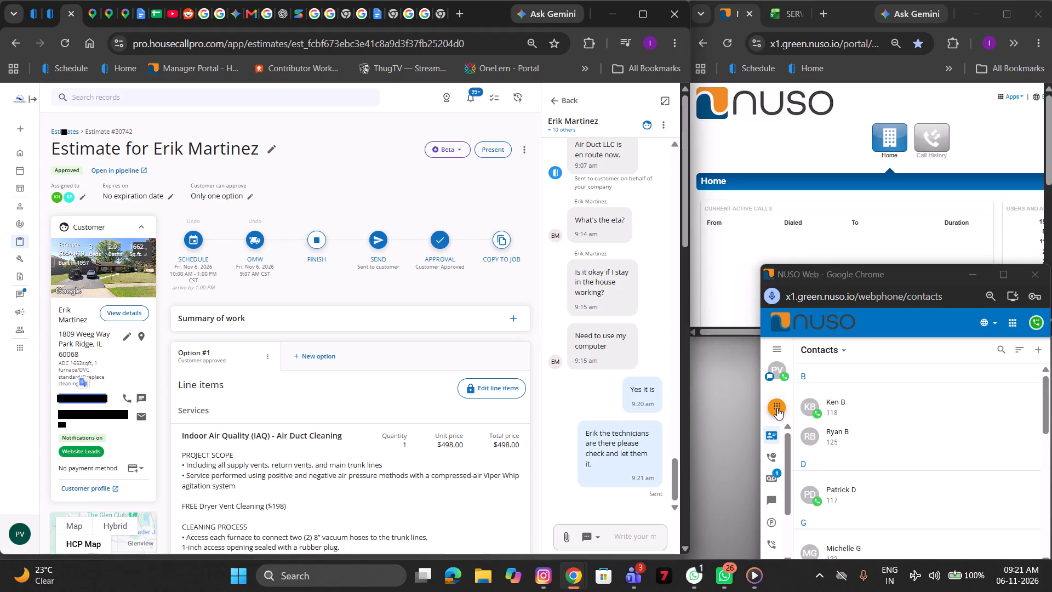
left_click(777, 408)
key("ctrl+v")
key("Return")
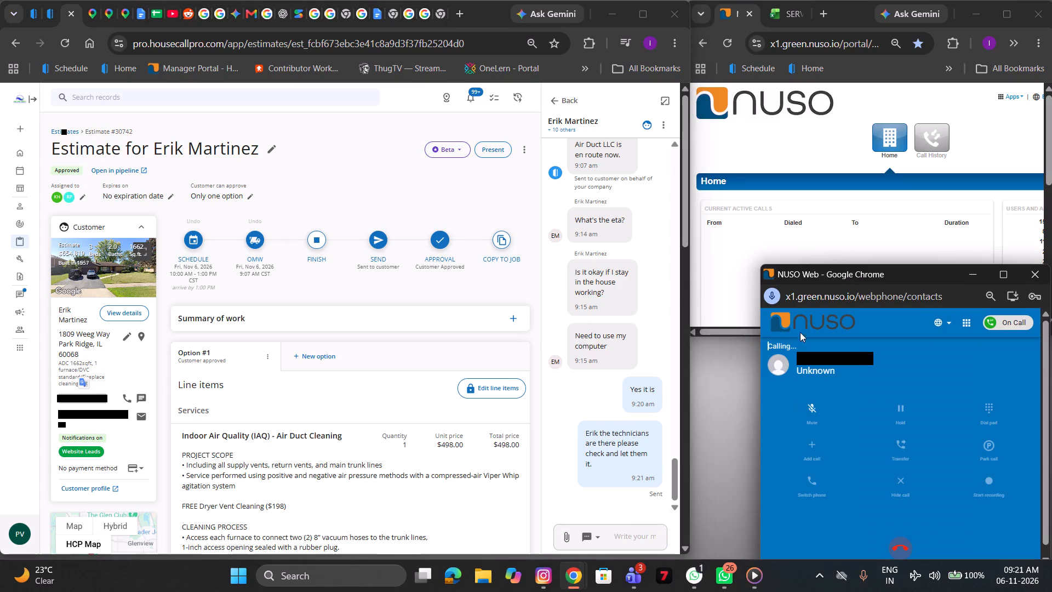
left_click(825, 231)
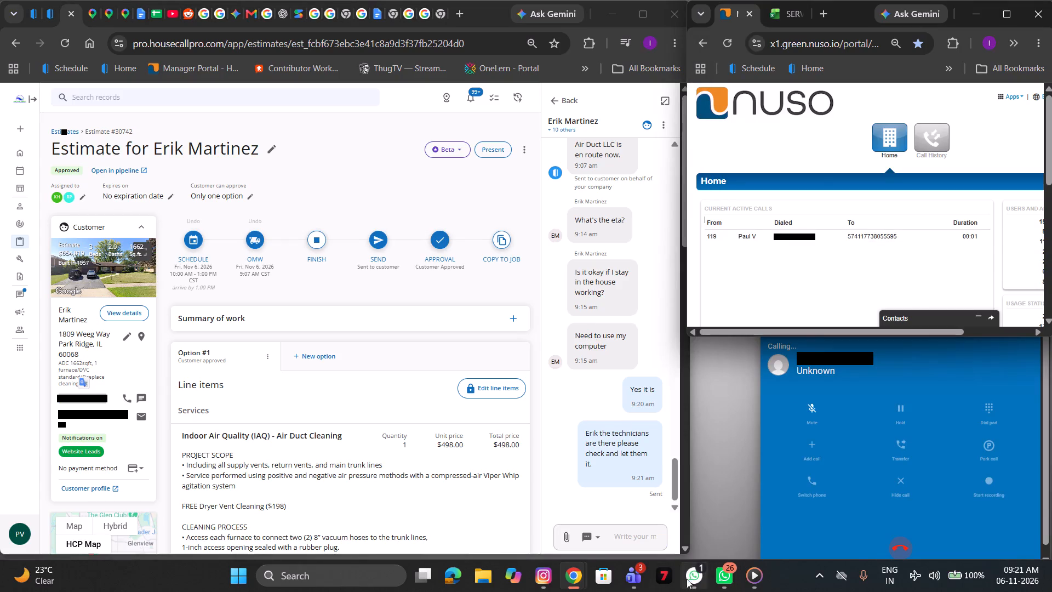
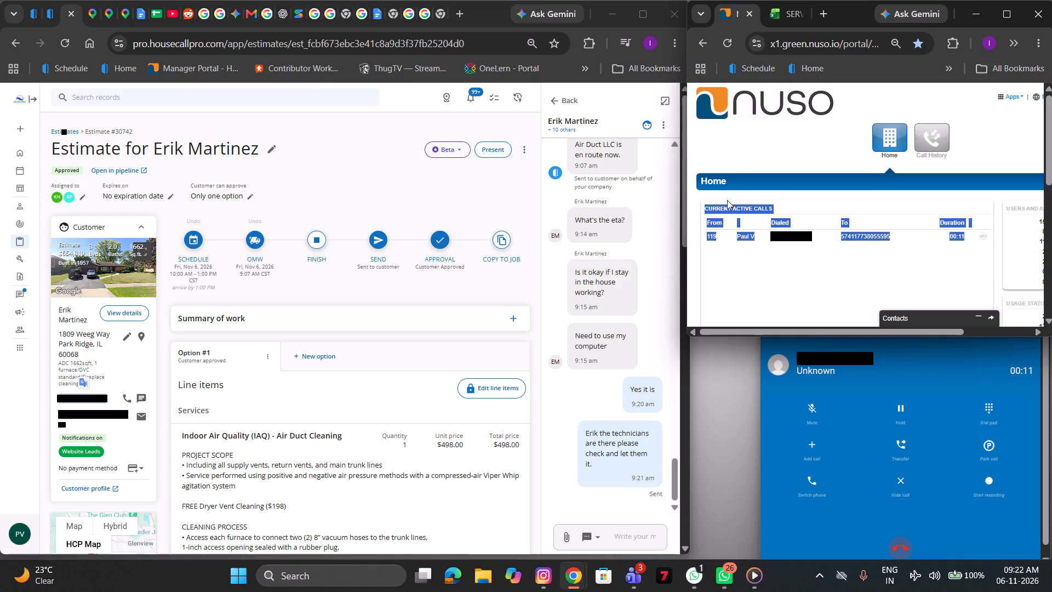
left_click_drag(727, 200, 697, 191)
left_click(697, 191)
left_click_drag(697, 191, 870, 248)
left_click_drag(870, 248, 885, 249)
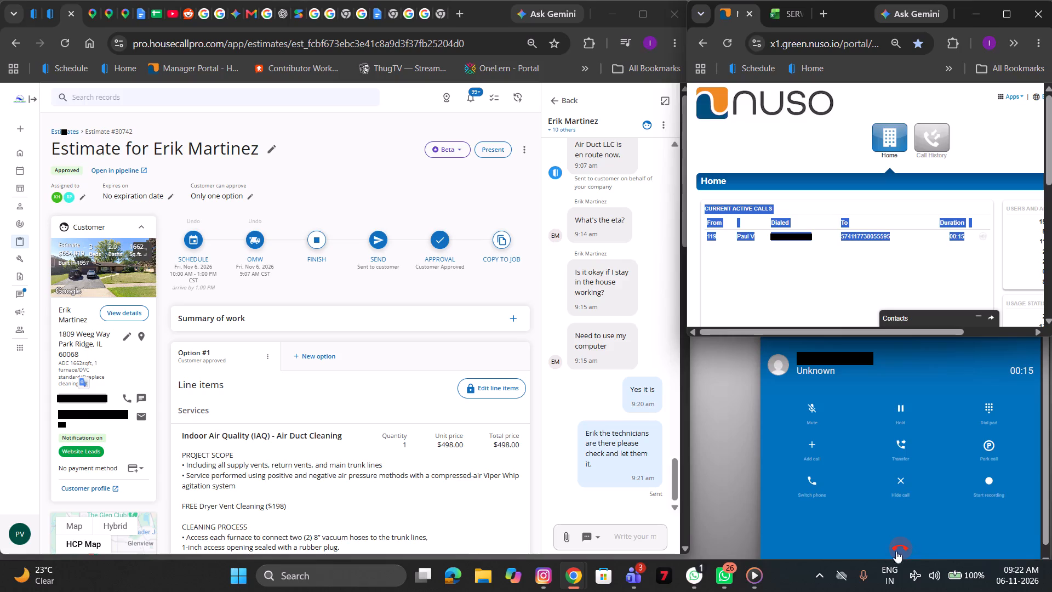
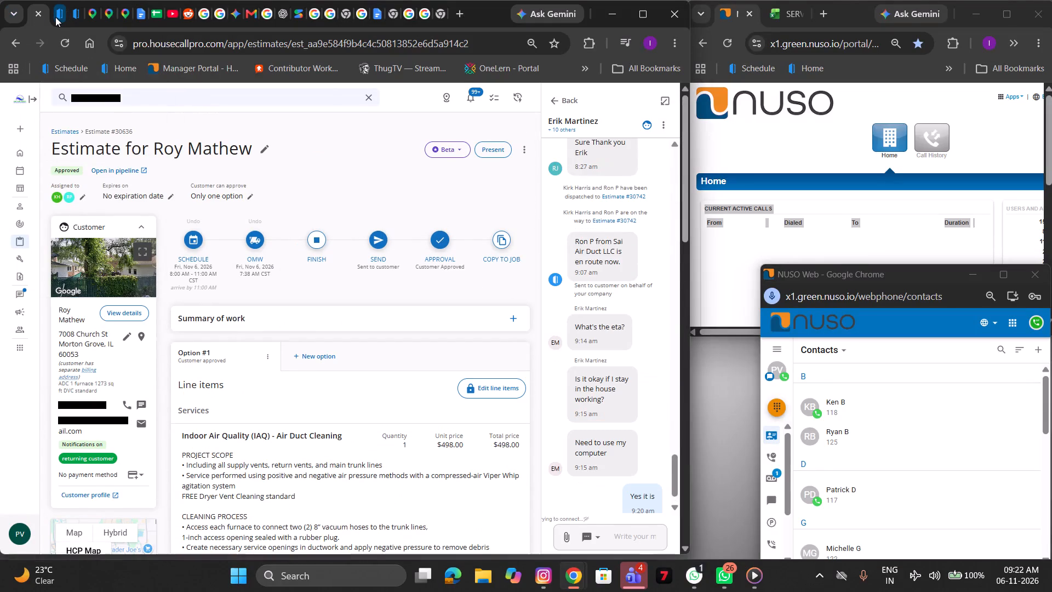
Call the J.P Liquors customer from estimate #31054, using the phone number on the estimate in the NUSO dial pad.
left_click(55, 17)
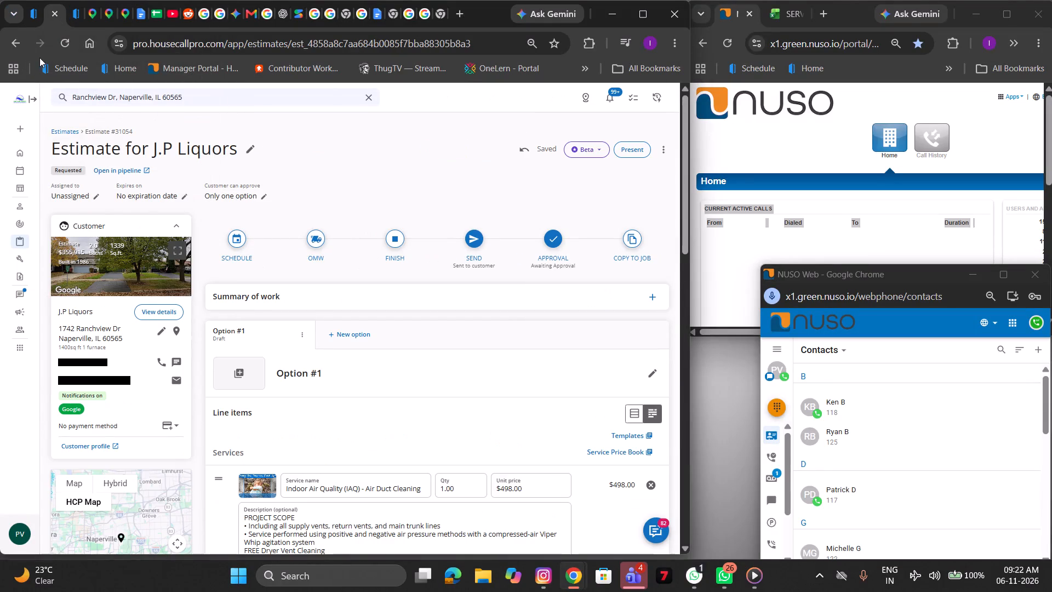
double_click(73, 364)
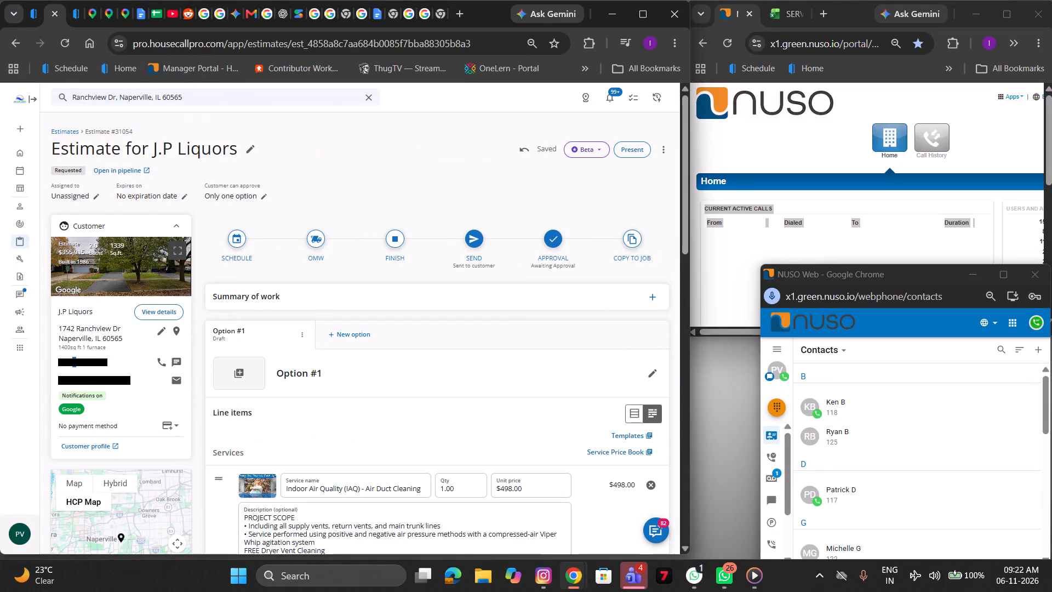
triple_click(73, 364)
left_click(73, 364)
key("ctrl+c")
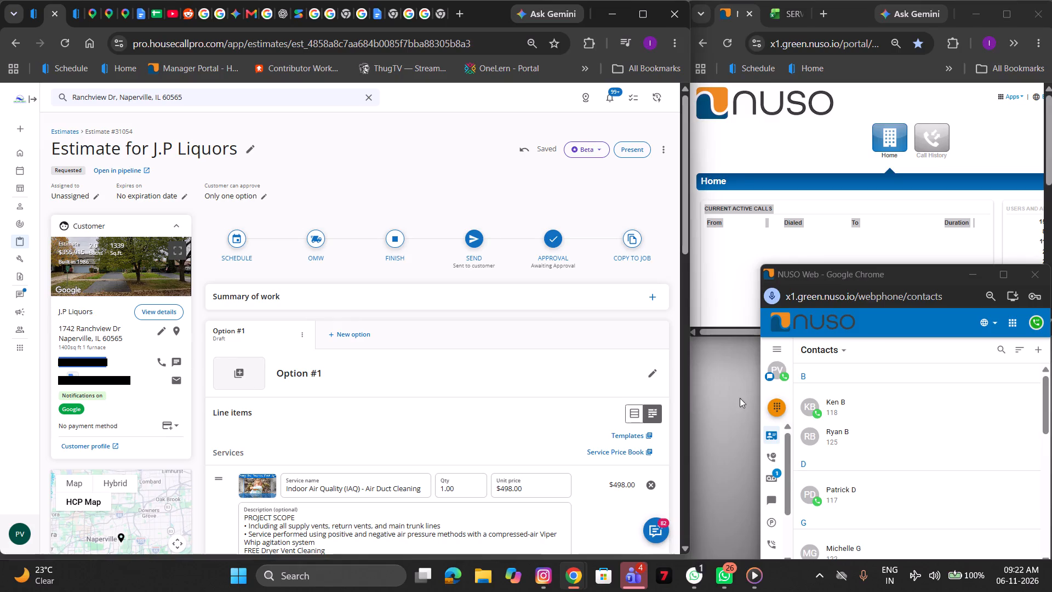
left_click(777, 409)
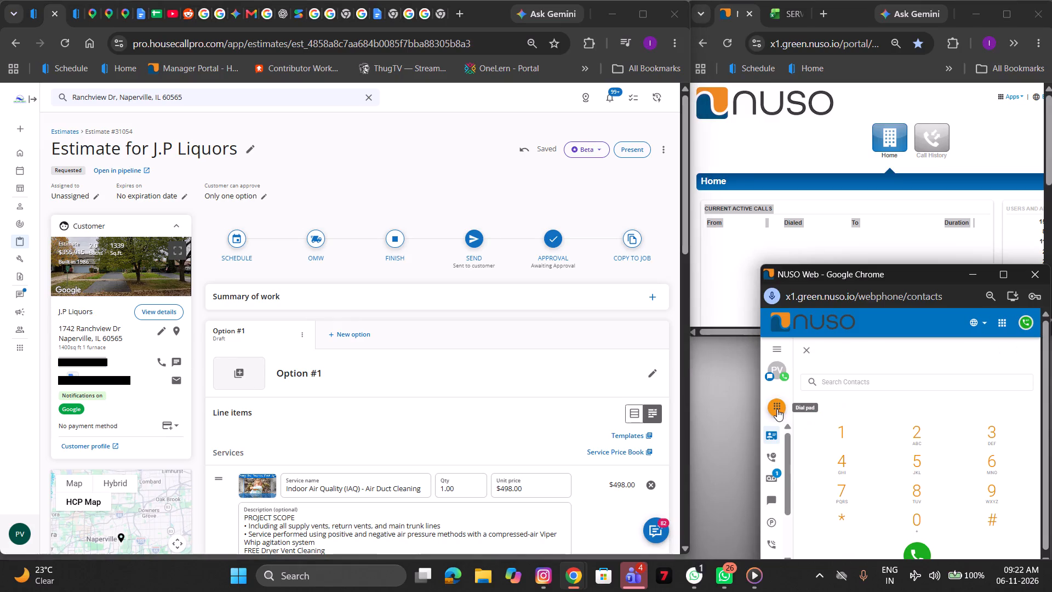
left_click(106, 22)
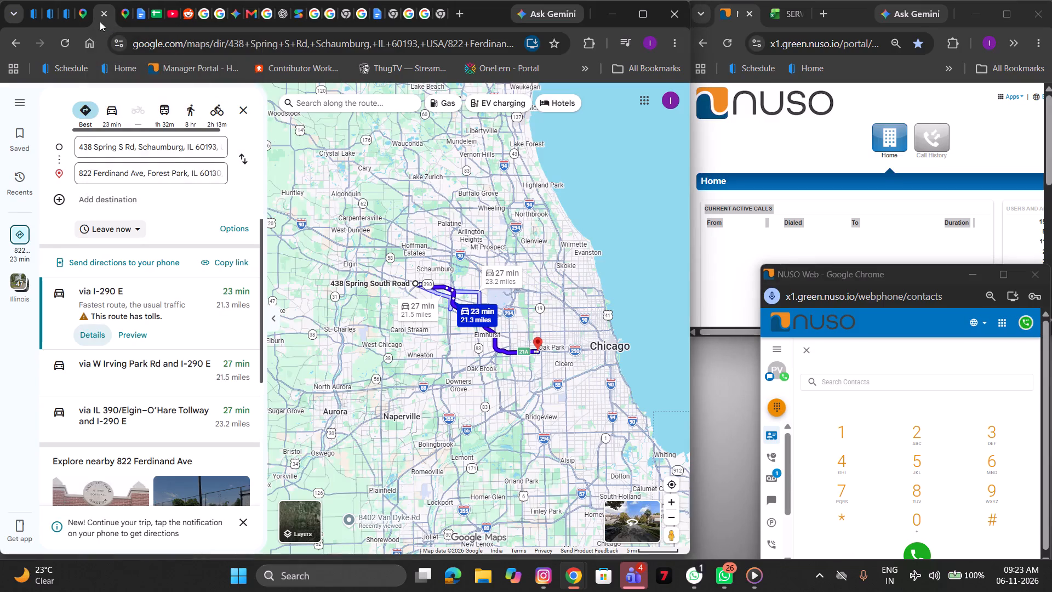
left_click(88, 21)
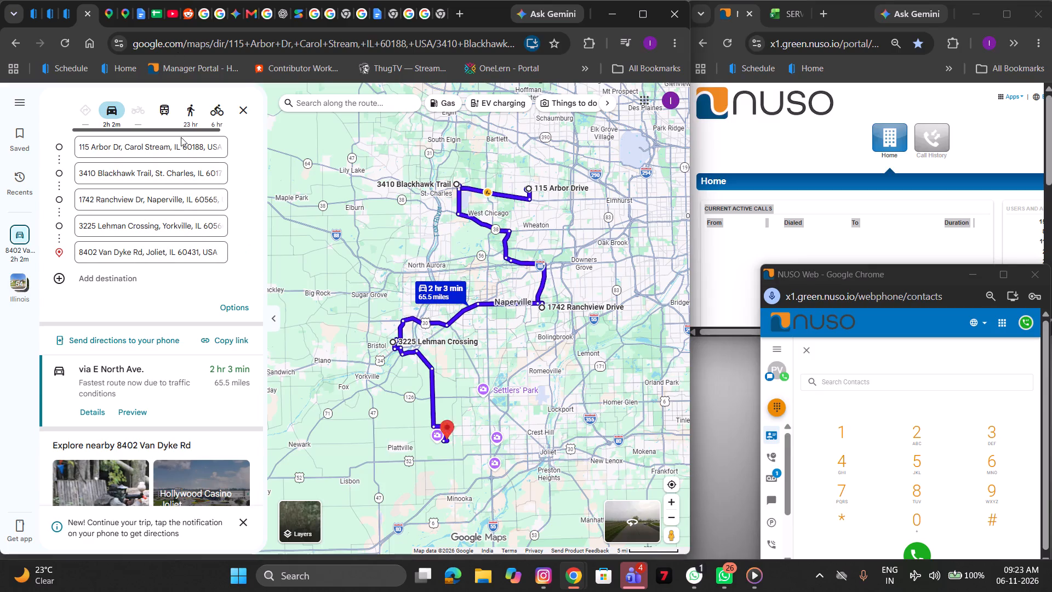
left_click(67, 21)
left_click(48, 20)
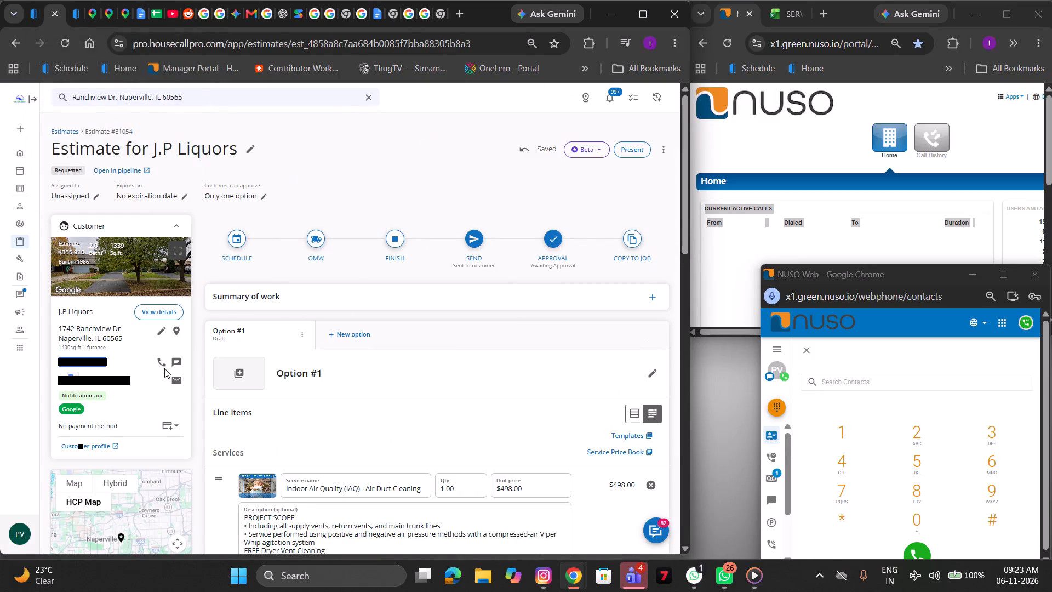
triple_click(98, 361)
key("ctrl+c")
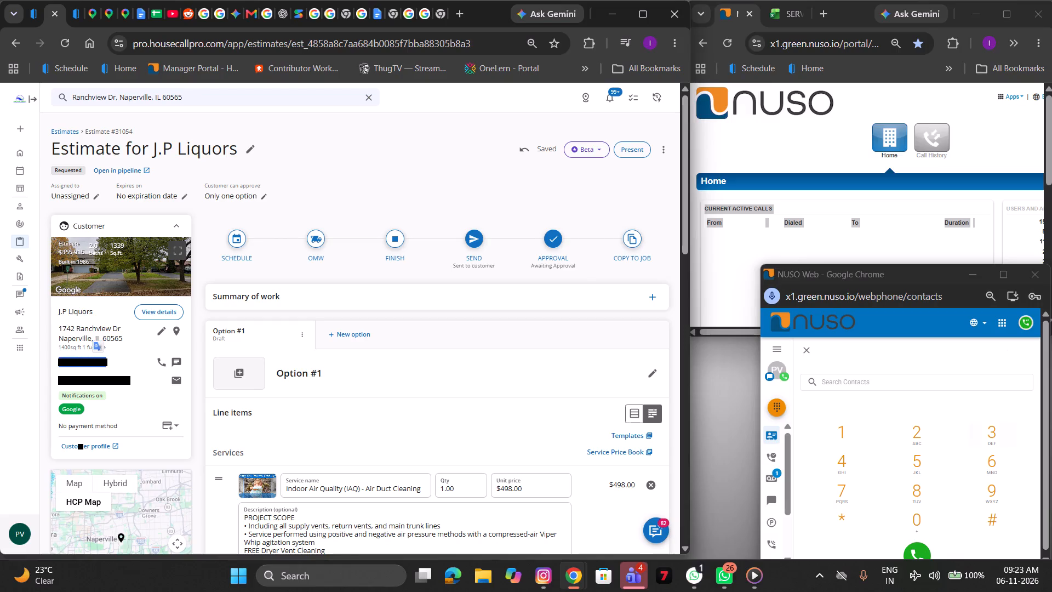
left_click(930, 396)
key("ctrl+v")
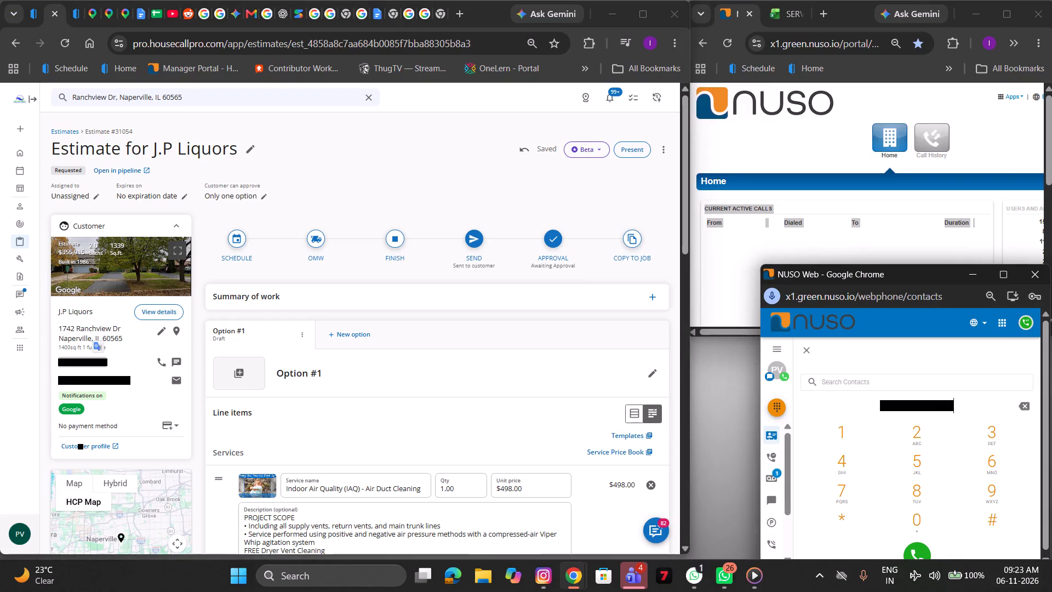
key("Return")
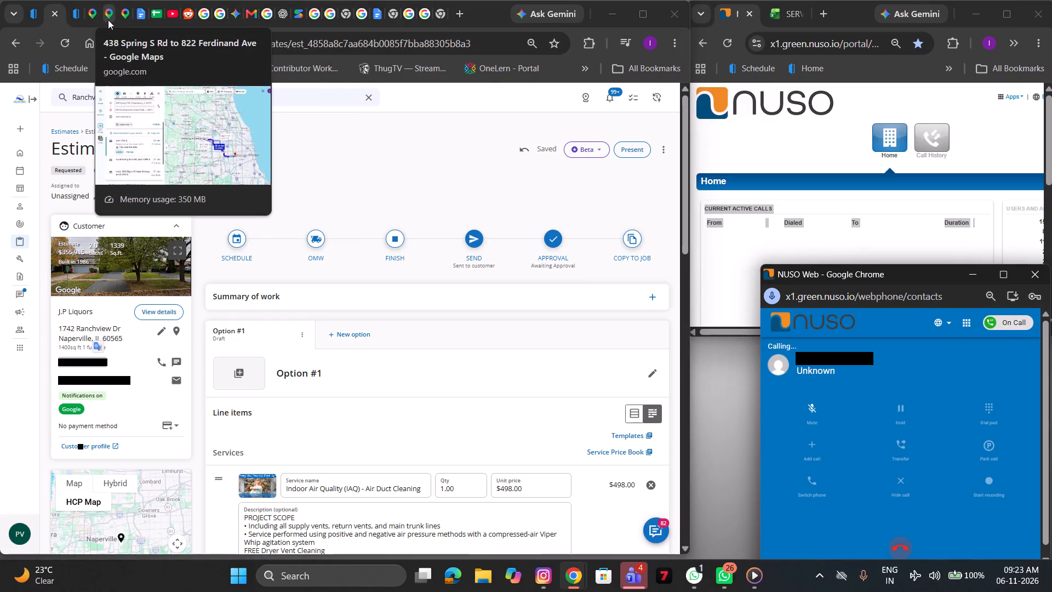
Open the scheduling view for estimate #31054 and check the calendar for Saturday, November 14, 2026.
left_click(108, 20)
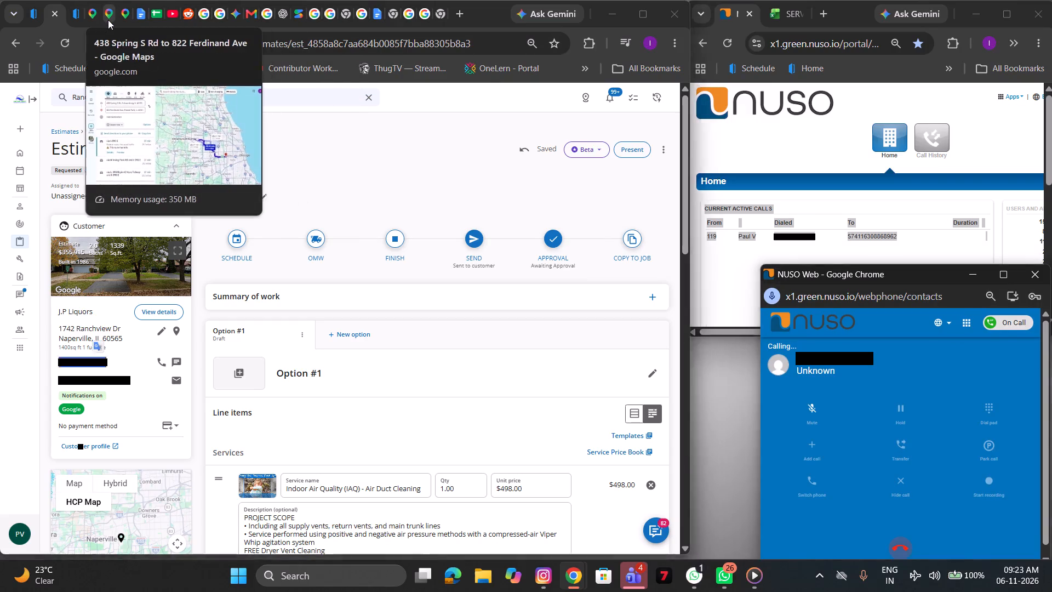
left_click(70, 22)
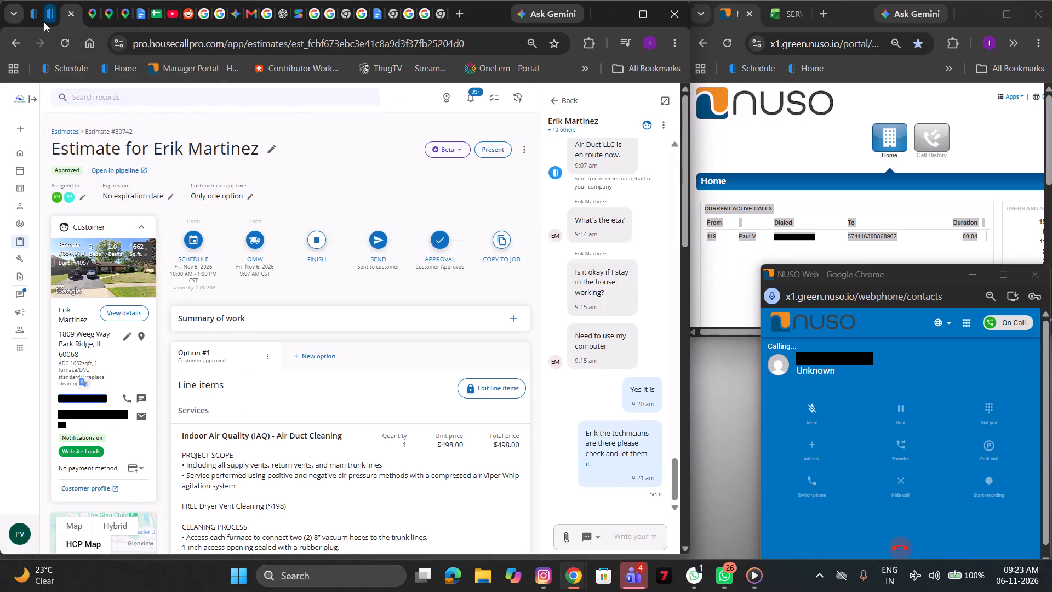
left_click(44, 22)
left_click(241, 244)
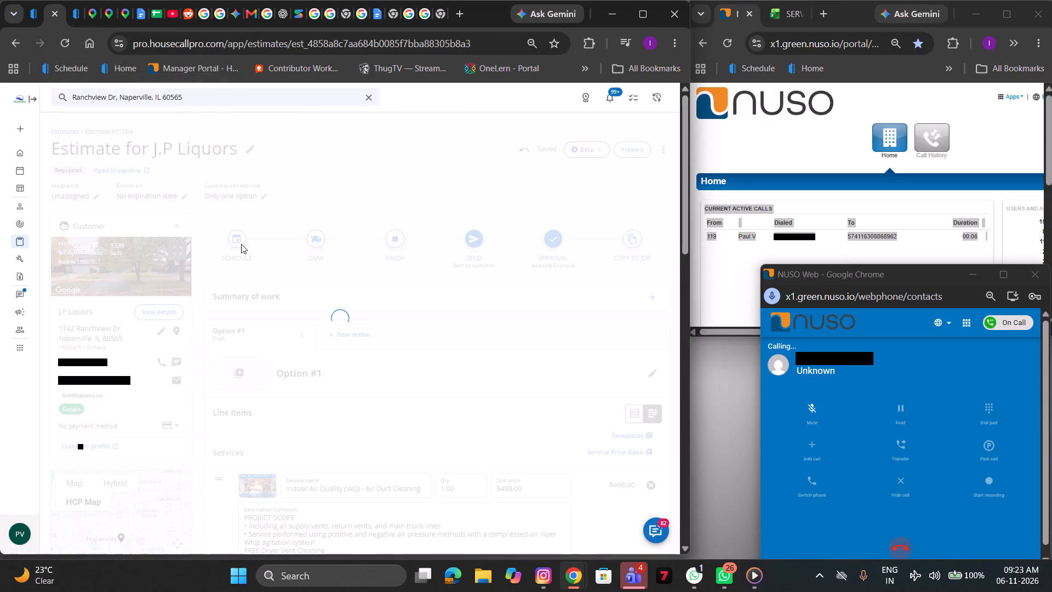
left_click(834, 184)
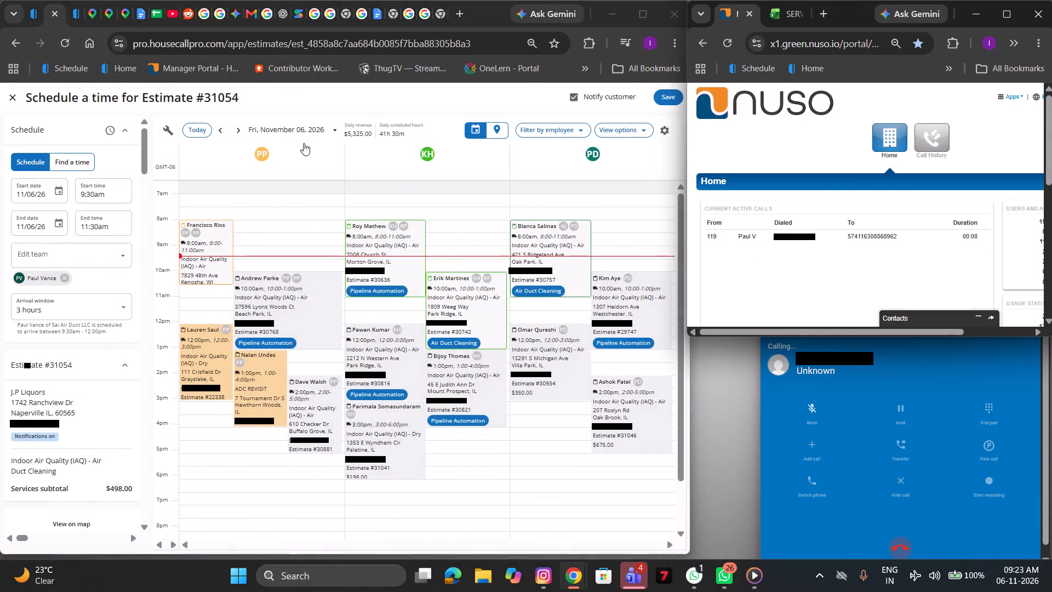
left_click(293, 129)
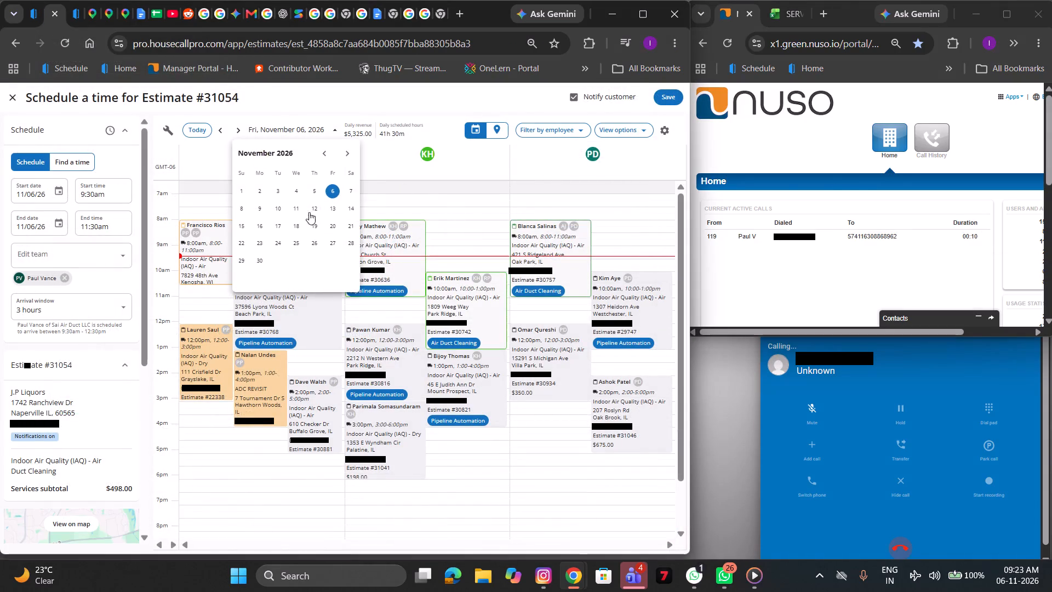
left_click(352, 209)
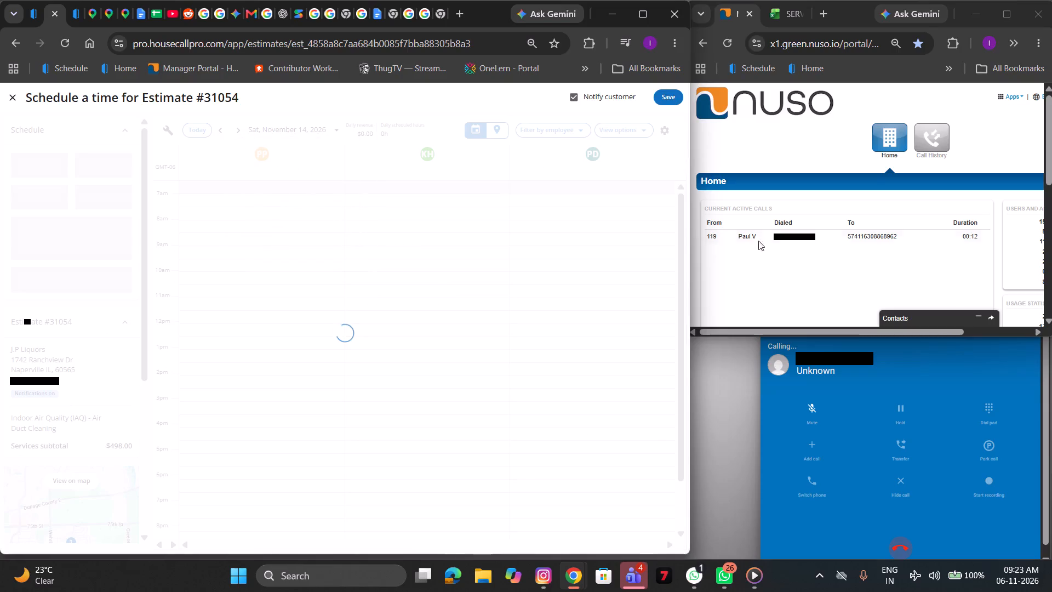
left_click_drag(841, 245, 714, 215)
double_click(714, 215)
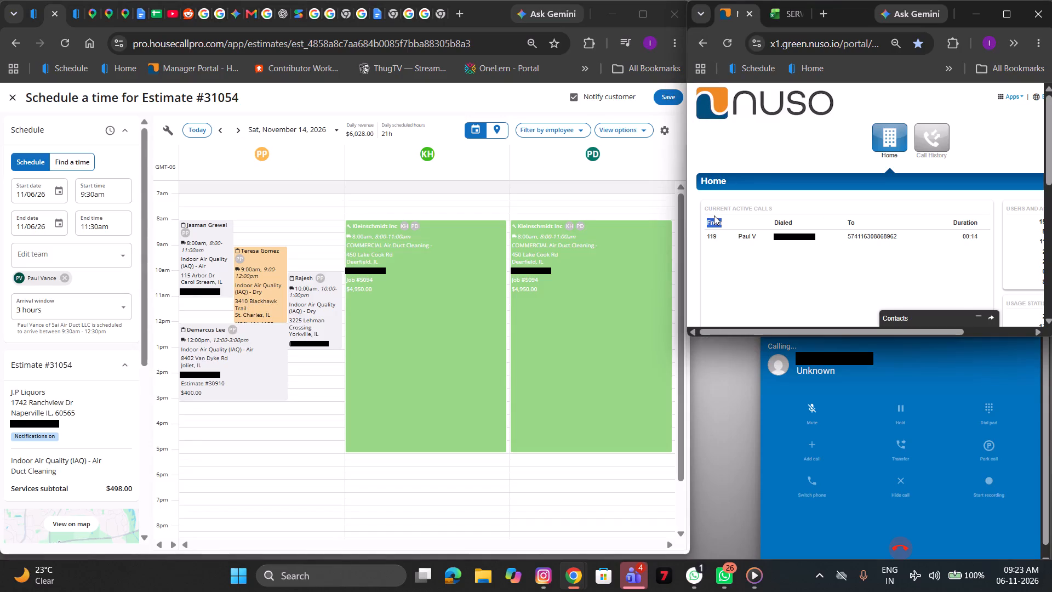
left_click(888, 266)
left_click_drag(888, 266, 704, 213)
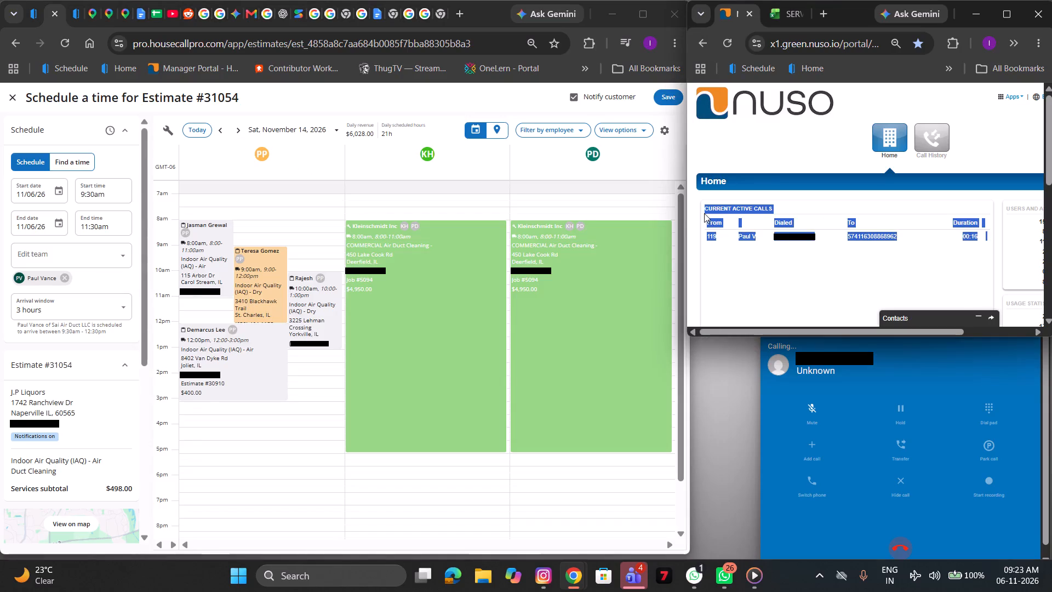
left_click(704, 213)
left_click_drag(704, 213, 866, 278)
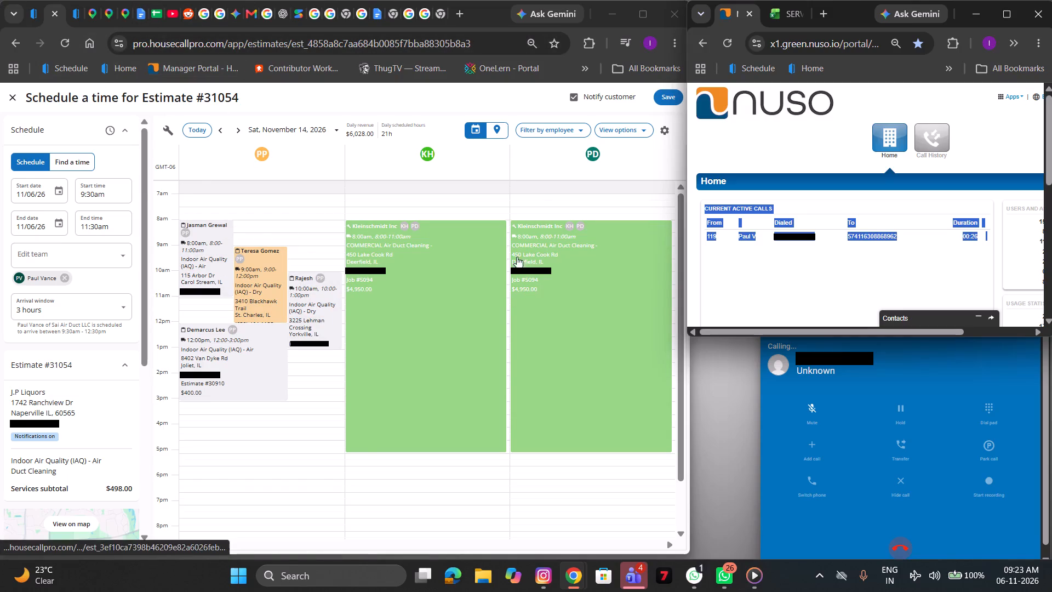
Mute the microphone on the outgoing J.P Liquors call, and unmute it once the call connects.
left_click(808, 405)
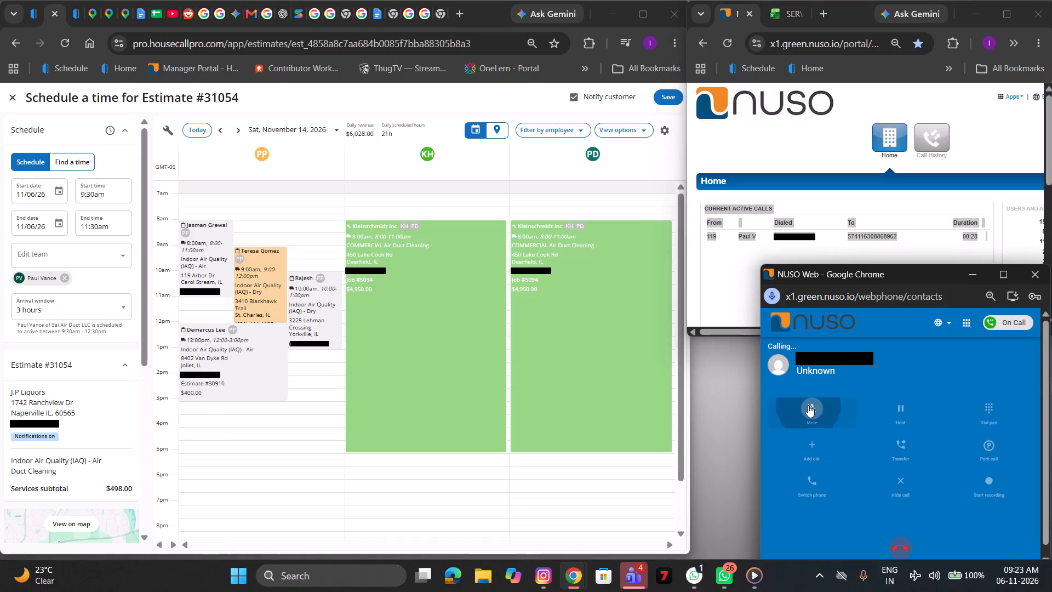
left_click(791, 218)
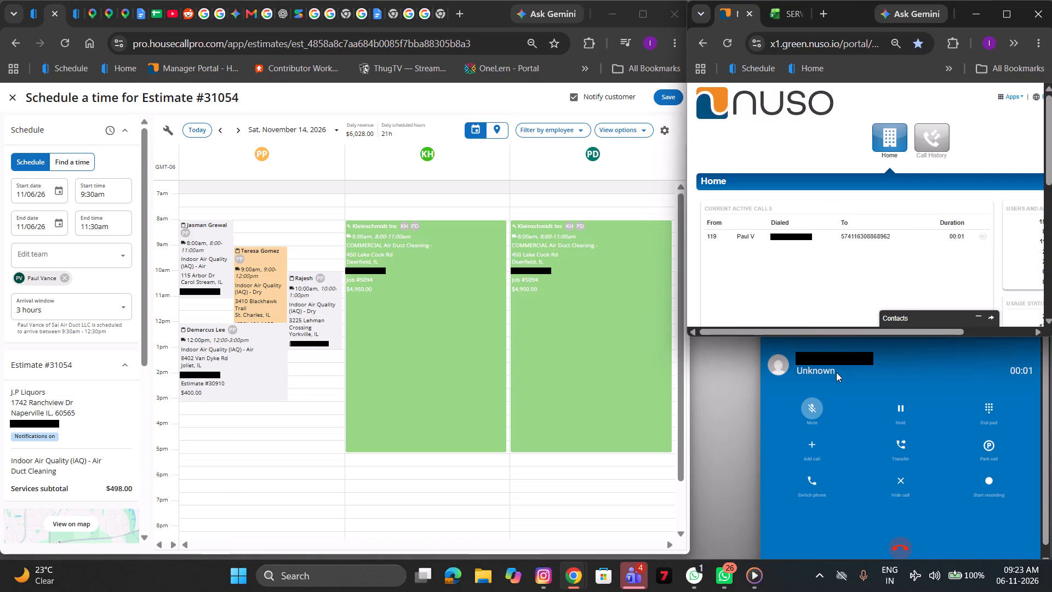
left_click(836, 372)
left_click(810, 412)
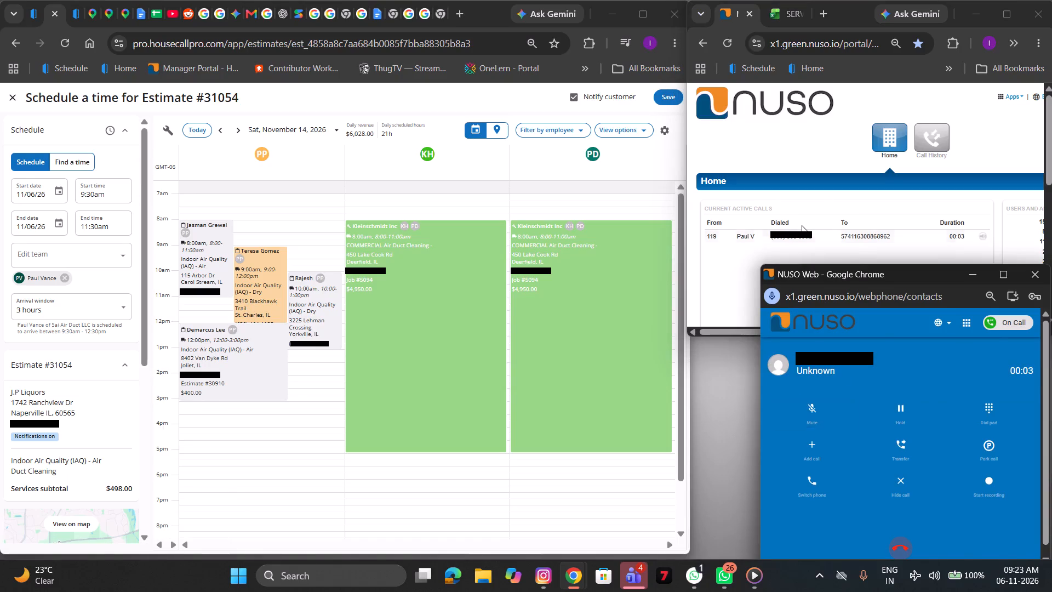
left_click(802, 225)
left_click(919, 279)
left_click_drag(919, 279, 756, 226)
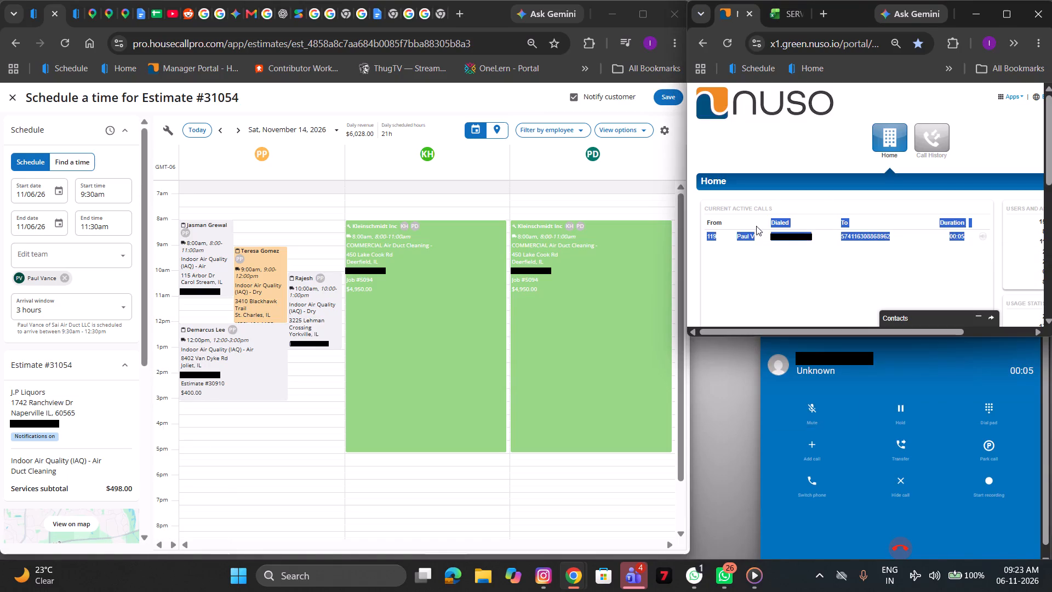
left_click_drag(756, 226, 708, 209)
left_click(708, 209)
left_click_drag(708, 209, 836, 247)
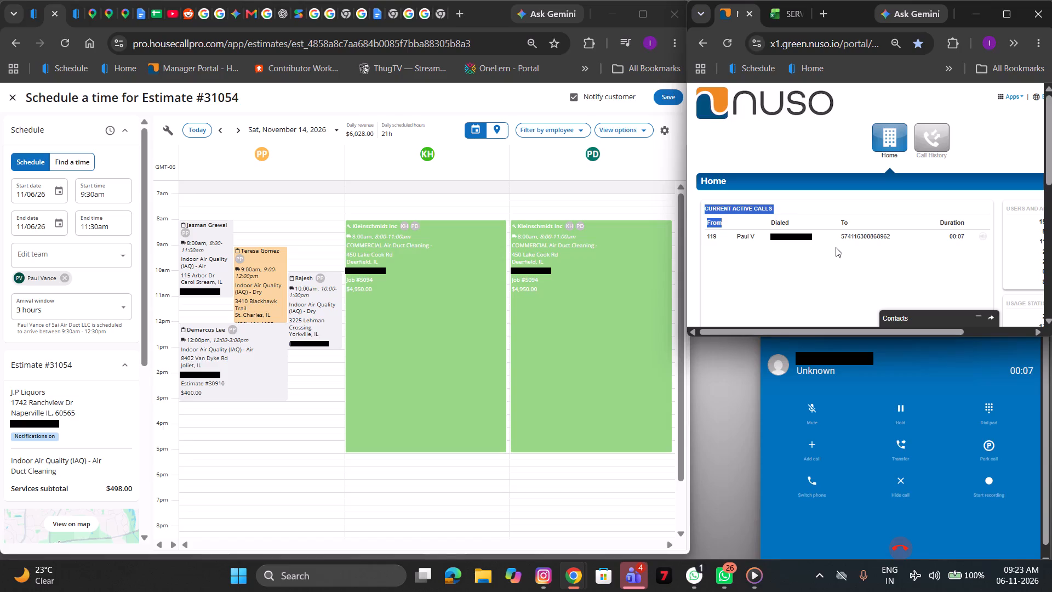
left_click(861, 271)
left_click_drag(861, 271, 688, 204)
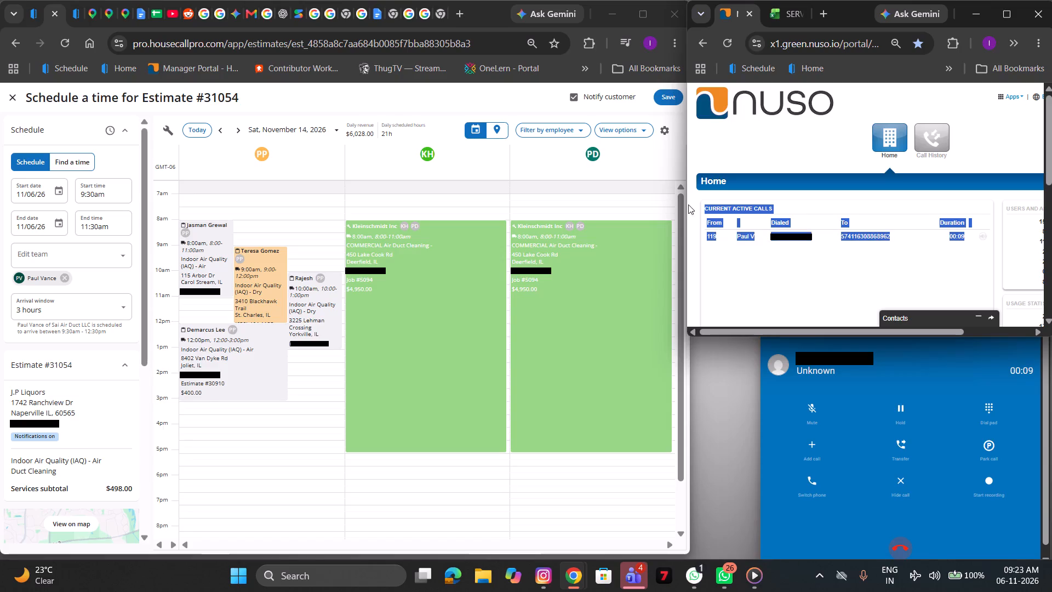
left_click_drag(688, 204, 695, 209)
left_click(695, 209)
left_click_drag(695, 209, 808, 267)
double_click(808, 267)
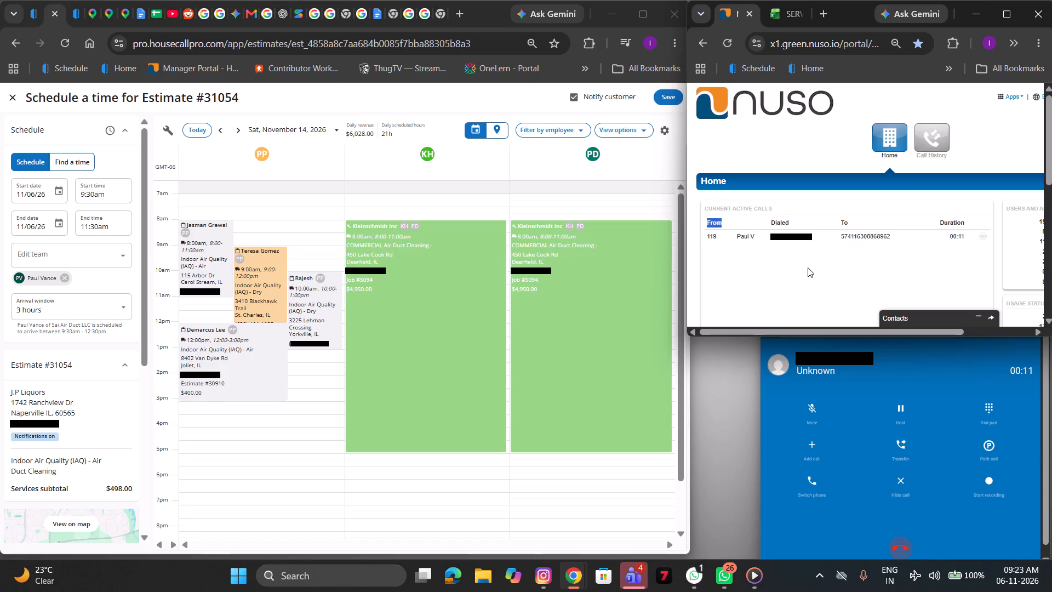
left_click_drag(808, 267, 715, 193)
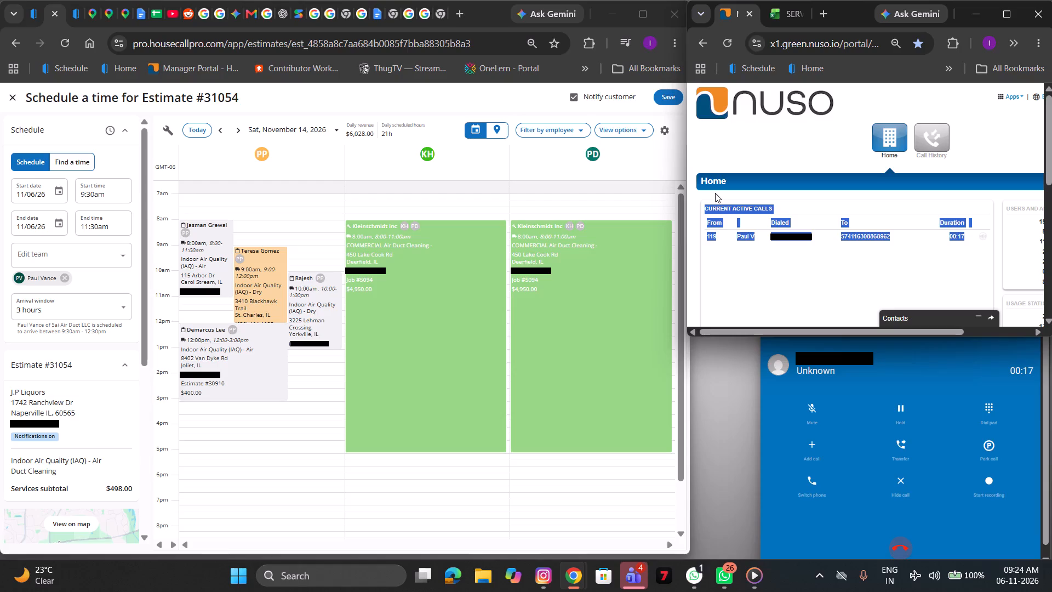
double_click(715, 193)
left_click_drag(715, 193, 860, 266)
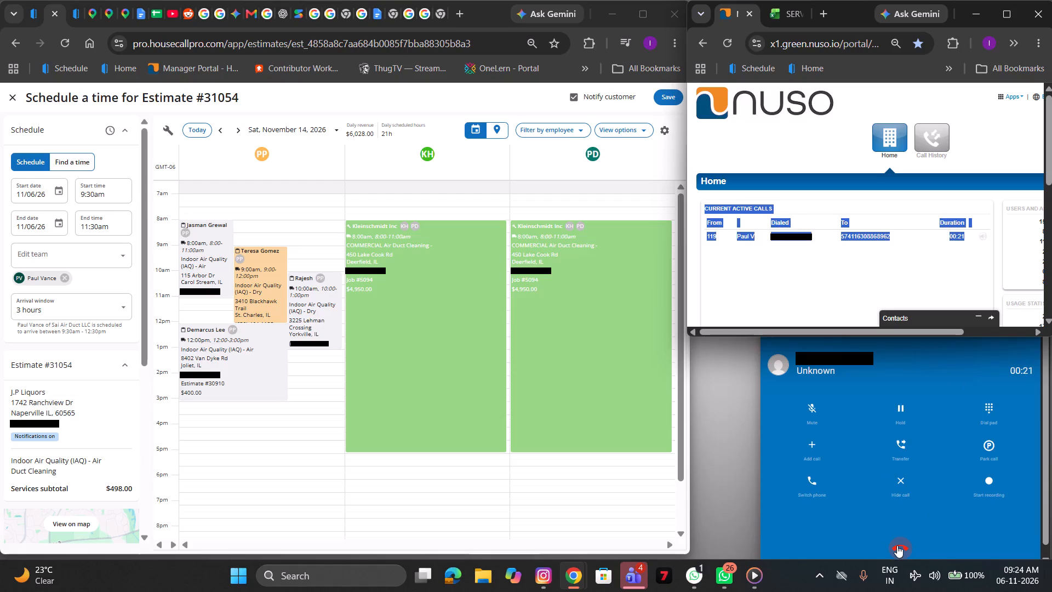
End the NUSO call to the J.P Liquors customer.
left_click(897, 545)
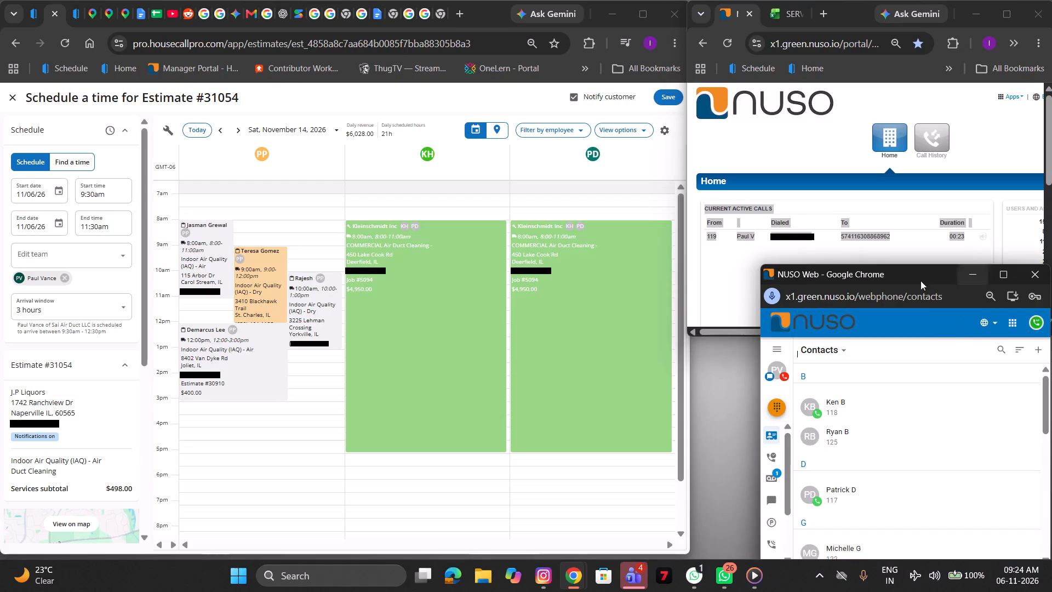
left_click(841, 223)
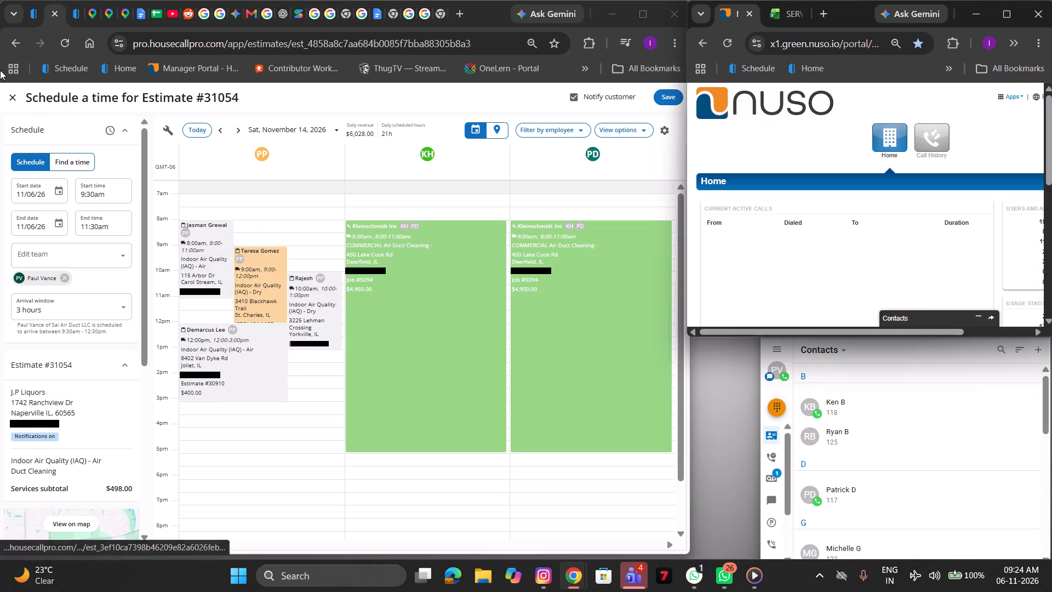
Leave scheduling without saving and review estimate #31054's service description, pricing and activity feed.
left_click(12, 103)
scroll(250, 432, "down", 1)
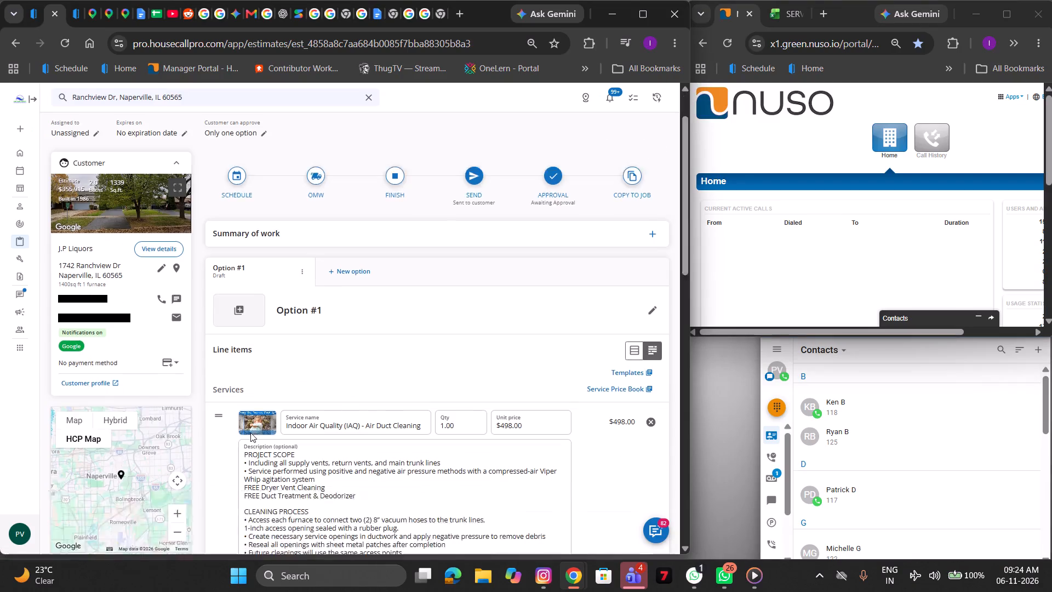
scroll(250, 432, "down", 4)
scroll(250, 432, "up", 2)
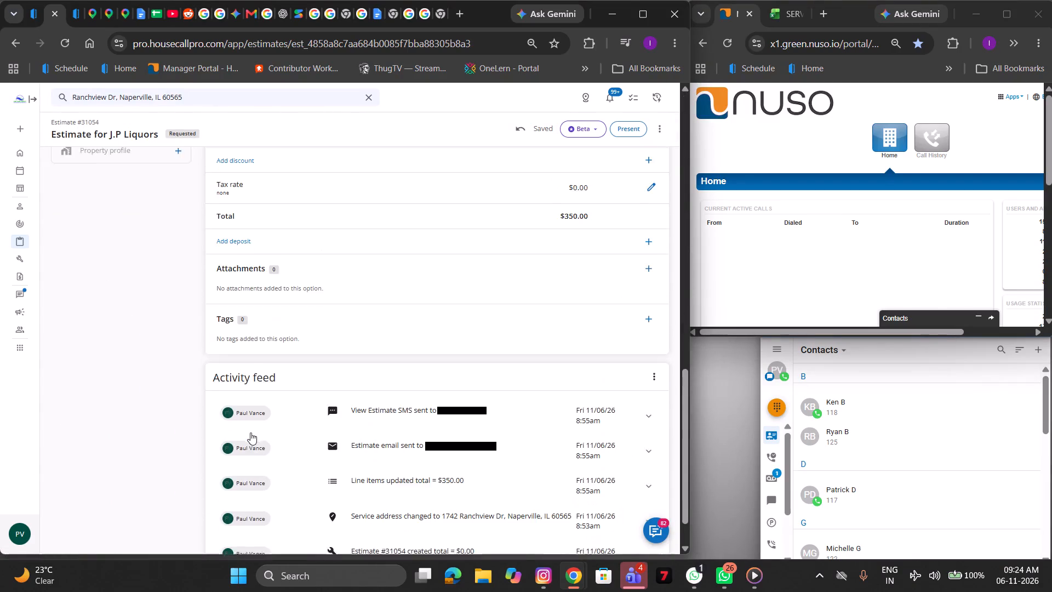
scroll(250, 432, "up", 5)
scroll(383, 342, "down", 2)
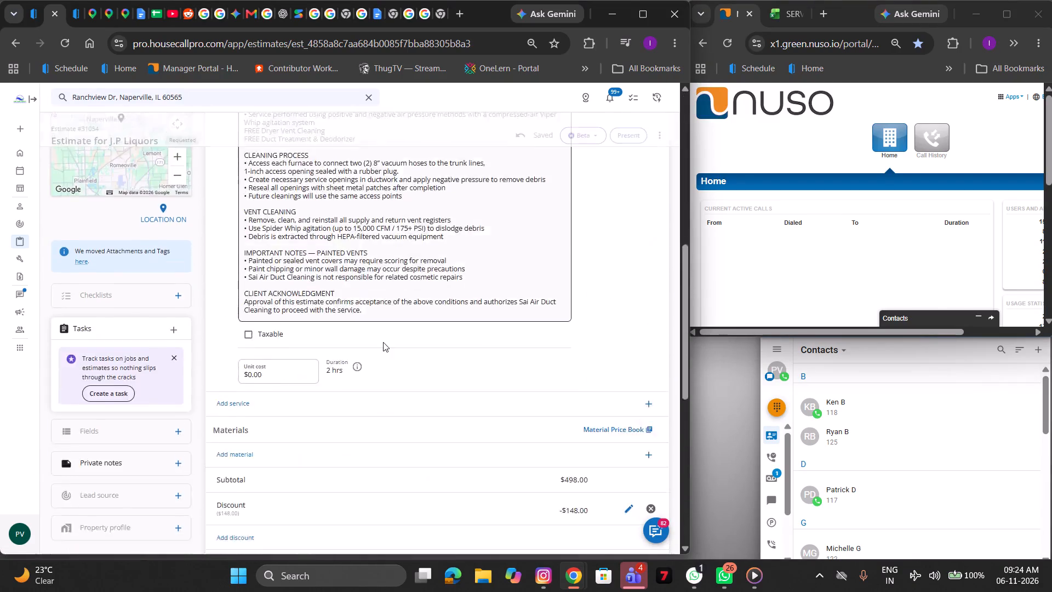
scroll(383, 342, "down", 2)
left_click(117, 391)
scroll(348, 99, "up", 7)
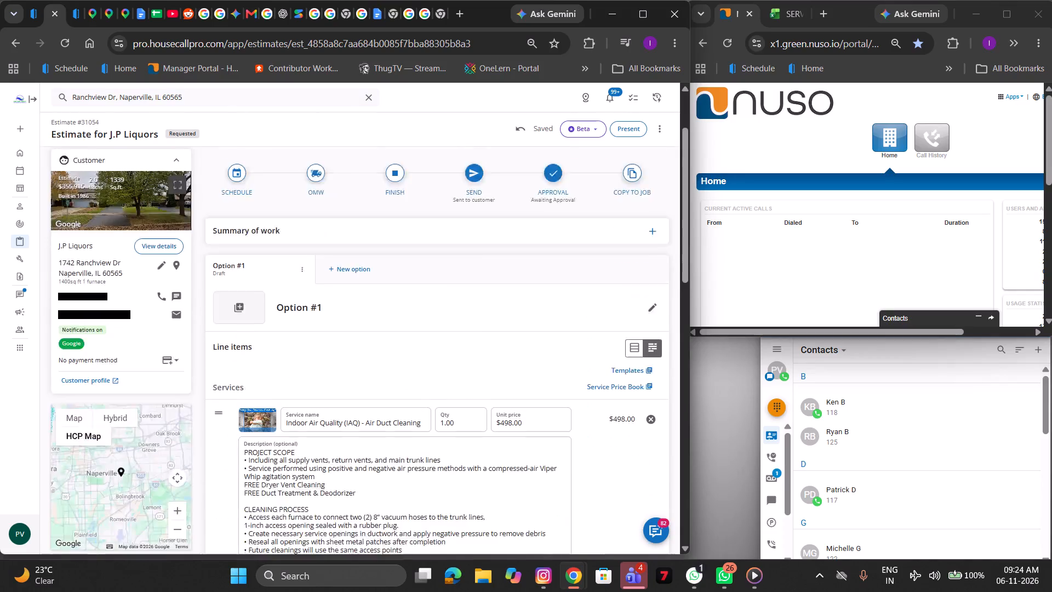
left_click(175, 362)
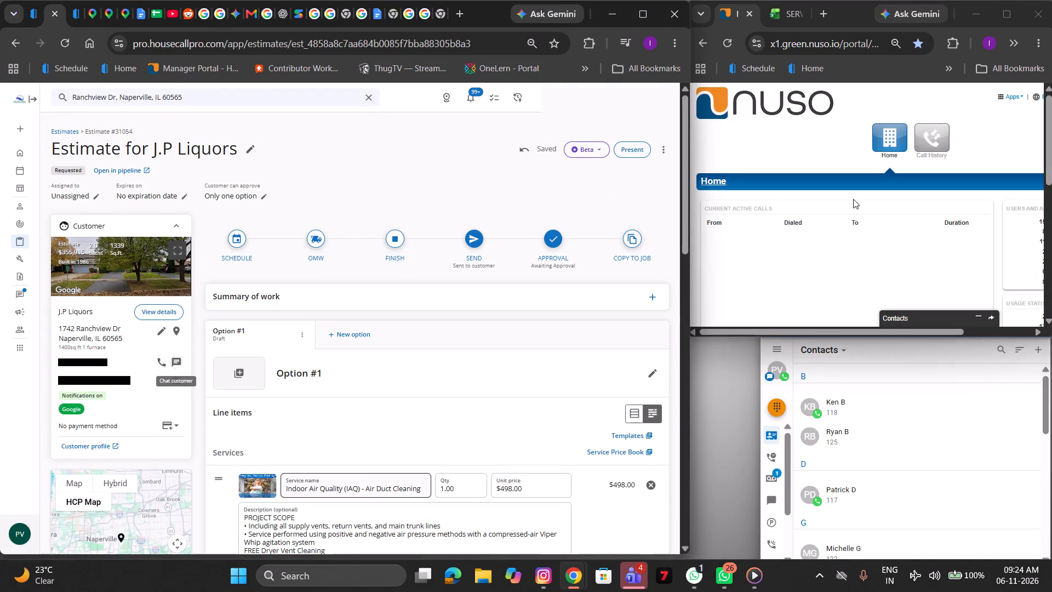
left_click(806, 251)
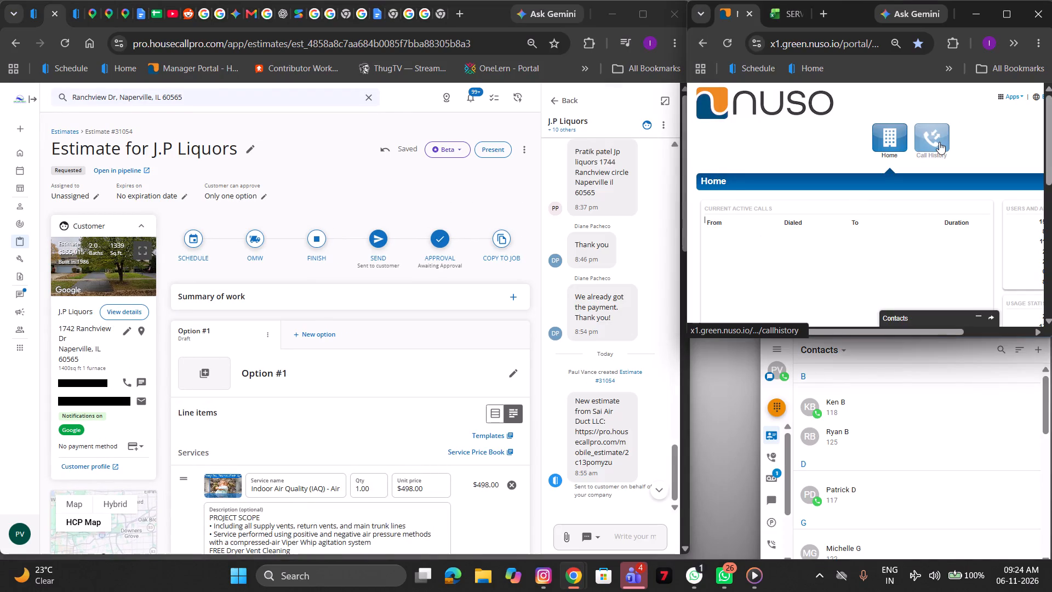
scroll(632, 445, "down", 1)
scroll(418, 419, "up", 3)
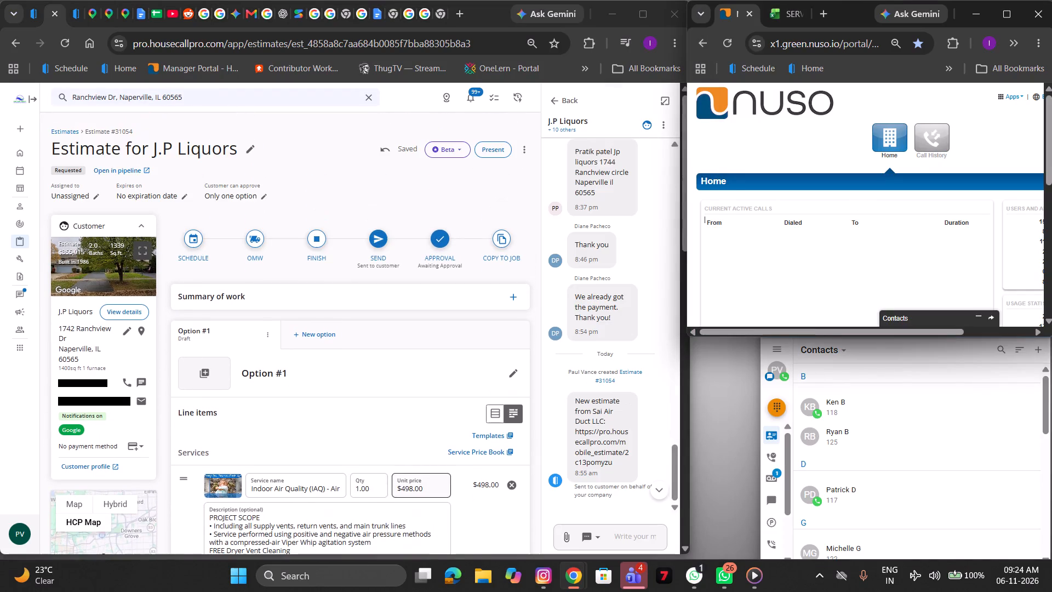
scroll(615, 399, "up", 1)
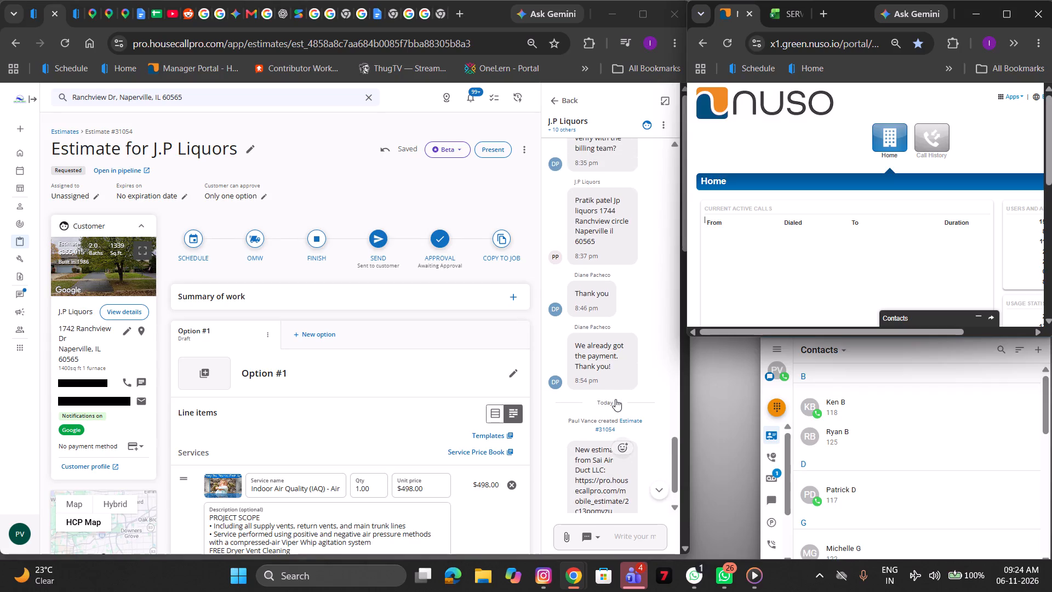
scroll(615, 399, "up", 1)
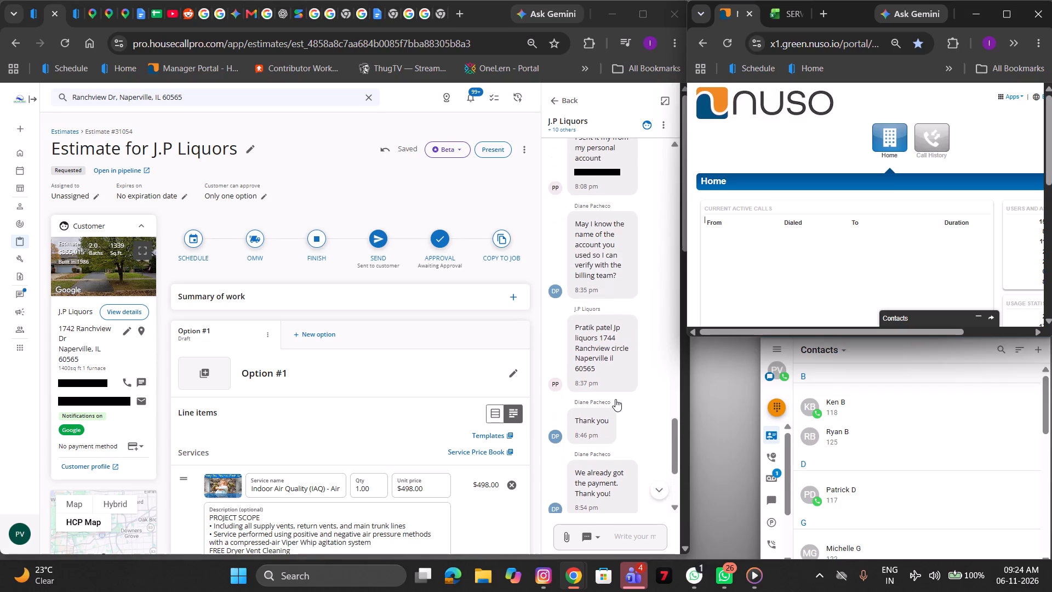
scroll(615, 399, "up", 2)
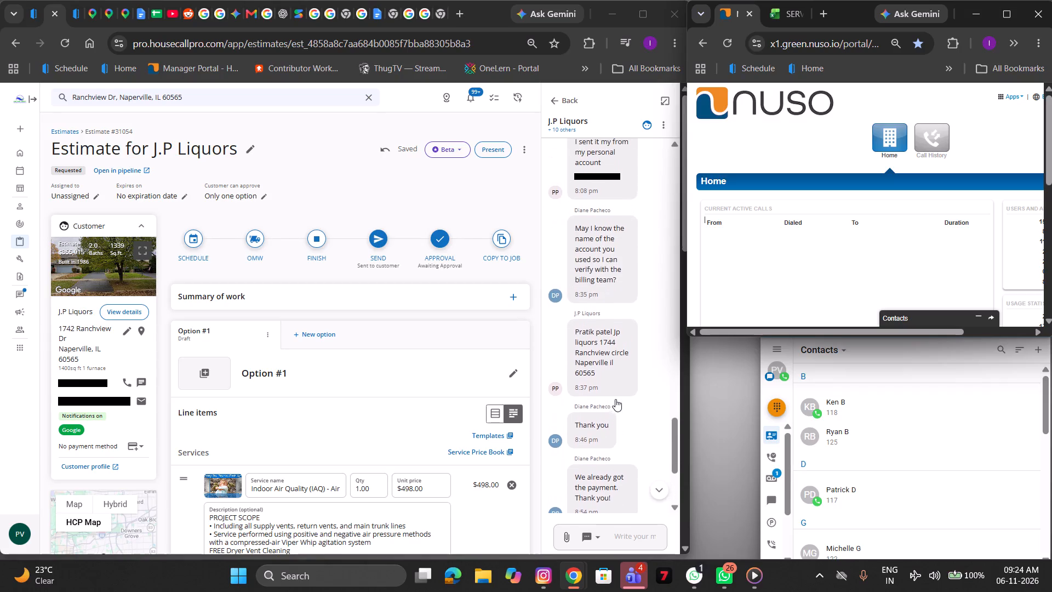
scroll(615, 399, "up", 1)
scroll(615, 399, "right", 1)
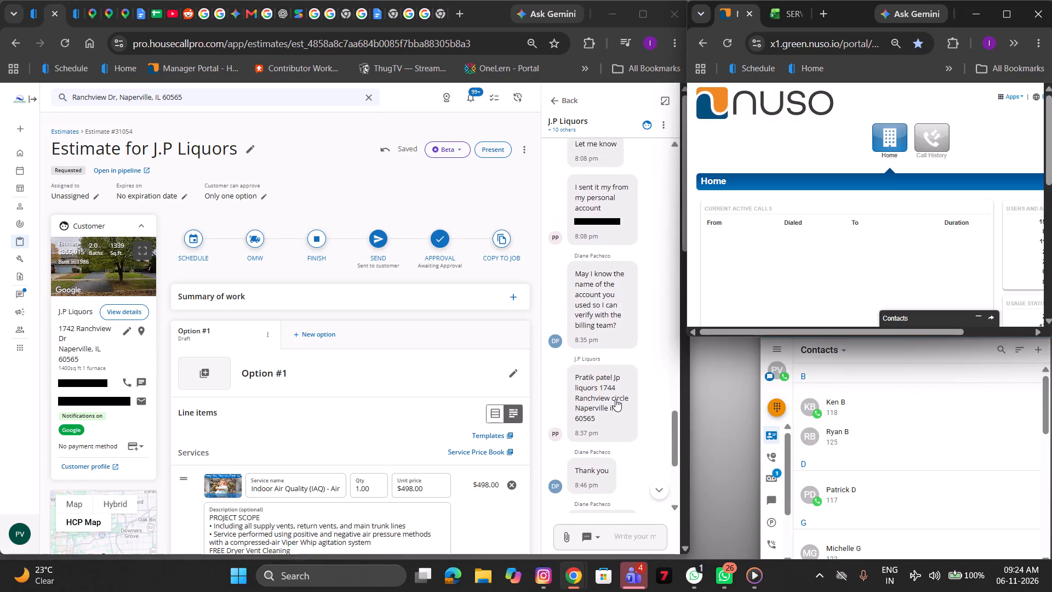
scroll(615, 399, "right", 1)
scroll(364, 318, "up", 6)
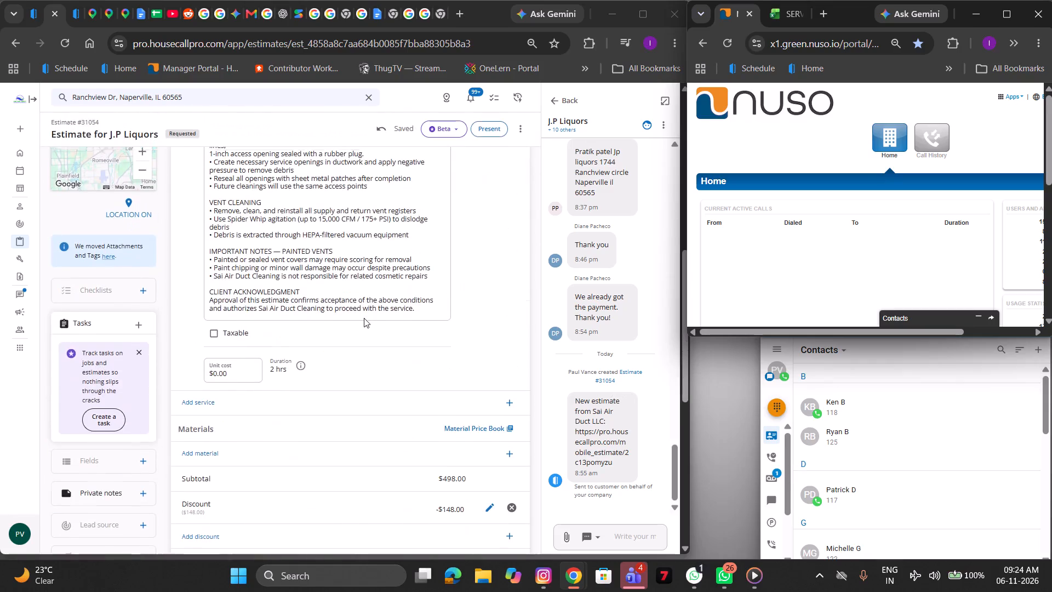
scroll(364, 318, "up", 7)
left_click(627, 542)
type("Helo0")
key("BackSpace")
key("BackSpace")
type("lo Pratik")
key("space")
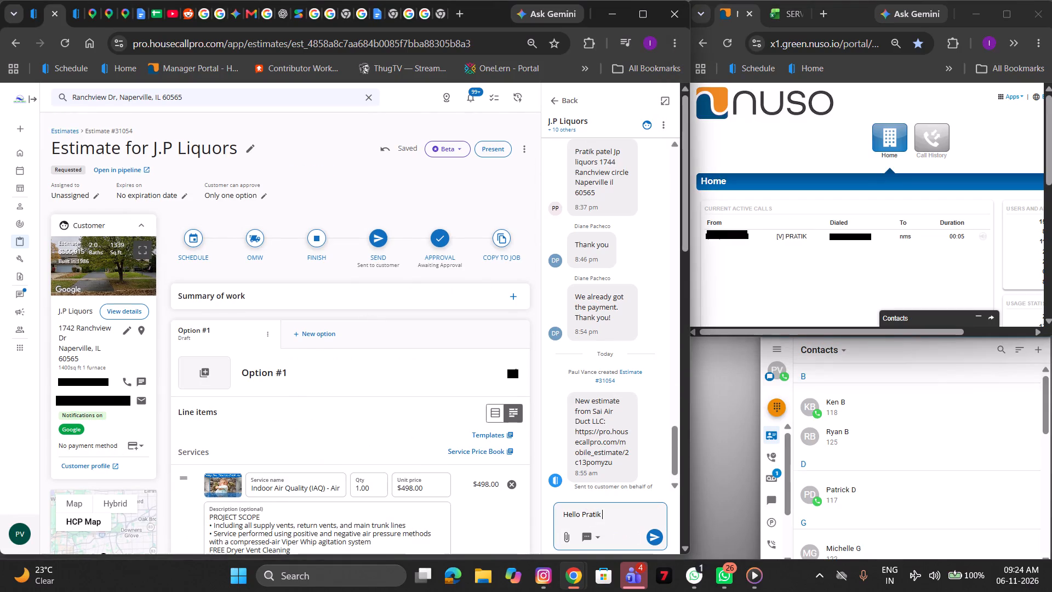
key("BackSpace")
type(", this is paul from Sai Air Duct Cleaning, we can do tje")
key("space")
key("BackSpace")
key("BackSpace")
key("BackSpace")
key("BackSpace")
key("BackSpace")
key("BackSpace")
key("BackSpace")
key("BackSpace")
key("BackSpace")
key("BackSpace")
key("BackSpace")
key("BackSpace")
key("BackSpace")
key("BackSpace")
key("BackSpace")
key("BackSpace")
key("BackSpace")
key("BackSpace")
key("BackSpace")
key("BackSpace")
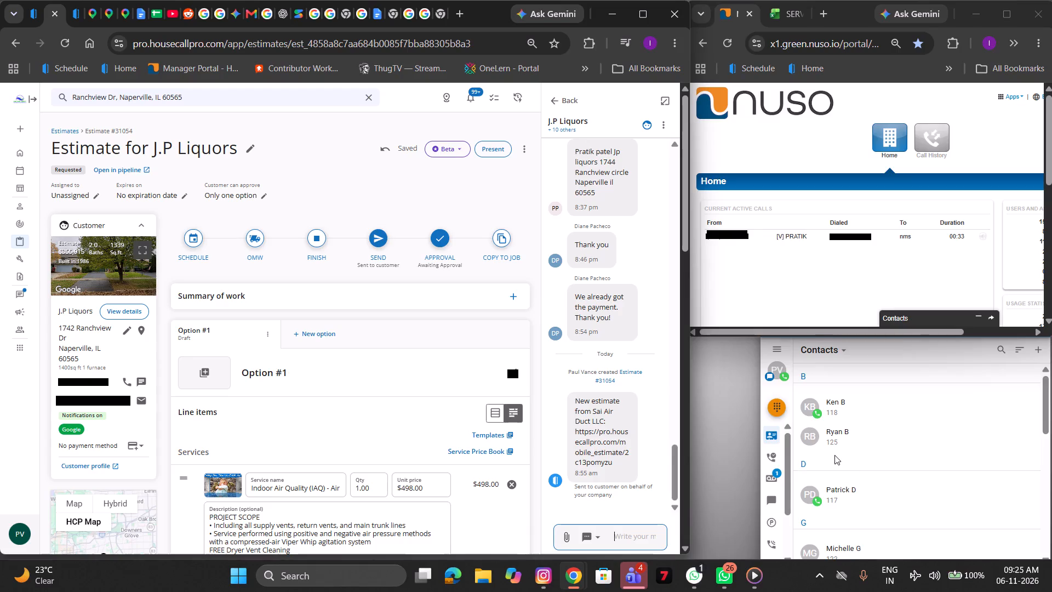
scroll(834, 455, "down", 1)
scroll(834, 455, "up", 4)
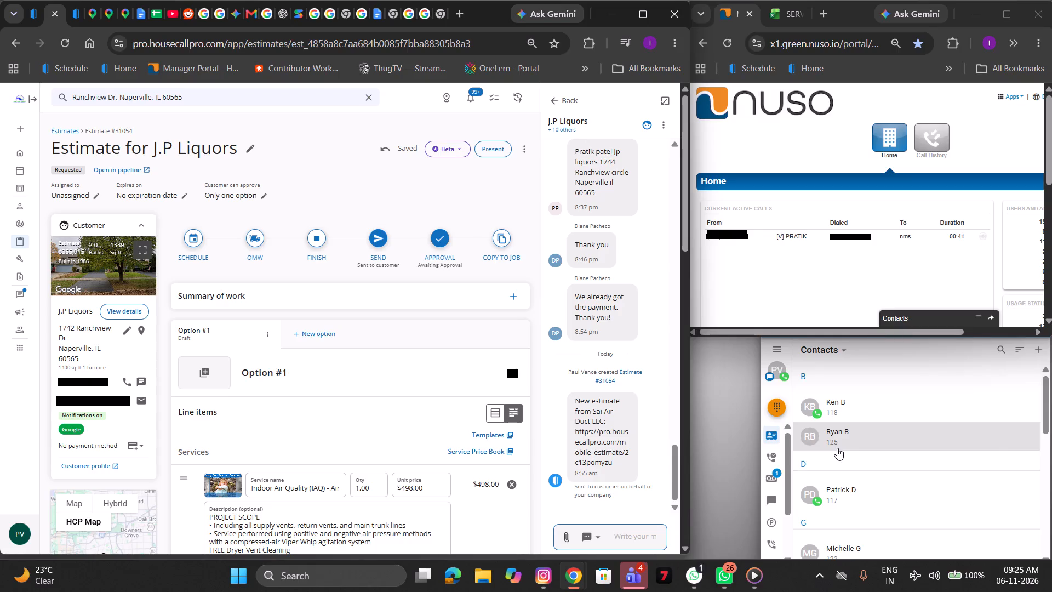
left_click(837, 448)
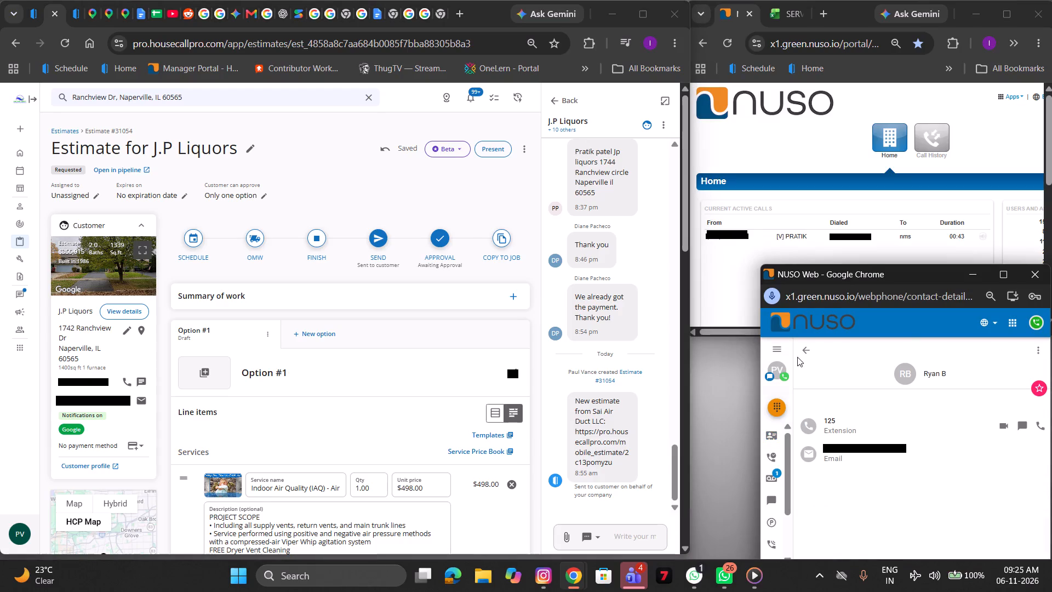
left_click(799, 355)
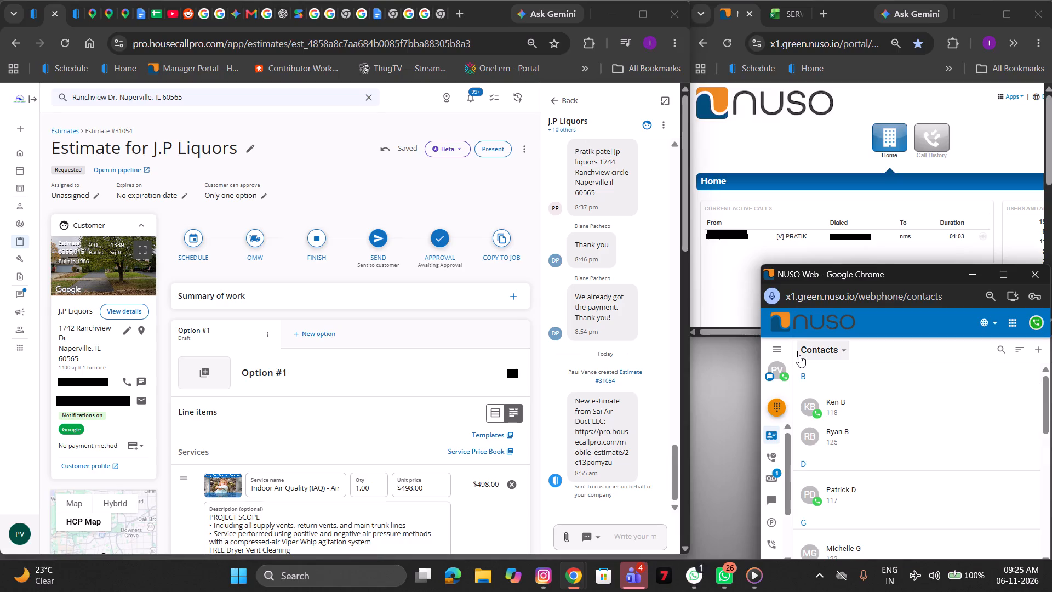
Copy the caller's number from the J.P Liquors customer's active call in NUSO and dial it on the webphone.
left_click(751, 190)
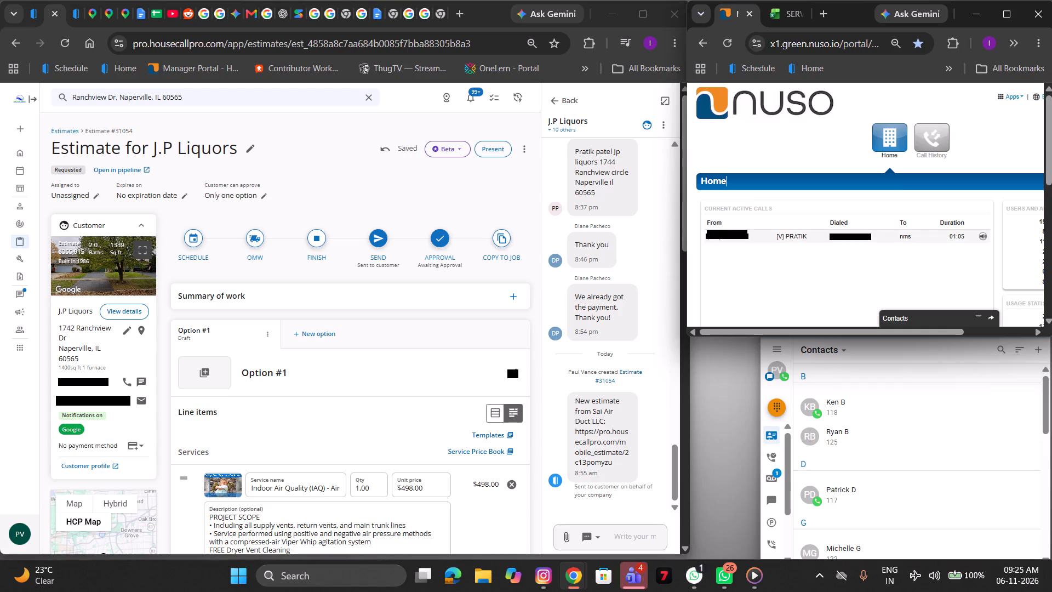
triple_click(717, 235)
triple_click(730, 238)
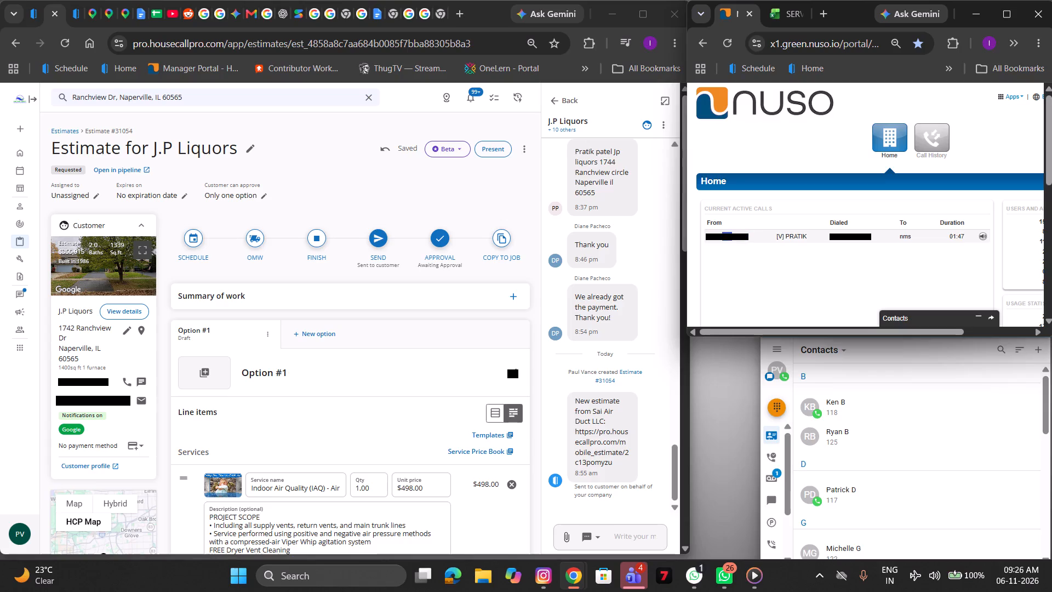
key("ctrl+c")
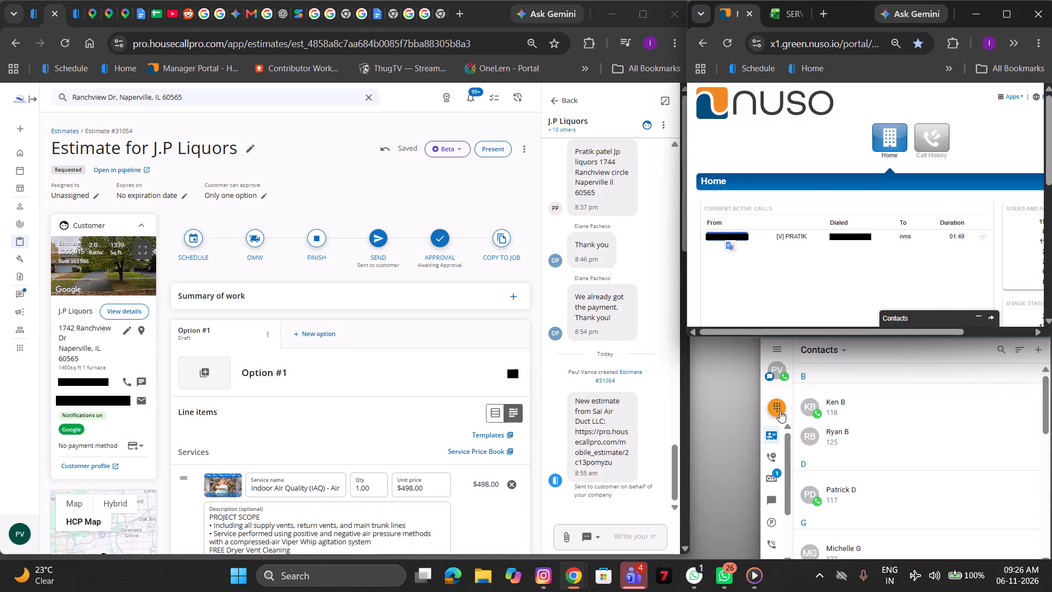
left_click(780, 411)
key("ctrl+v")
key("Return")
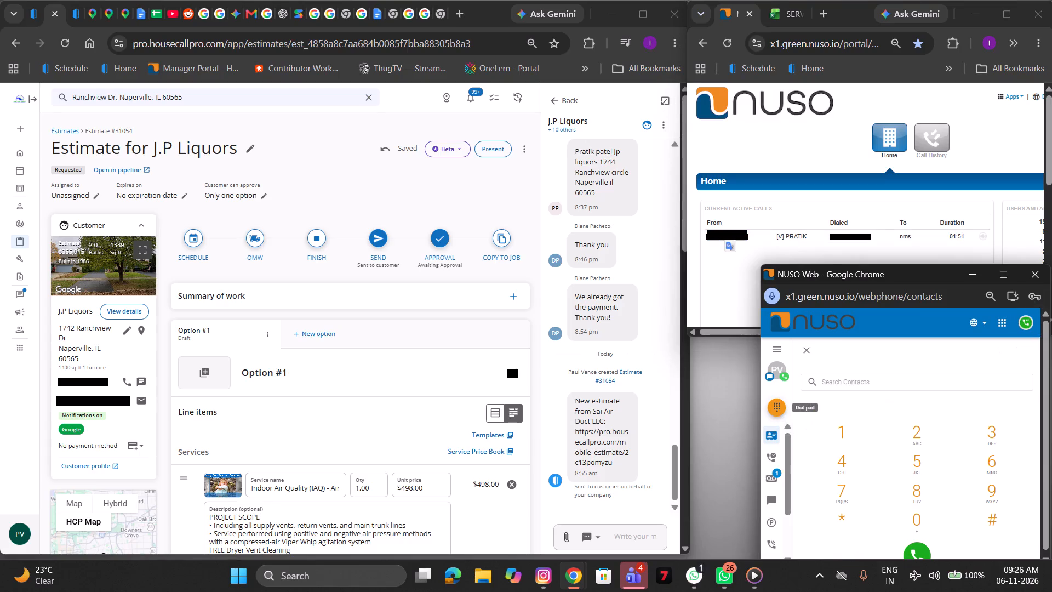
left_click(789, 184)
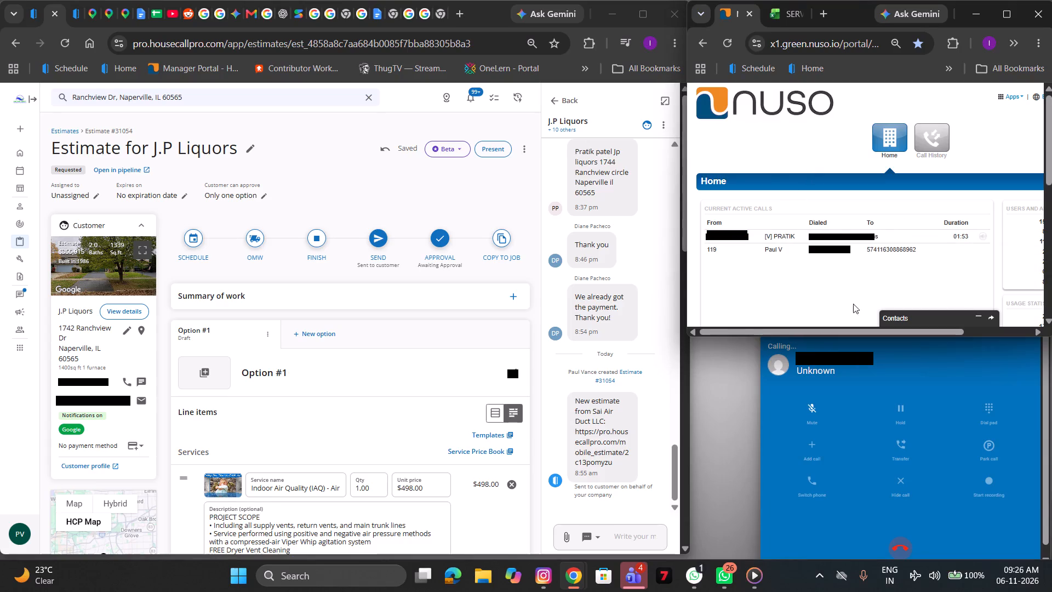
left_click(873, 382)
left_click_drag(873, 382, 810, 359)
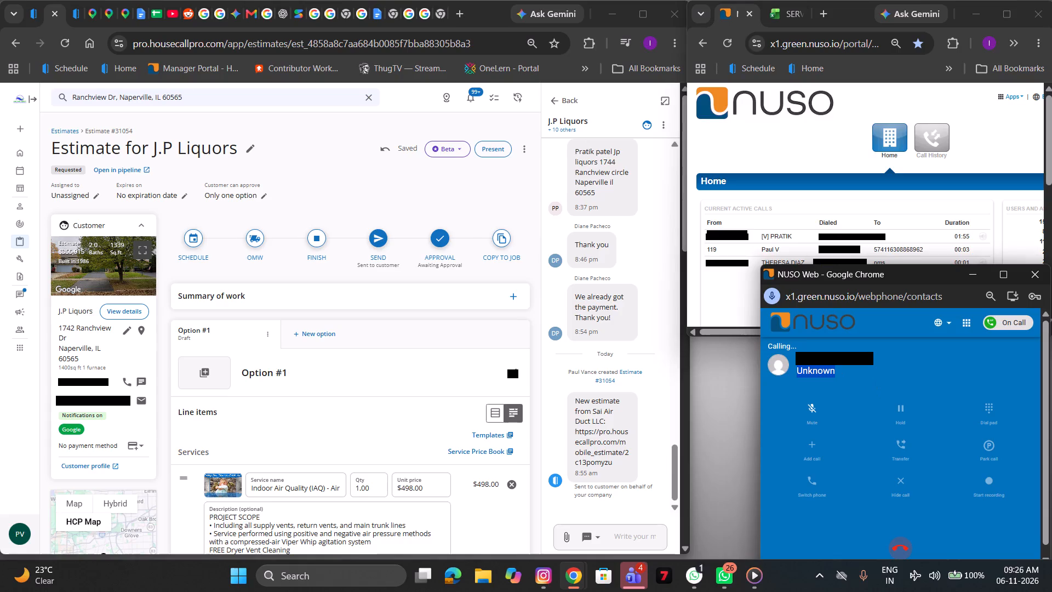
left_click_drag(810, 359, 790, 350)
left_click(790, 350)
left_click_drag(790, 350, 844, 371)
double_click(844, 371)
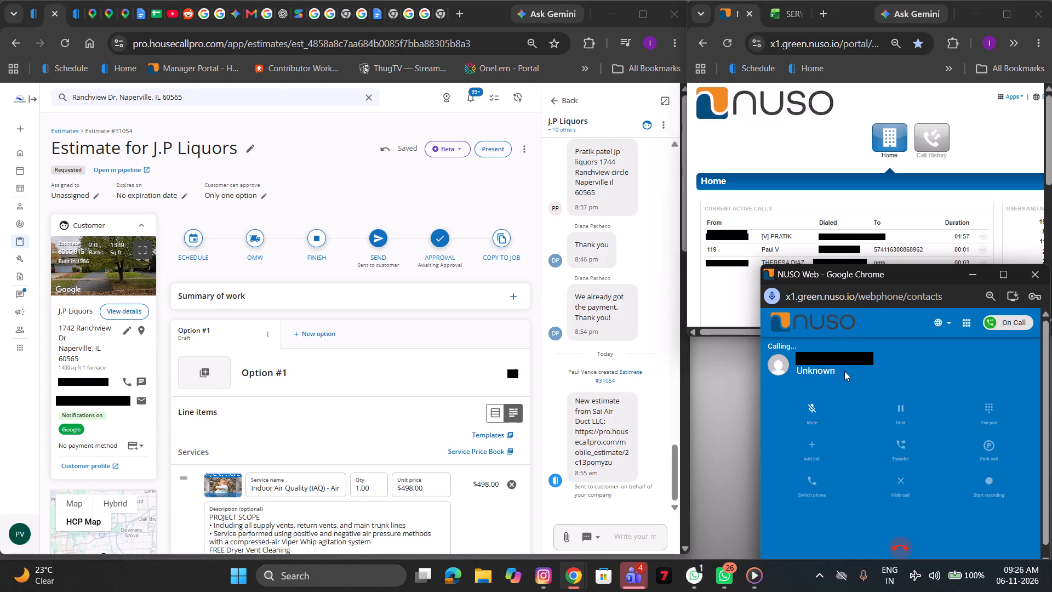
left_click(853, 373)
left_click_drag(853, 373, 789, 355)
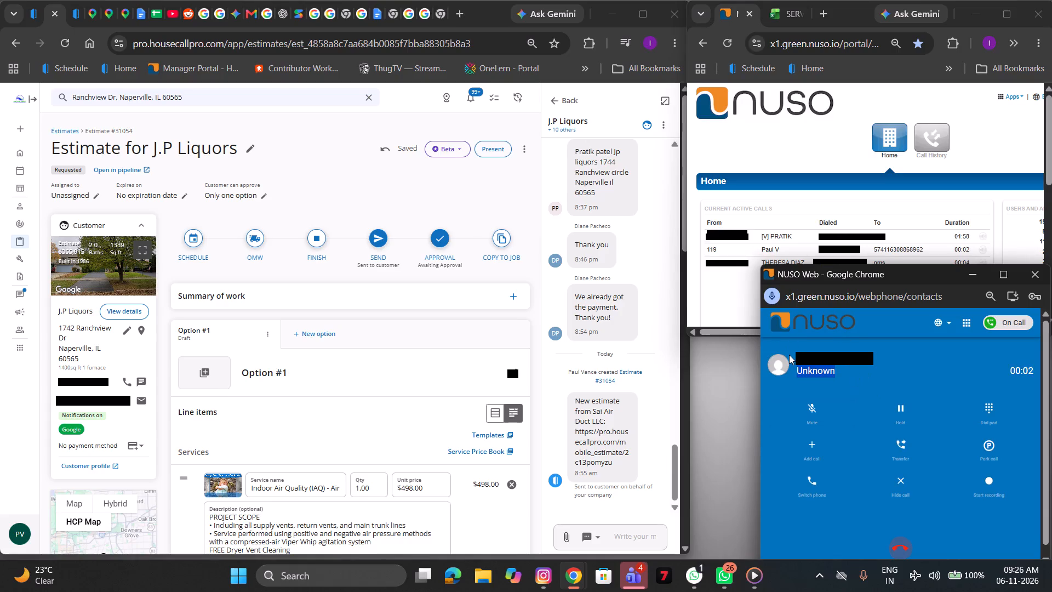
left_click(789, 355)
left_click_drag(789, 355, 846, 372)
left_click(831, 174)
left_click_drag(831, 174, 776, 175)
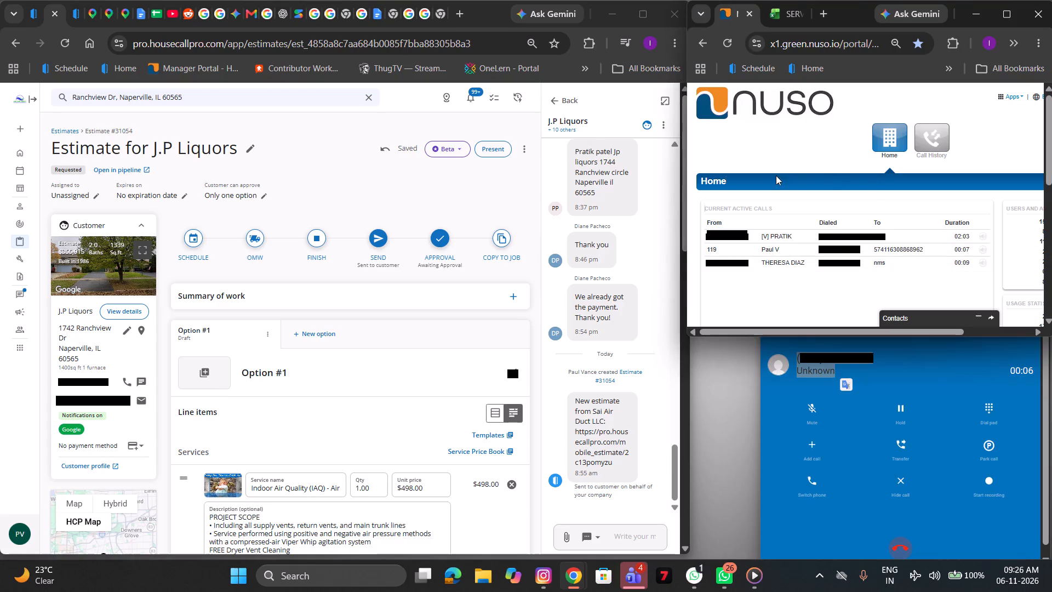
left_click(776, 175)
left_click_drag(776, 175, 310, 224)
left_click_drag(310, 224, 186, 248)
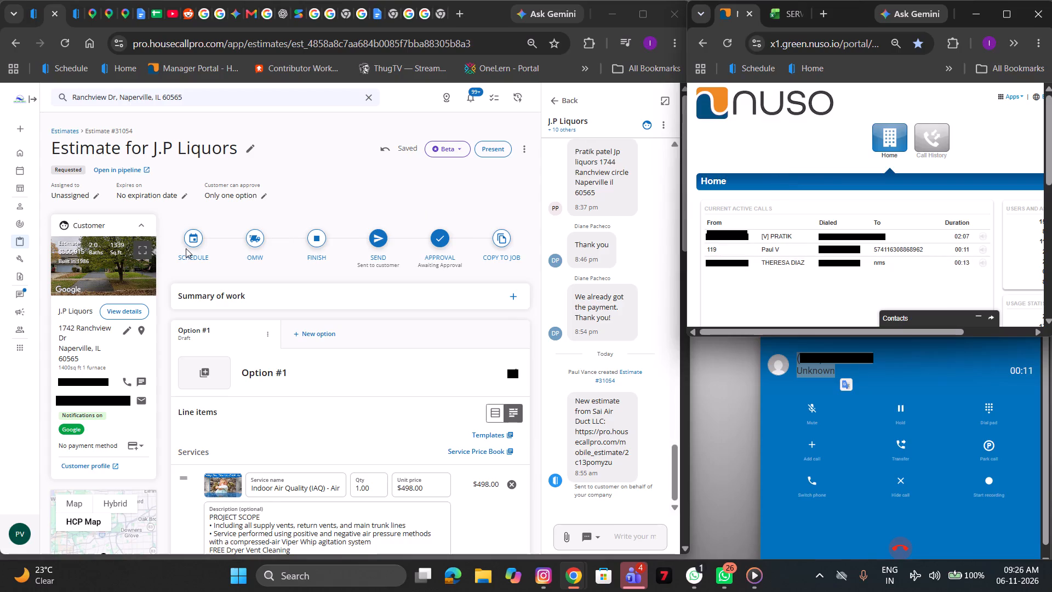
left_click(192, 243)
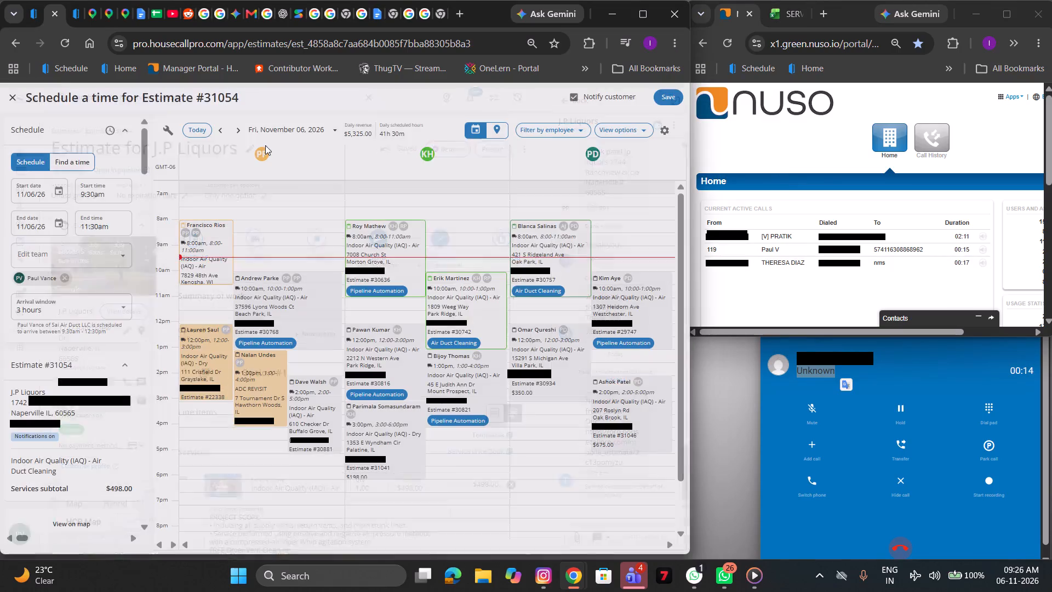
left_click(264, 129)
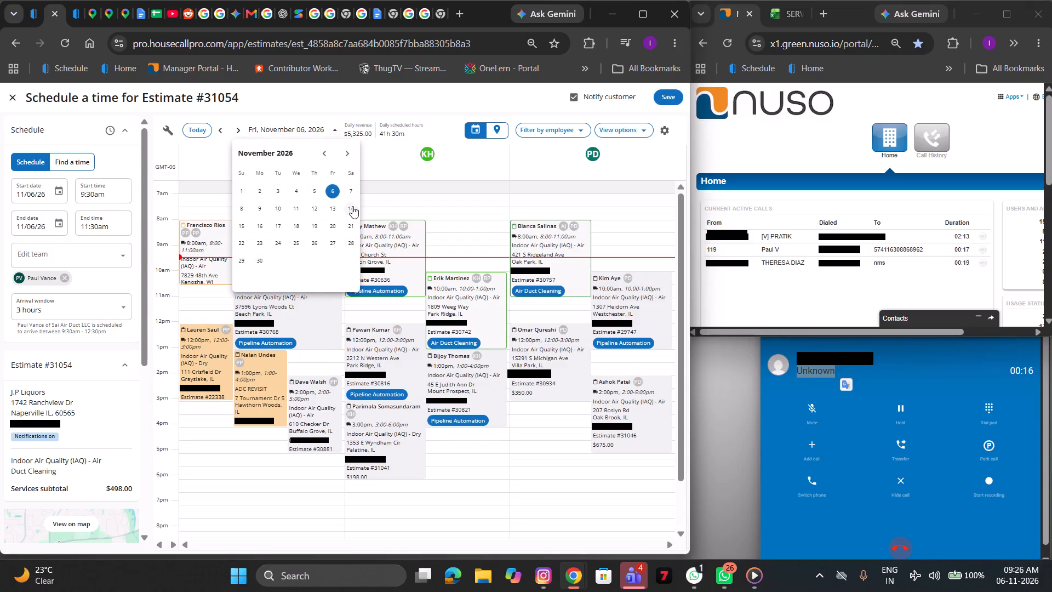
left_click(352, 207)
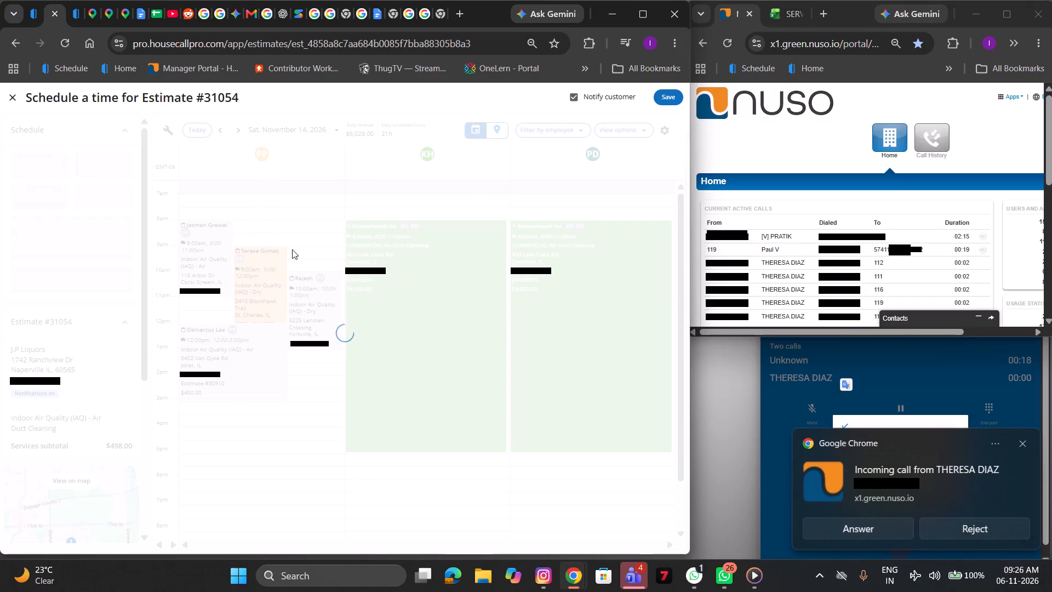
left_click(296, 261)
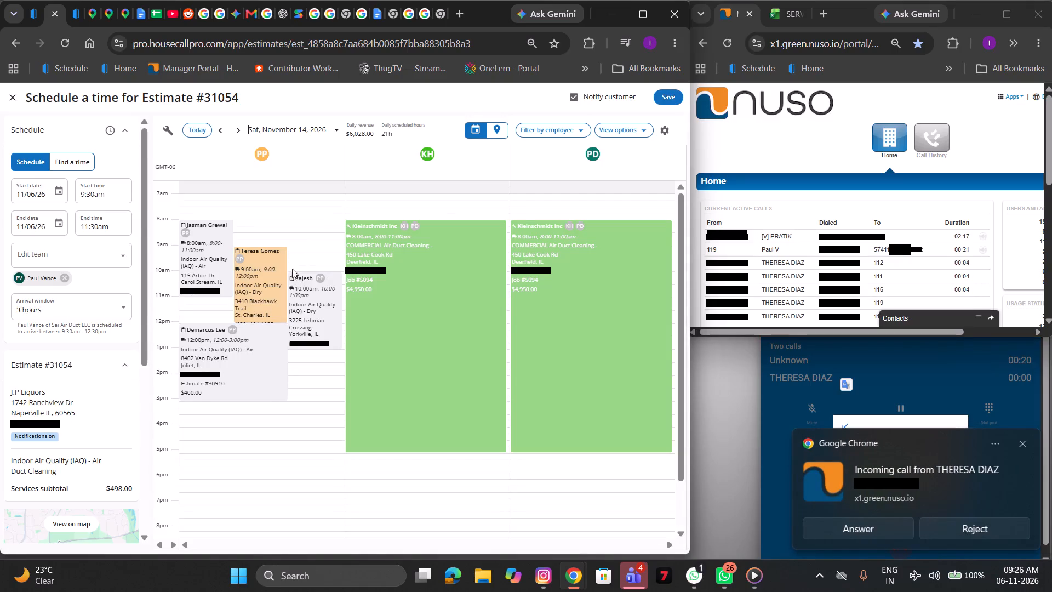
left_click_drag(292, 271, 293, 286)
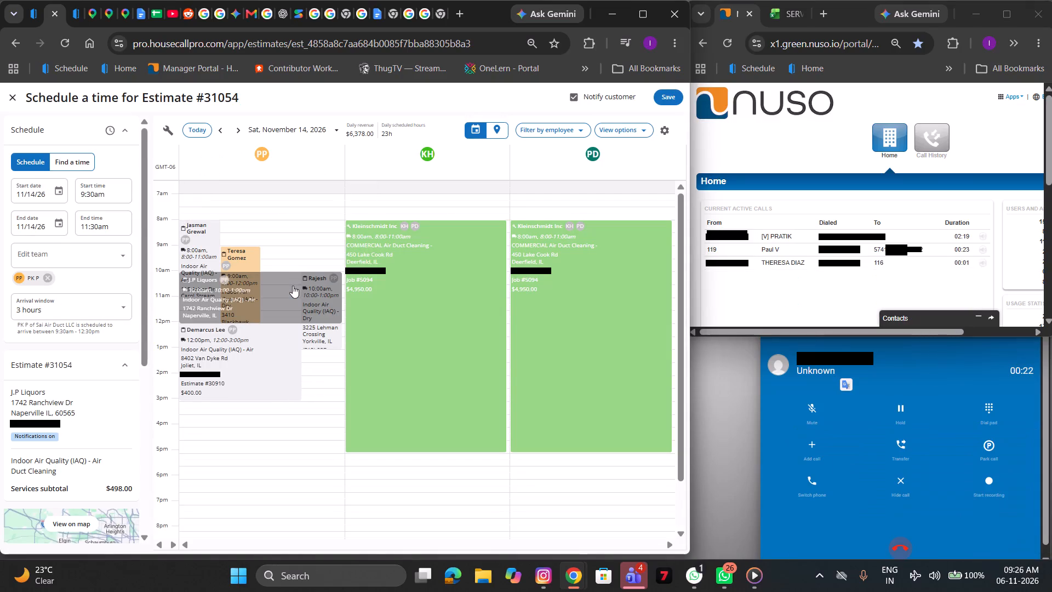
left_click_drag(293, 286, 294, 288)
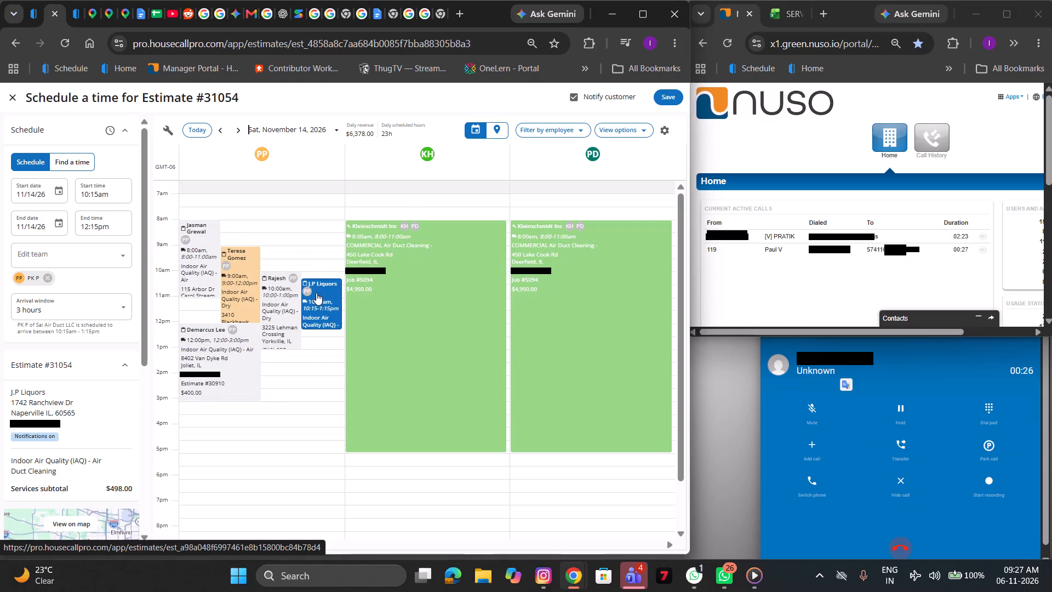
left_click_drag(314, 300, 316, 294)
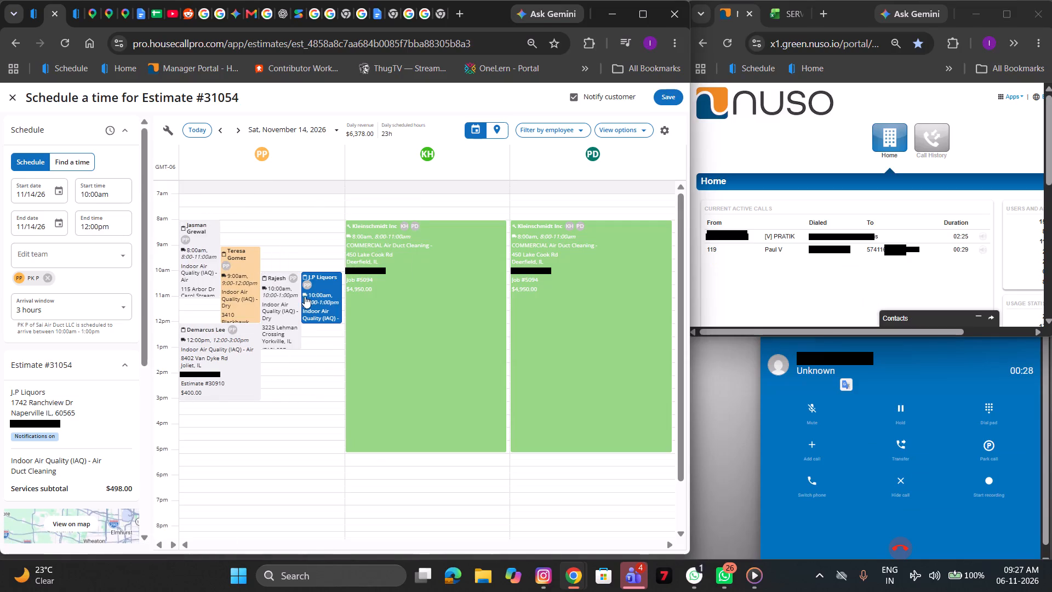
Set the end time of the J.P Liquors estimate appointment to 1:00pm.
left_click(304, 296)
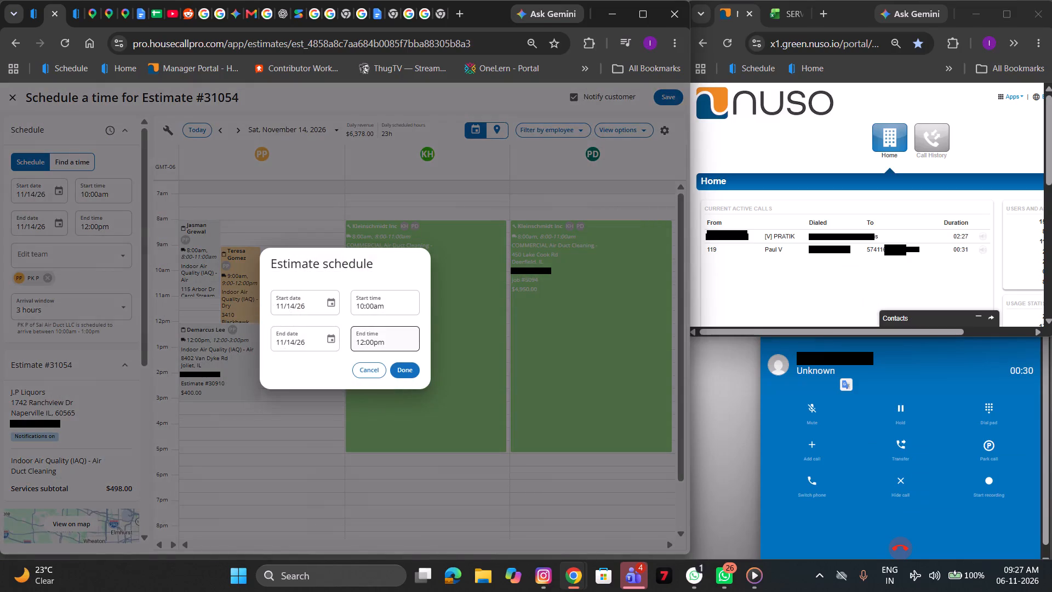
left_click(392, 345)
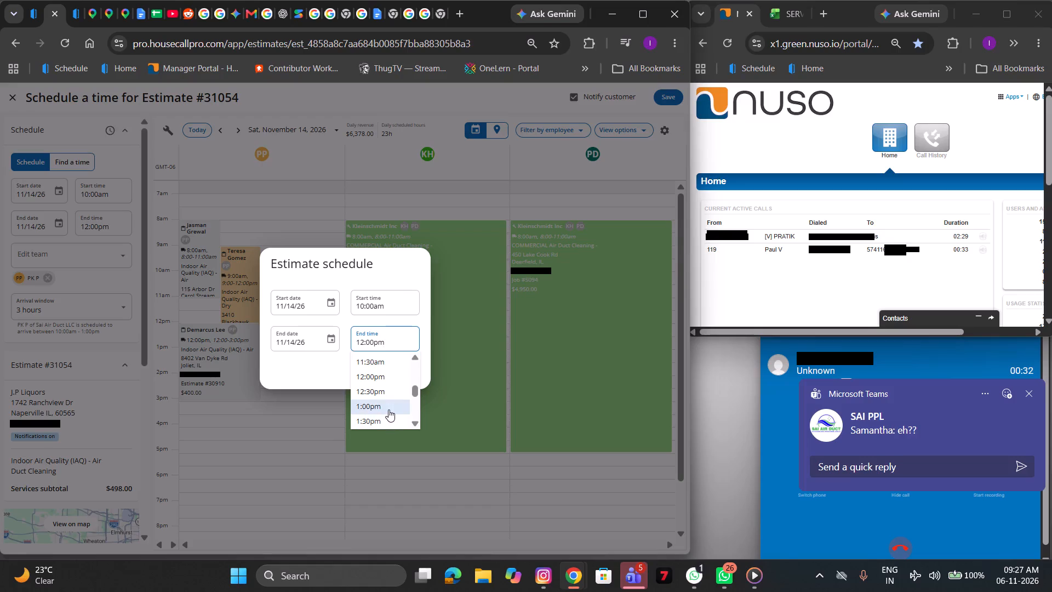
left_click(388, 409)
left_click(409, 367)
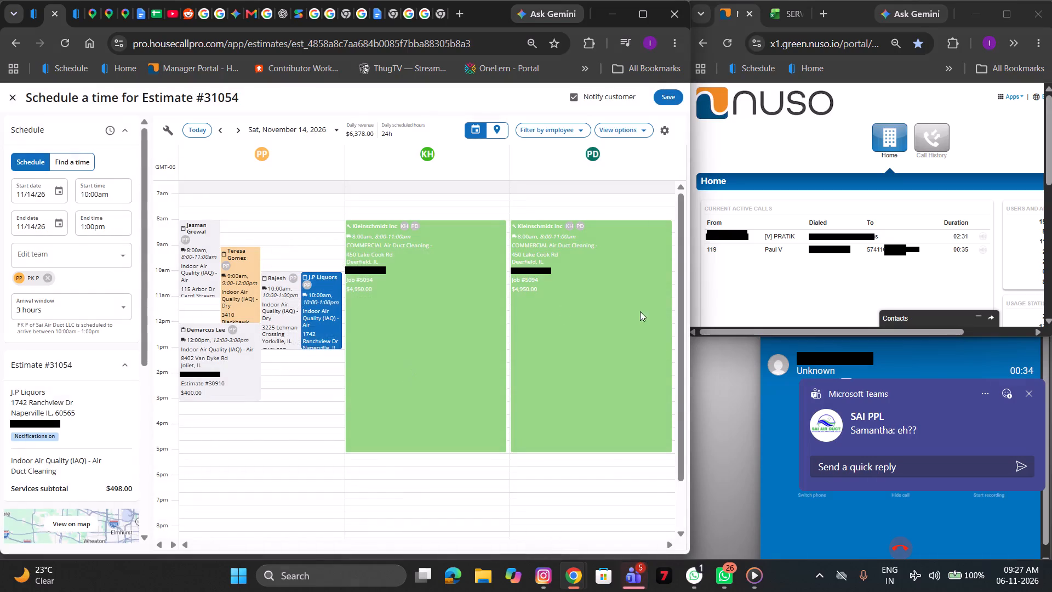
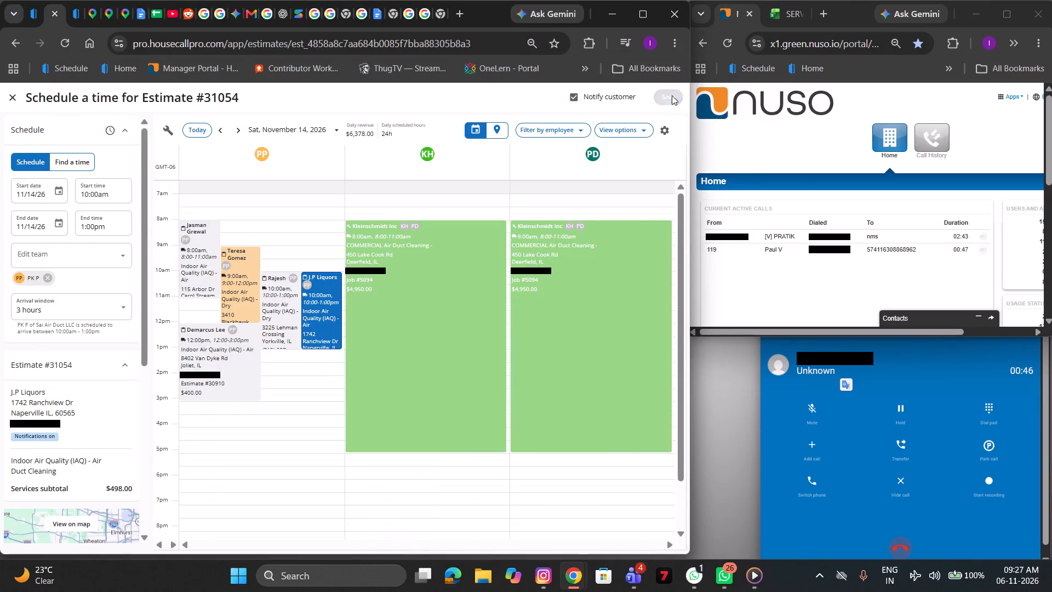
End the active outgoing call on the NUSO webphone.
double_click(787, 160)
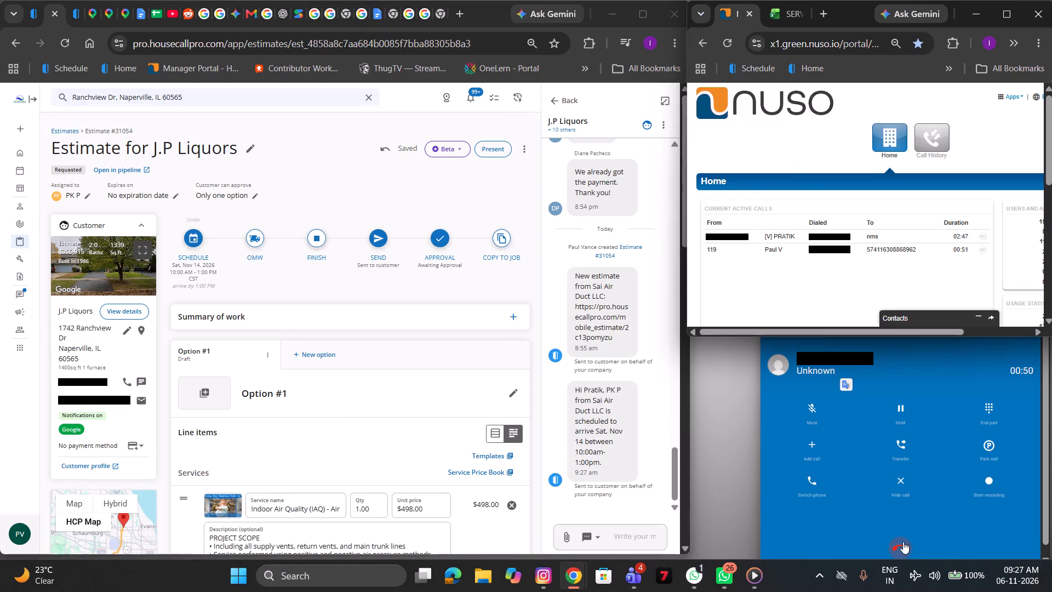
left_click(907, 554)
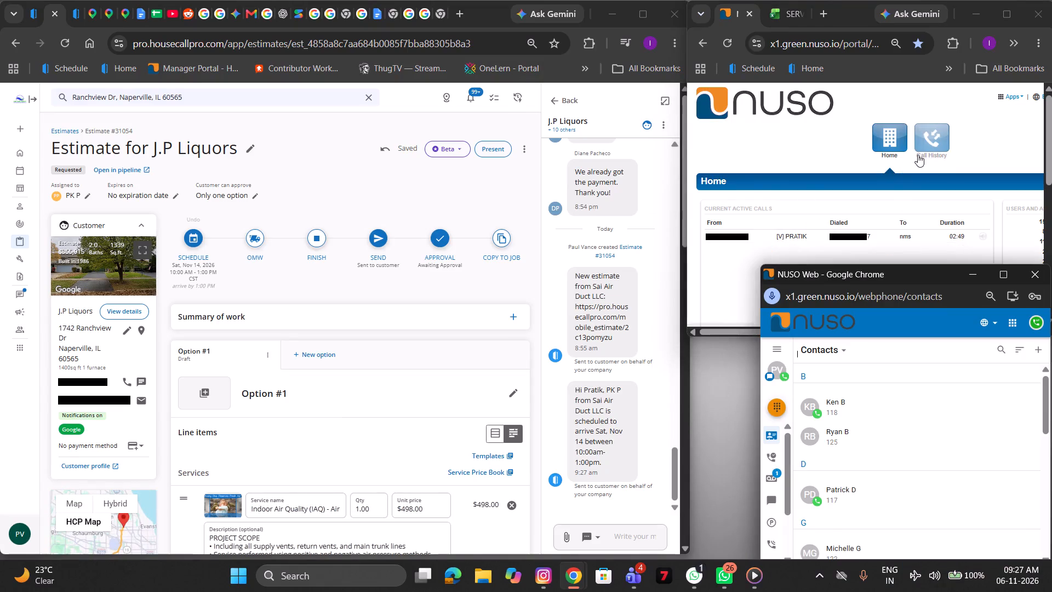
Copy the most recent incoming caller's number from the NUSO call history and search for it in Housecall Pro.
left_click(918, 155)
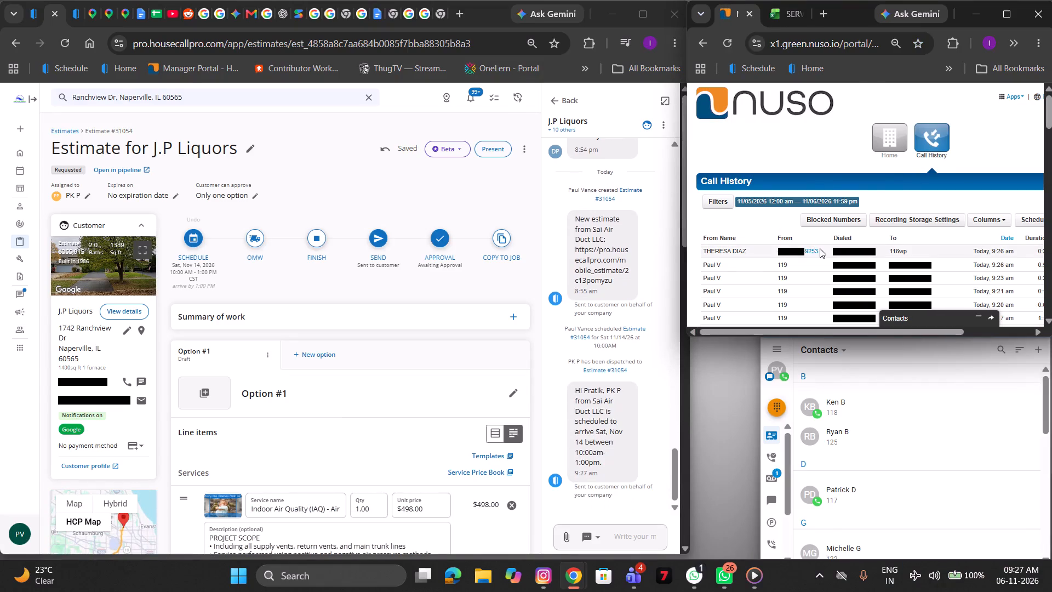
left_click_drag(820, 248, 764, 253)
key("ctrl+c")
left_click(884, 142)
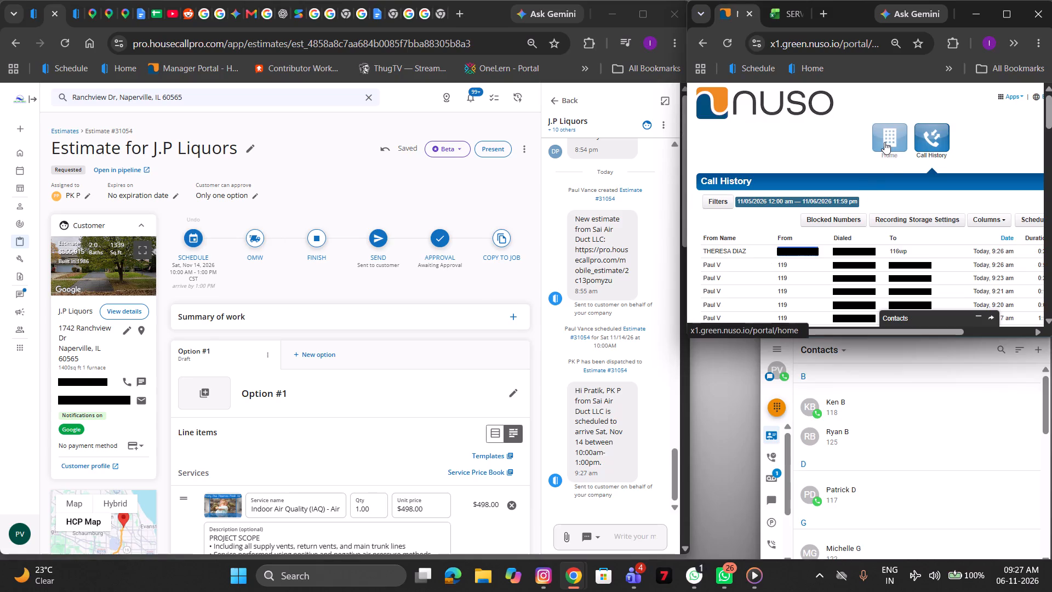
left_click(373, 103)
key("ctrl+v")
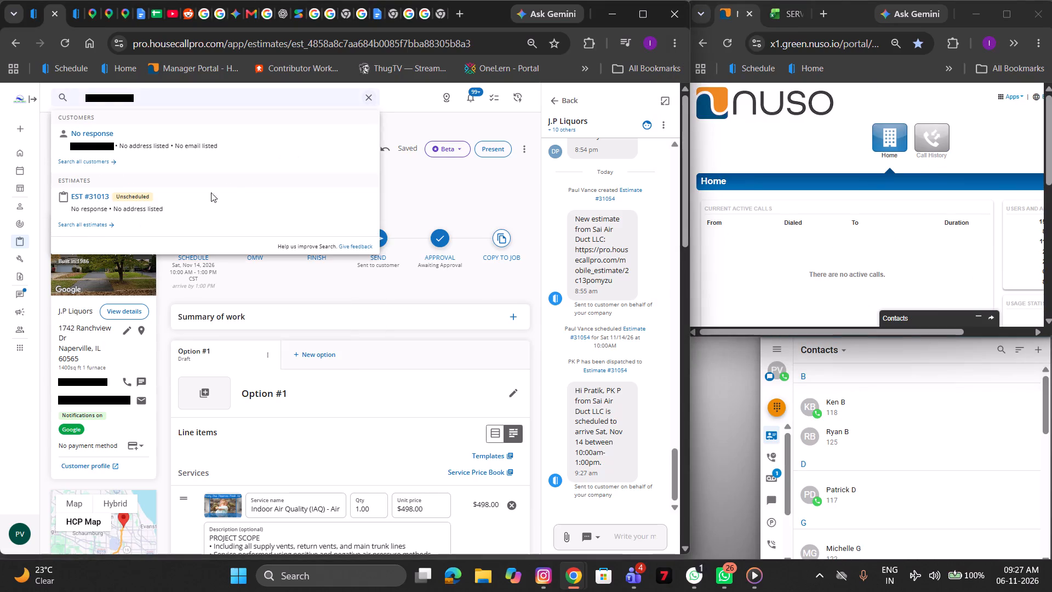
left_click(445, 190)
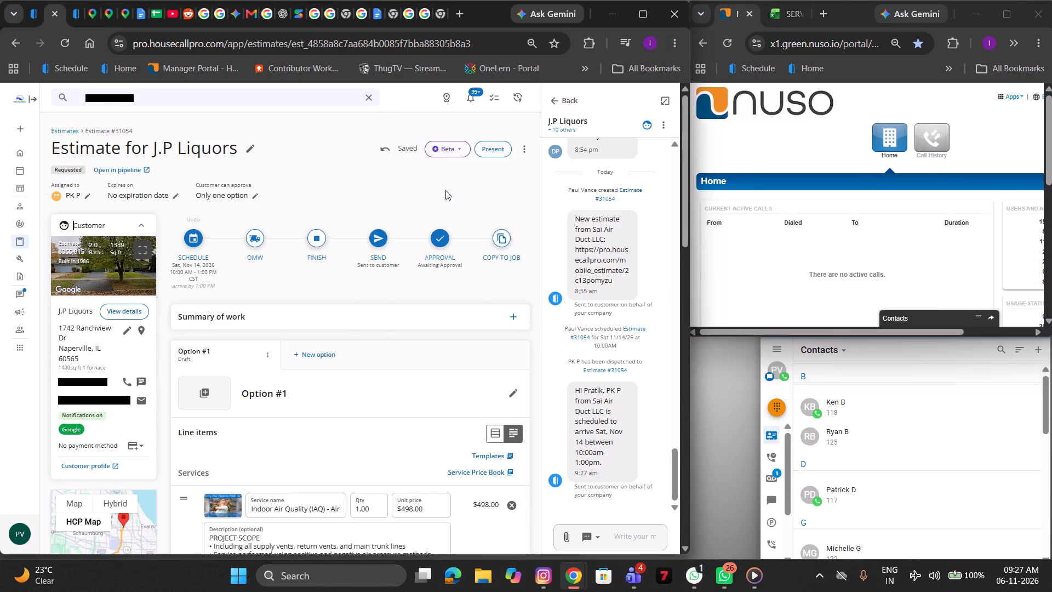
Review the service terms, discount and total on the J.P Liquors estimate.
scroll(451, 305, "down", 3)
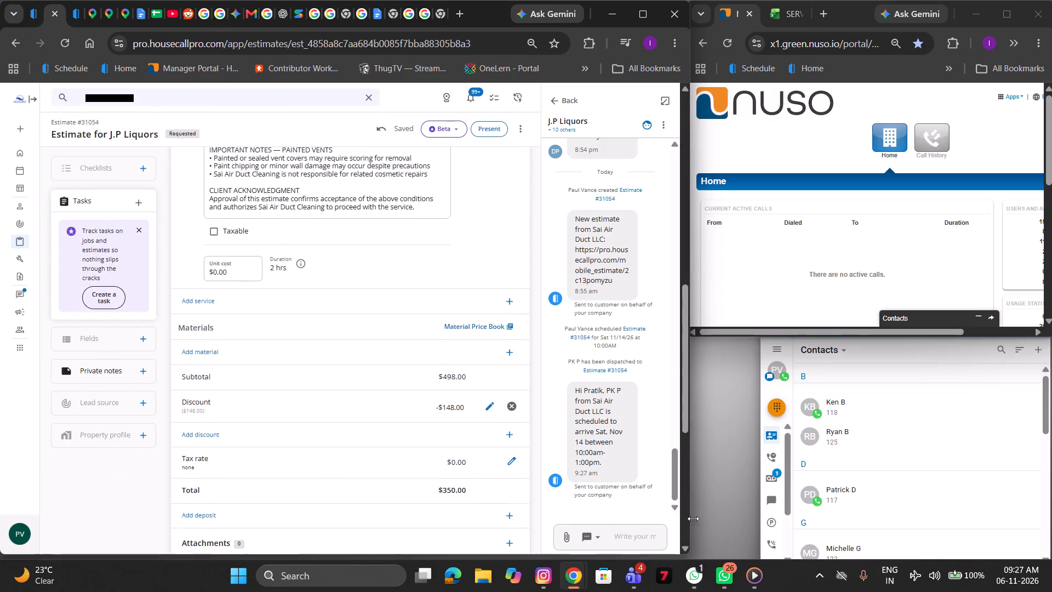
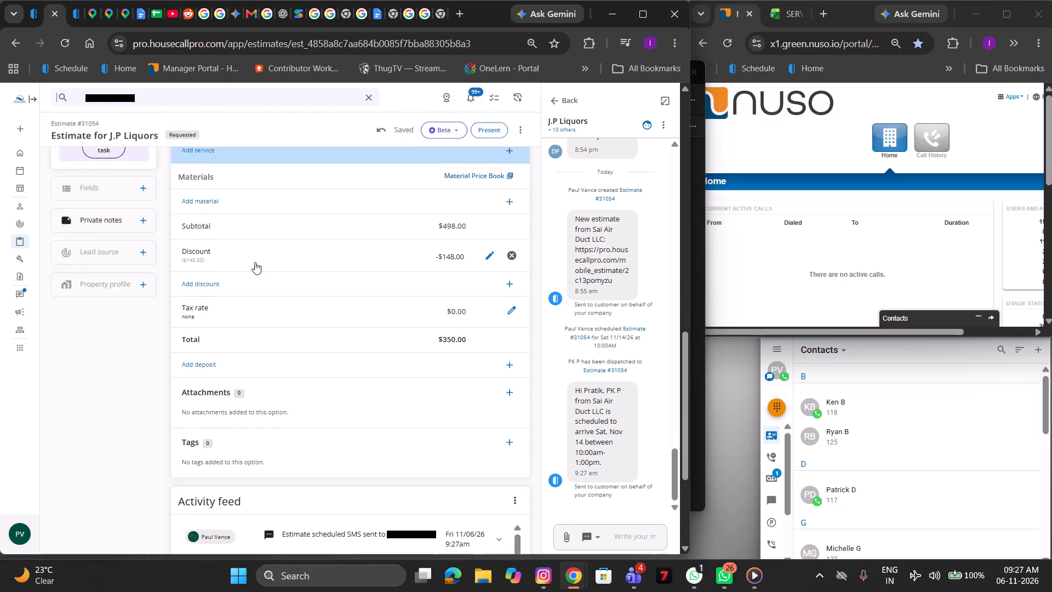
Copy the mobile estimate link from the J.P Liquors chat and open it in the spare Google tab.
scroll(255, 262, "down", 1)
left_click_drag(617, 280, 598, 271)
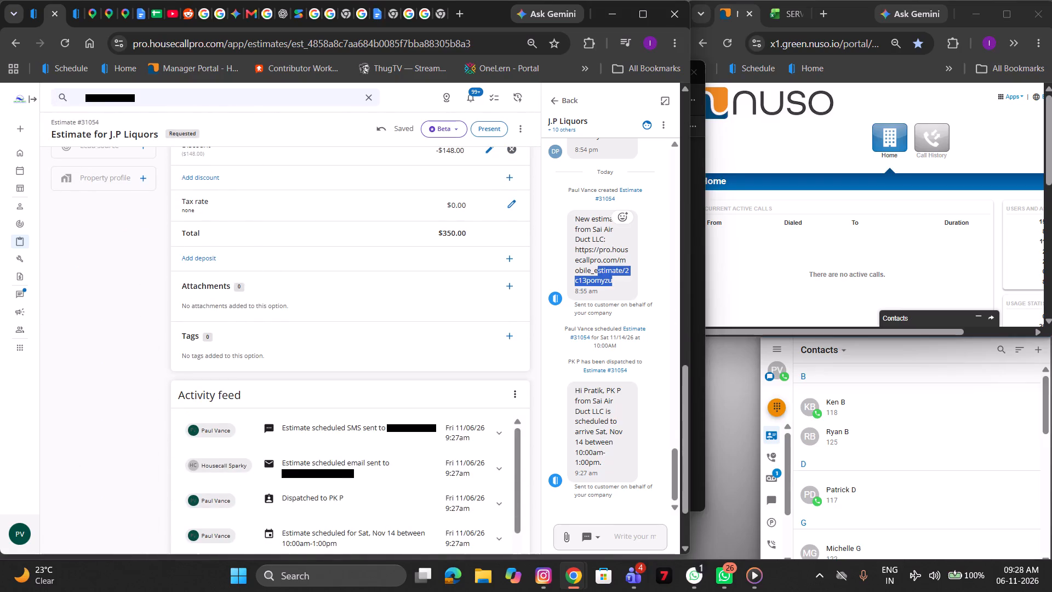
left_click_drag(598, 271, 574, 255)
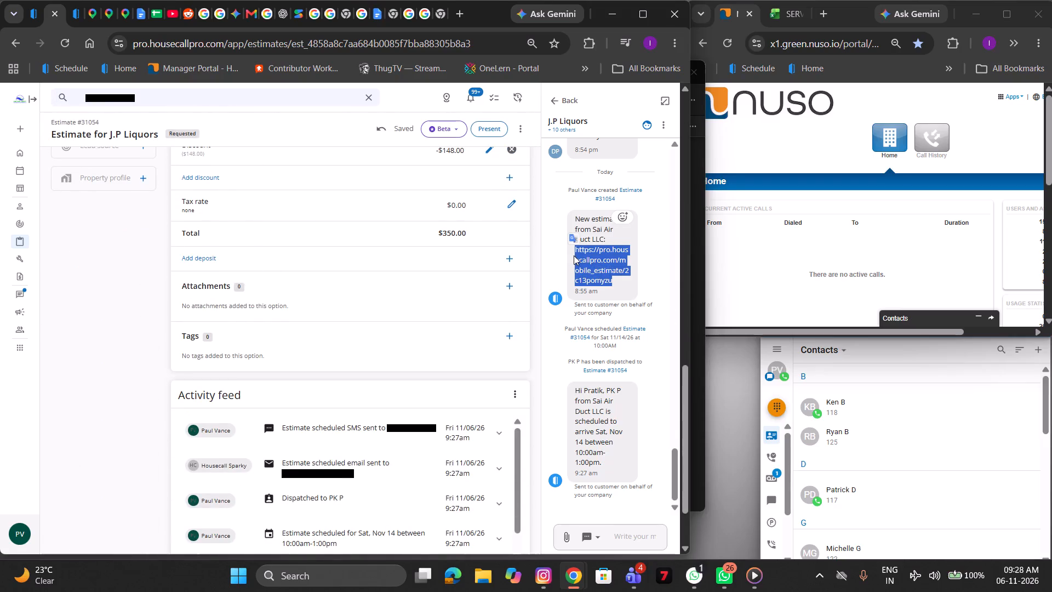
key("ctrl+c")
left_click(441, 12)
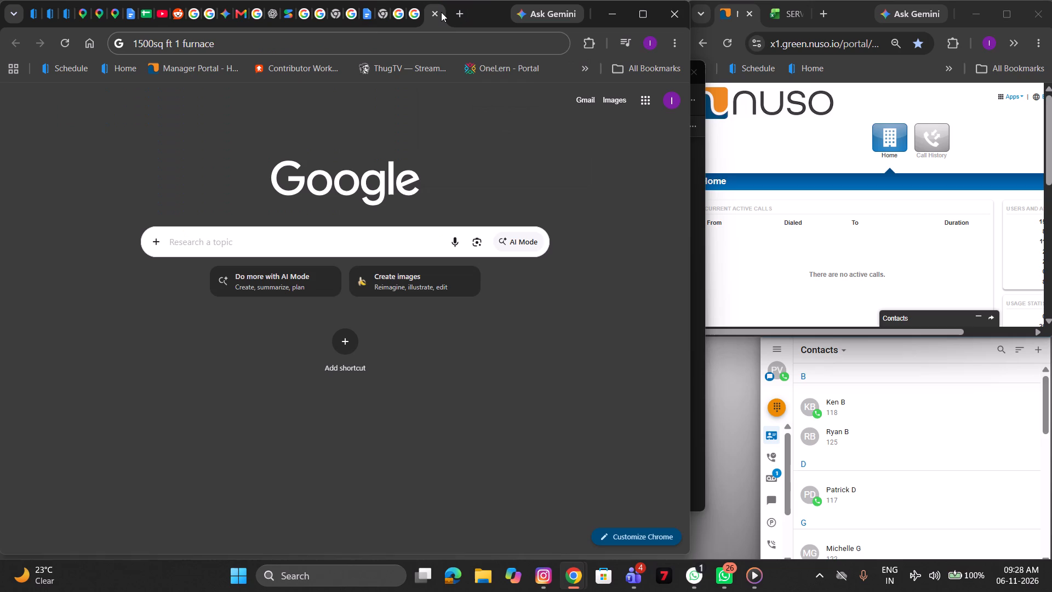
left_click_drag(359, 42, 111, 42)
key("ctrl+v")
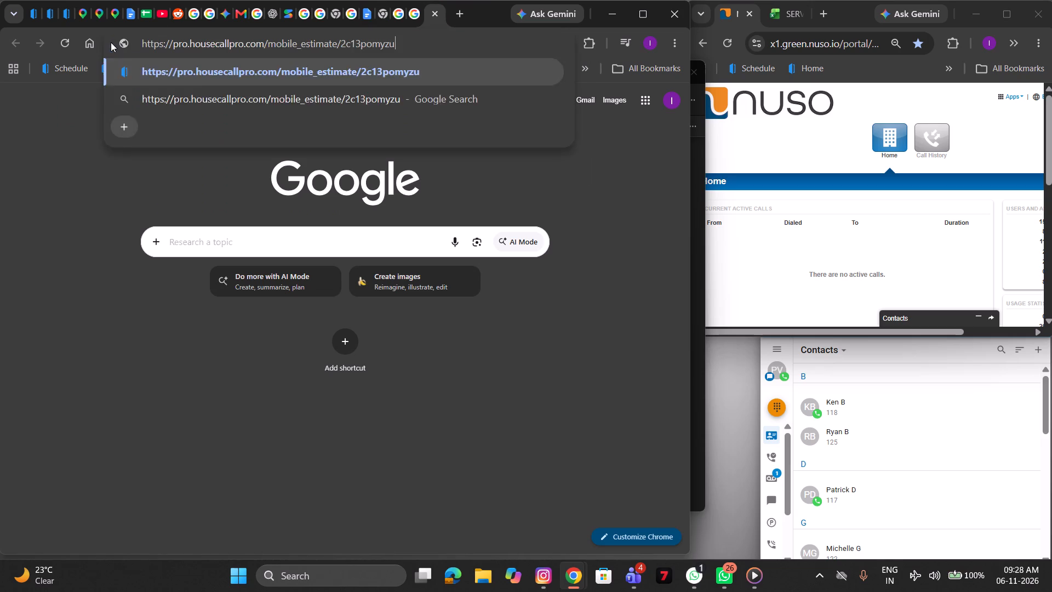
key("Return")
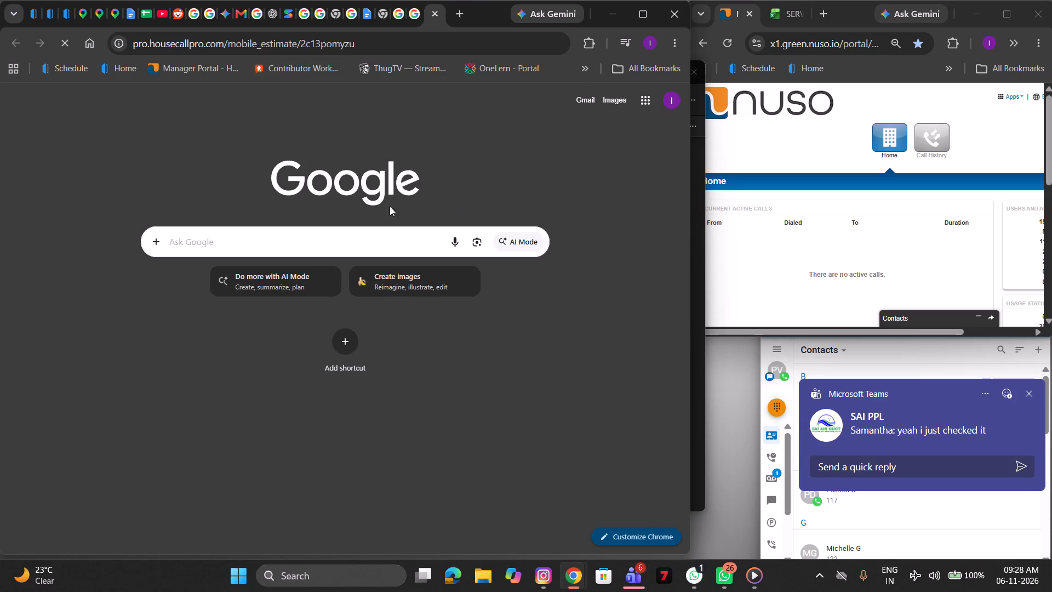
Start playback of the BbY WOW video on YouTube and return to the client estimate page.
left_click(159, 13)
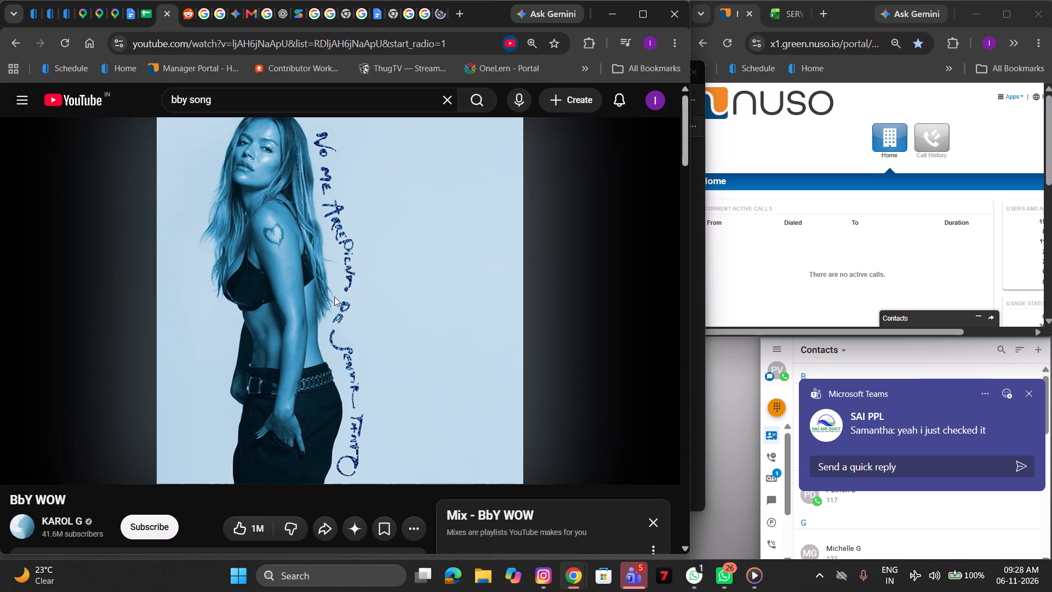
left_click(344, 325)
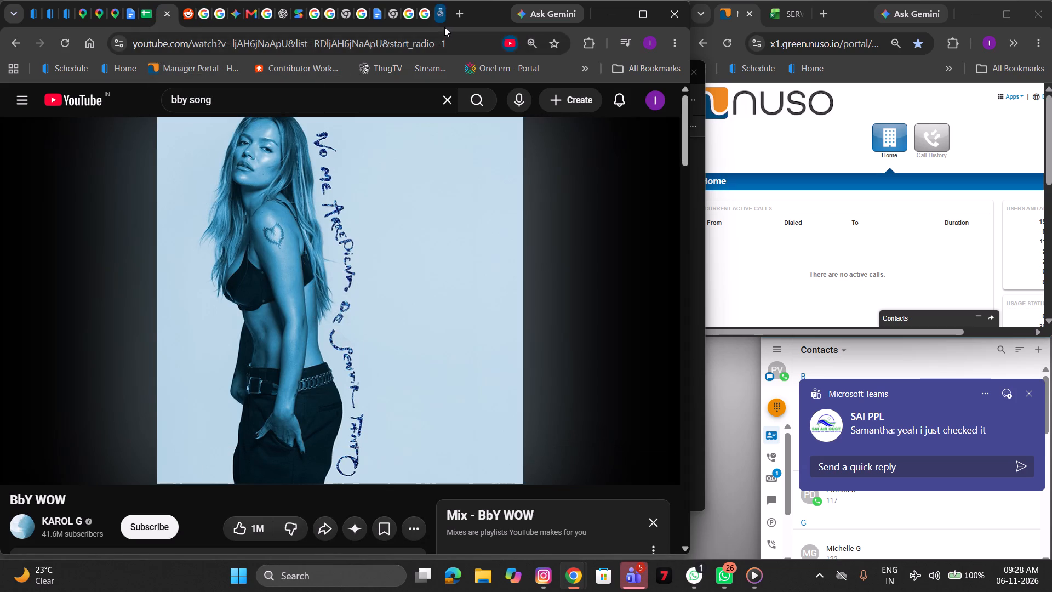
left_click(444, 27)
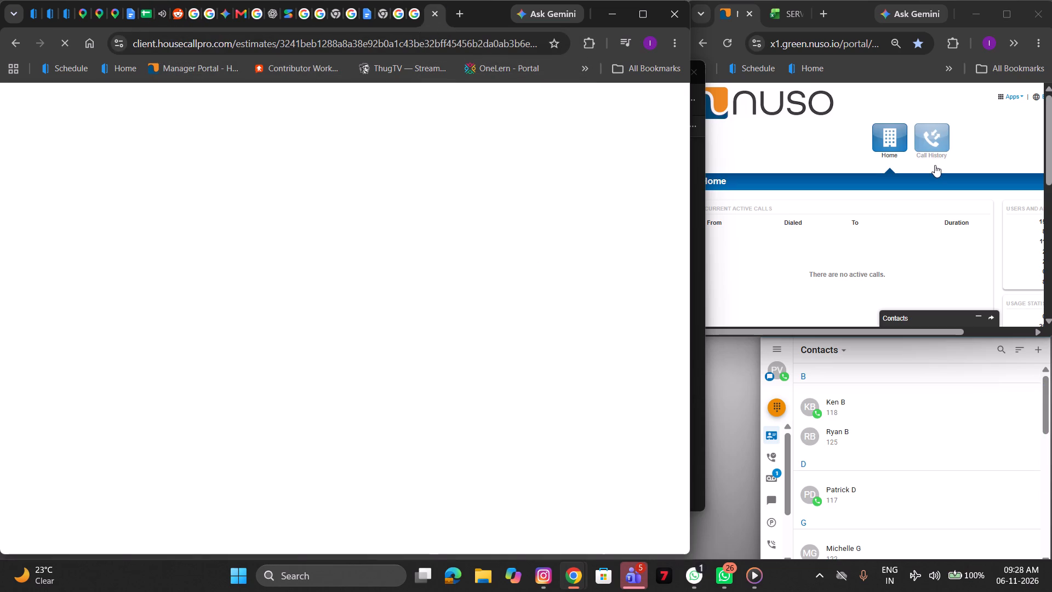
Open the call history in the NUSO portal.
double_click(935, 165)
left_click(620, 162)
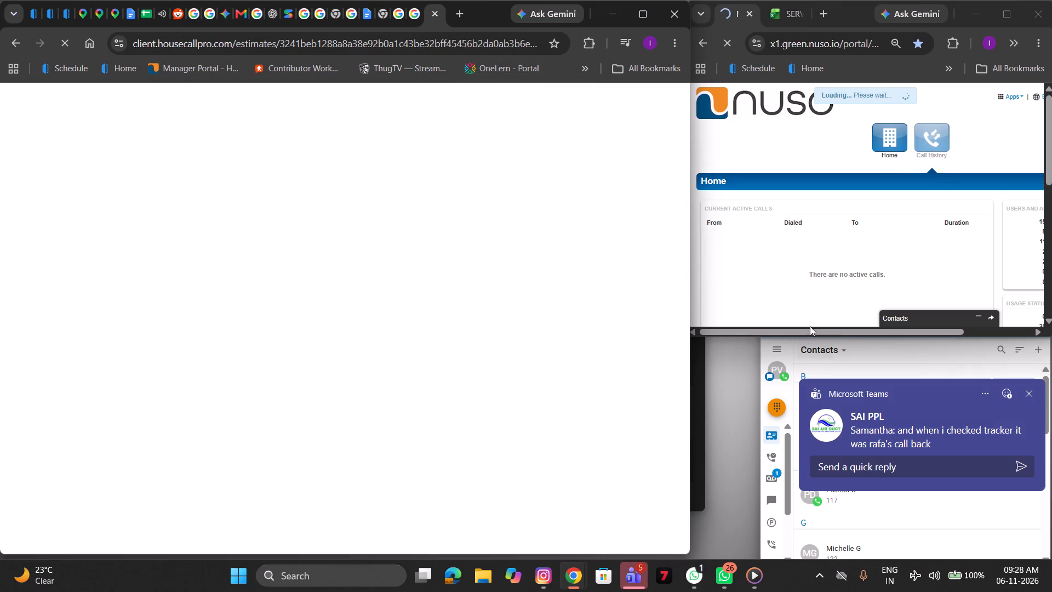
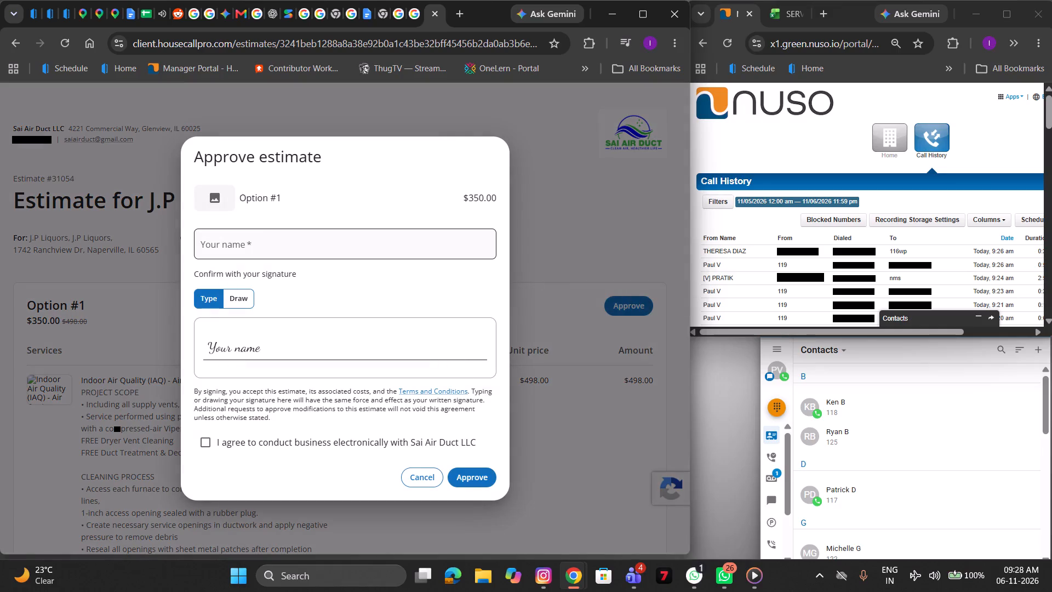
Approve Option #1 of the estimate under the name Pratik, agreeing to conduct business electronically with Sai Air Duct LLC.
left_click(264, 233)
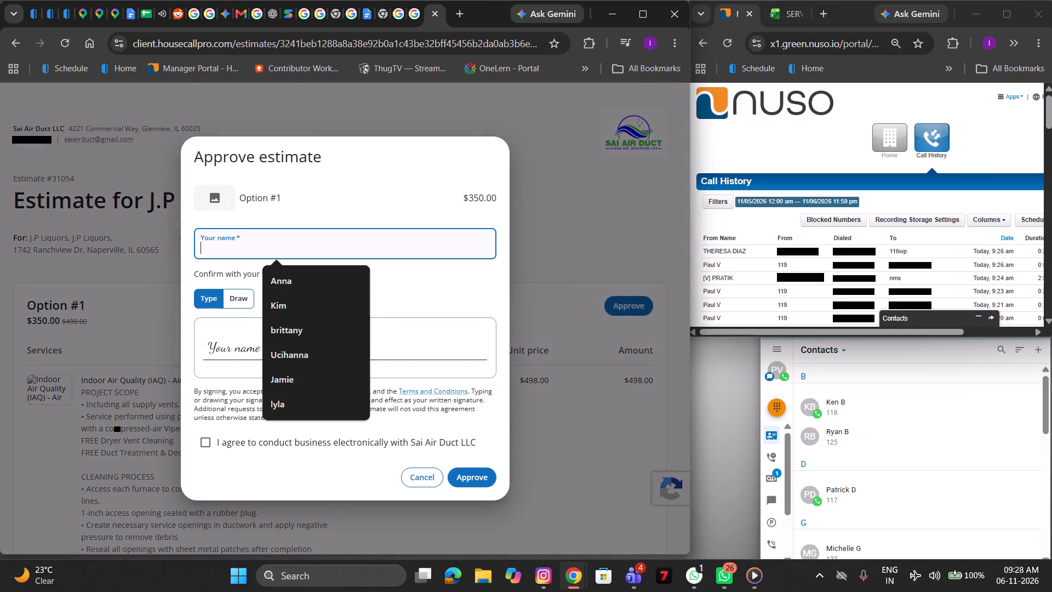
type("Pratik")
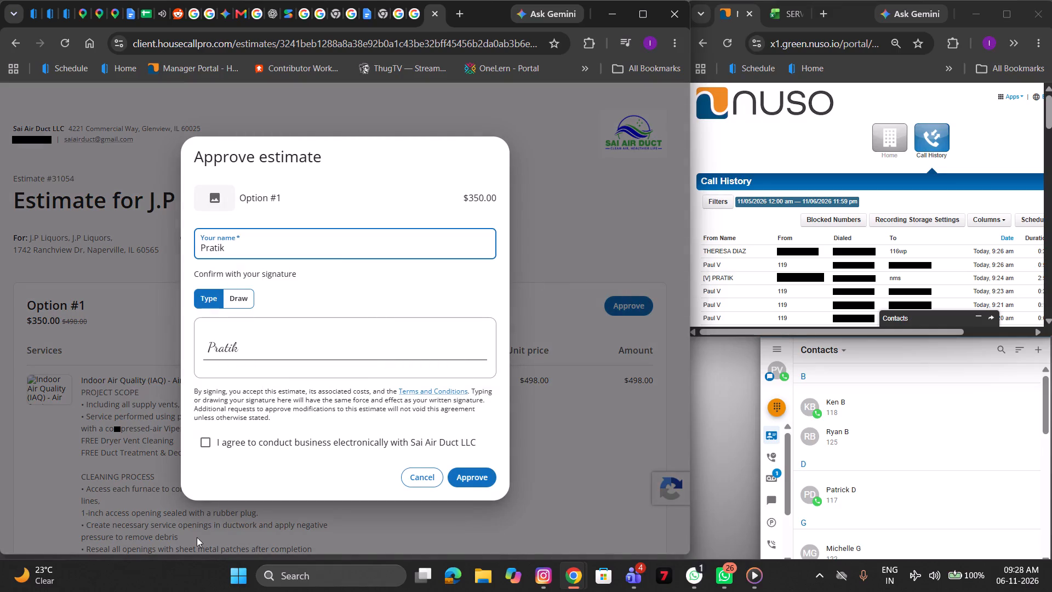
left_click(262, 448)
left_click(467, 481)
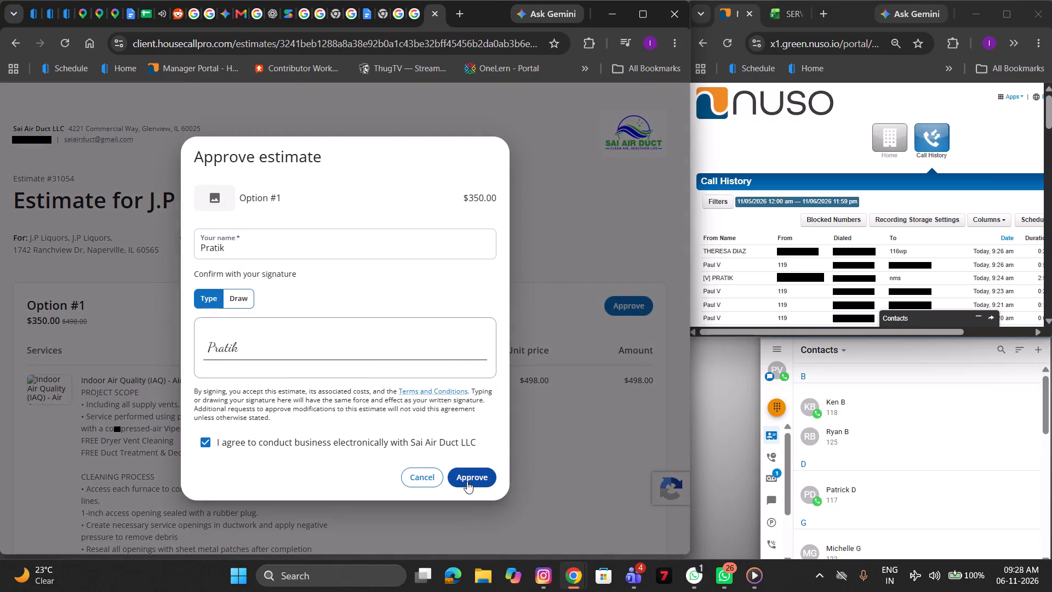
Turn off airplane mode in the system quick settings.
left_click(937, 573)
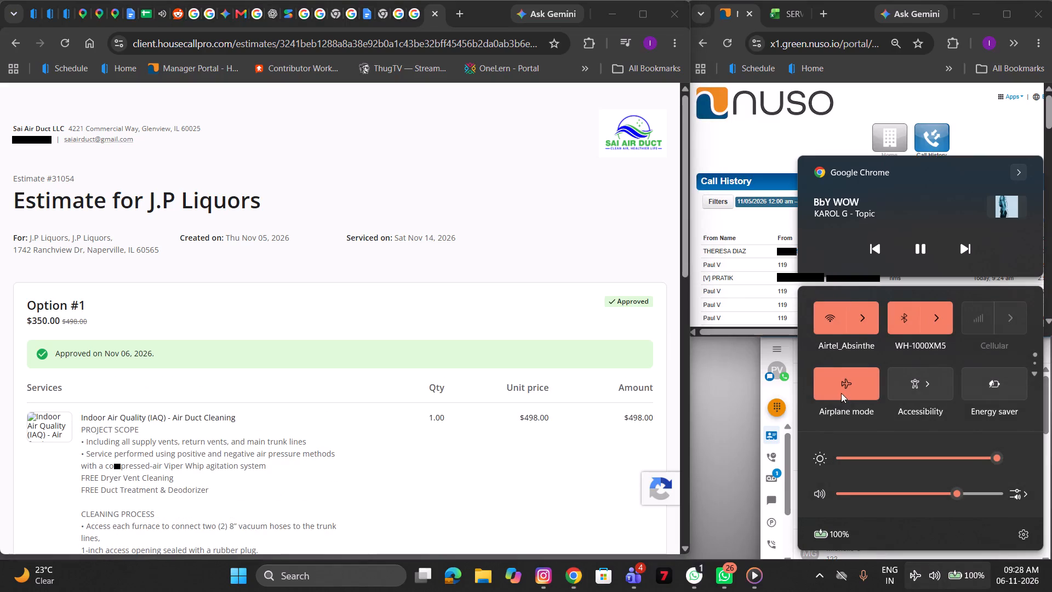
left_click(841, 393)
Look over estimate #30742 in Housecall Pro, including its line items, discount and totals.
left_click(61, 14)
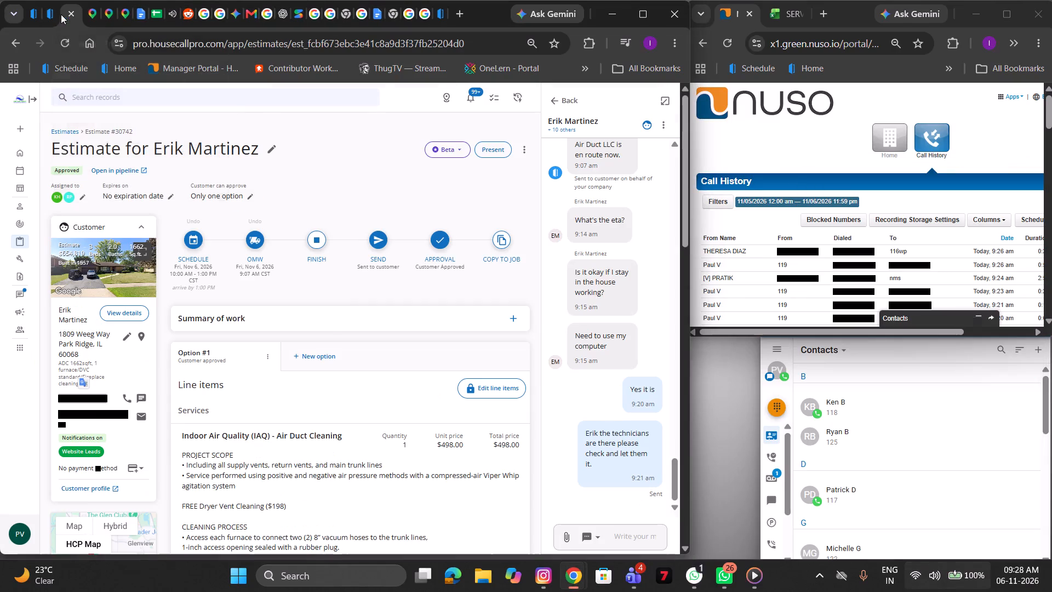
scroll(340, 345, "down", 4)
scroll(340, 345, "right", 1)
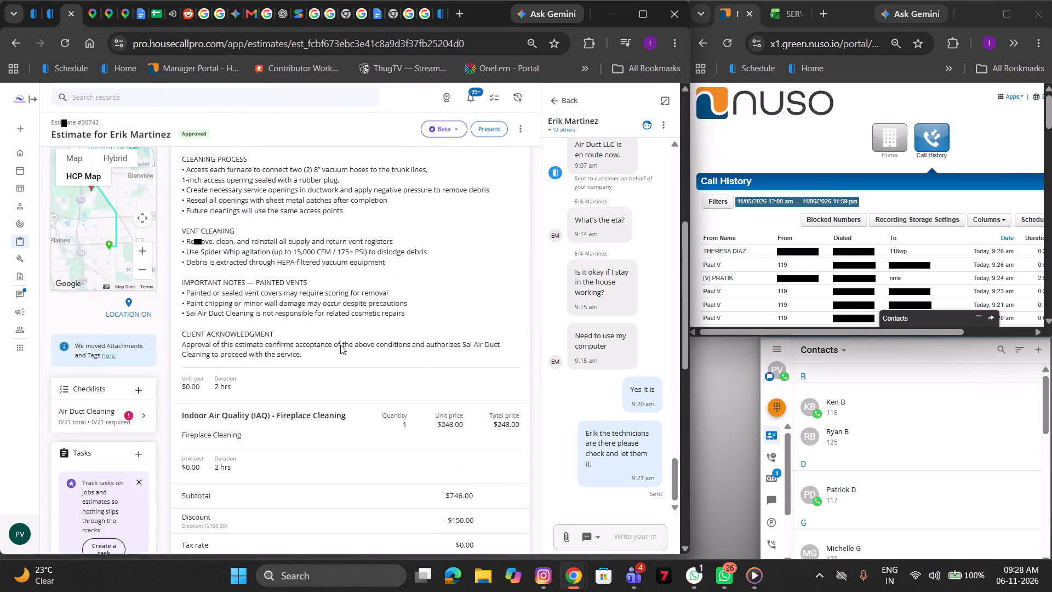
scroll(340, 345, "right", 1)
scroll(340, 345, "down", 1)
scroll(340, 345, "up", 8)
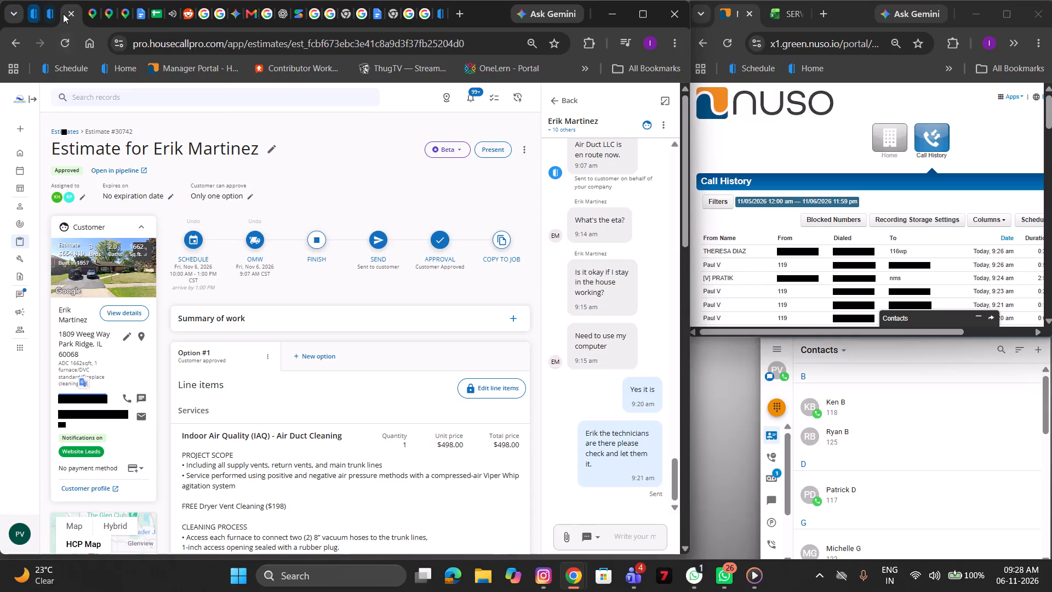
left_click(60, 12)
left_click(54, 12)
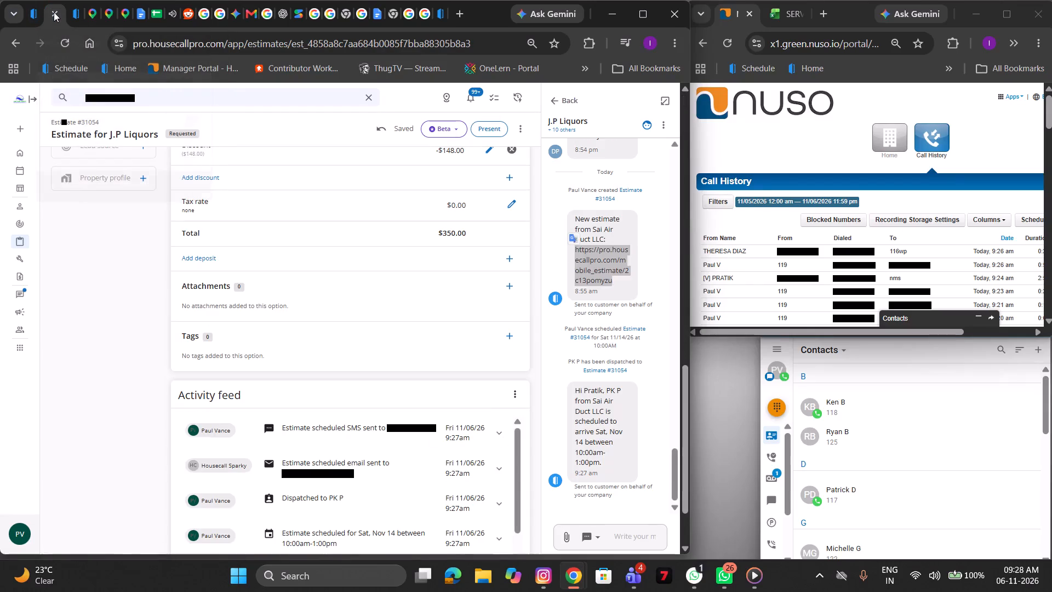
scroll(94, 208, "up", 10)
scroll(94, 208, "down", 7)
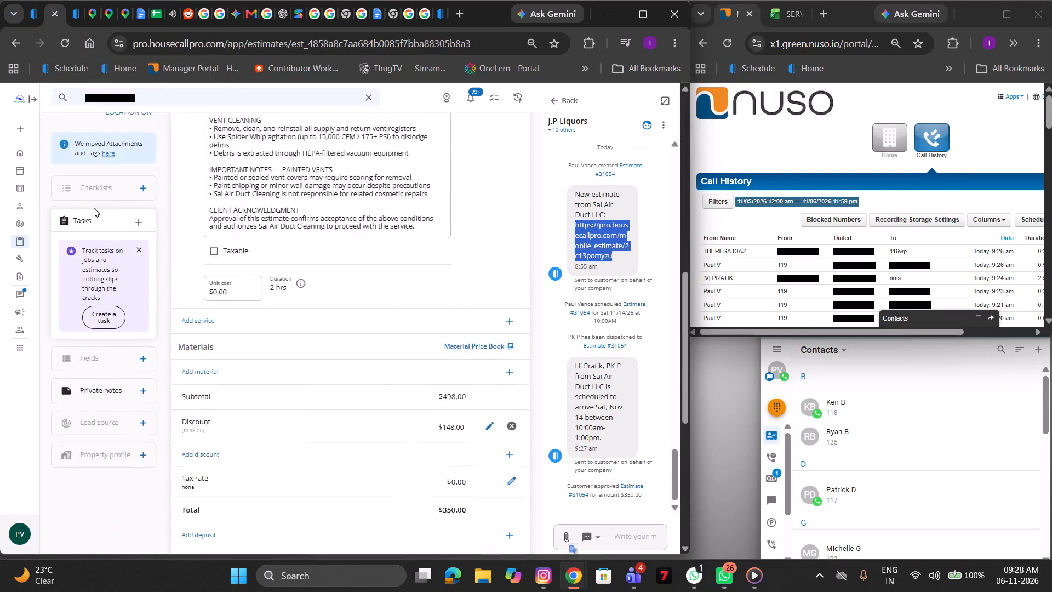
left_click(84, 305)
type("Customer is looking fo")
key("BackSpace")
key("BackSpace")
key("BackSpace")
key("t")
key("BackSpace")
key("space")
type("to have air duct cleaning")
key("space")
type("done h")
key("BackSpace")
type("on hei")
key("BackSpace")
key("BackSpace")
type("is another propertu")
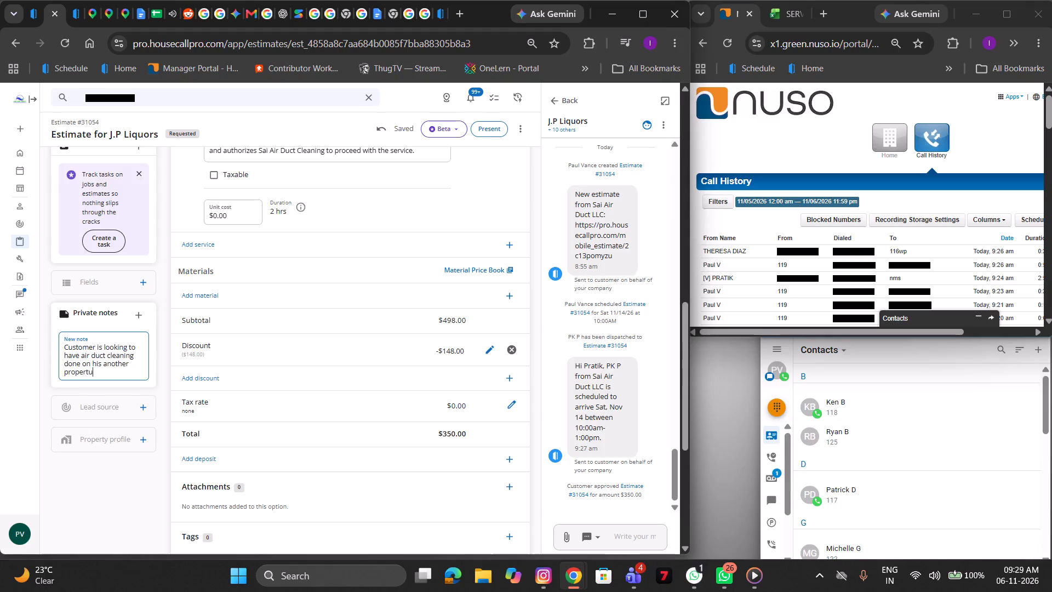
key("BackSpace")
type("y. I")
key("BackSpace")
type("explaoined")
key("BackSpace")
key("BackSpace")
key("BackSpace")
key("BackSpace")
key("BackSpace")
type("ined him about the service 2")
Continue the note with the property details: "2300sq ft 1 furnace. dryer is on the main floor vents to the side.".
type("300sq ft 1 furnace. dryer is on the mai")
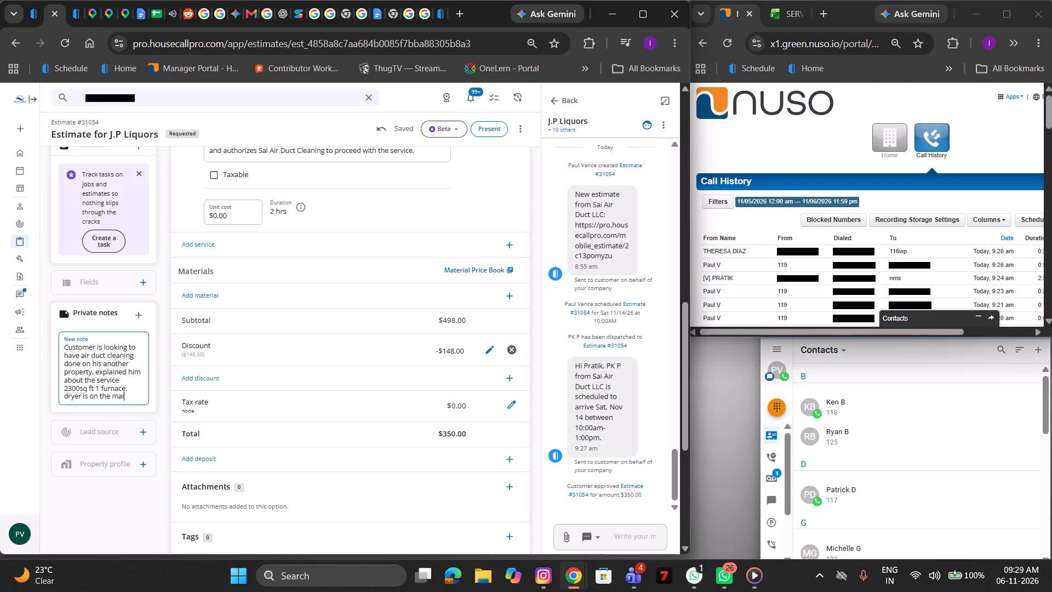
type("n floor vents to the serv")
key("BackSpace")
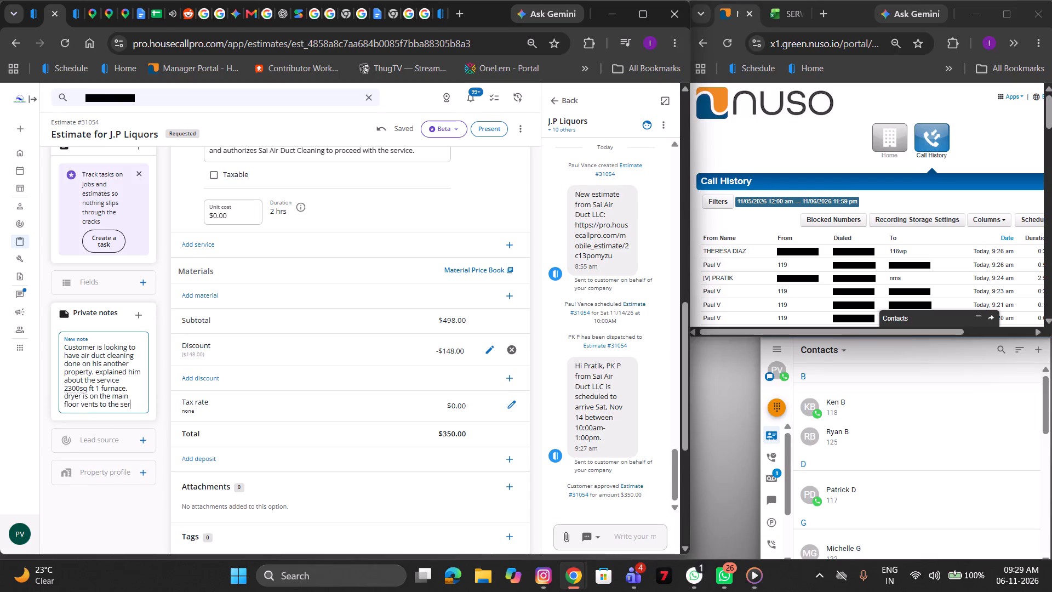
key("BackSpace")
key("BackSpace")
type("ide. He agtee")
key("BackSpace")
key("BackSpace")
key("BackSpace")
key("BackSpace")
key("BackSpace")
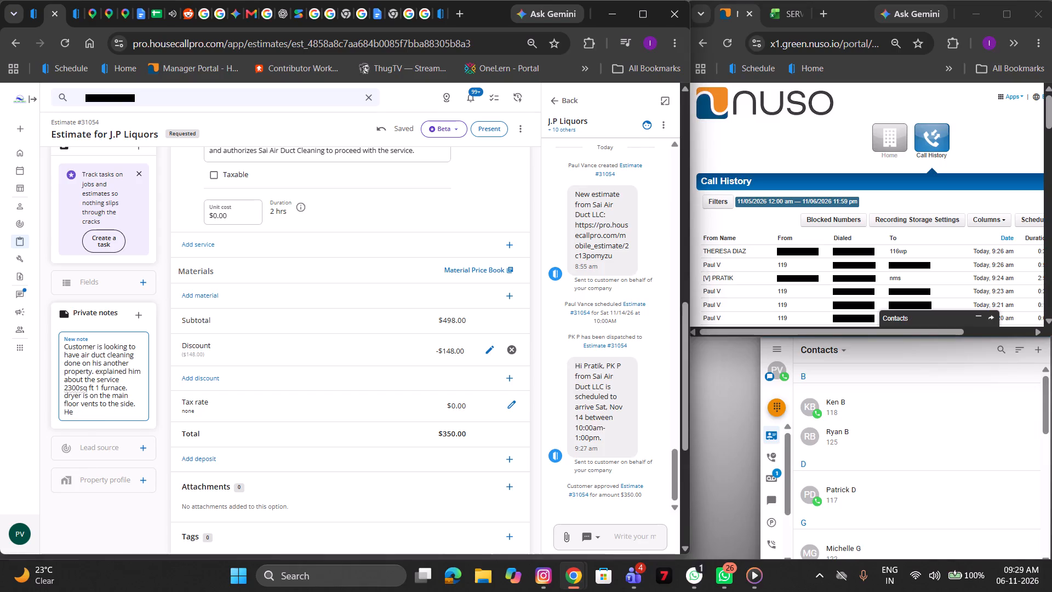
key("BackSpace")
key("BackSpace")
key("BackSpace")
On a new line of the note, add "quoted same which we offerred for his another property $350 he agreed. Booked." and save it.
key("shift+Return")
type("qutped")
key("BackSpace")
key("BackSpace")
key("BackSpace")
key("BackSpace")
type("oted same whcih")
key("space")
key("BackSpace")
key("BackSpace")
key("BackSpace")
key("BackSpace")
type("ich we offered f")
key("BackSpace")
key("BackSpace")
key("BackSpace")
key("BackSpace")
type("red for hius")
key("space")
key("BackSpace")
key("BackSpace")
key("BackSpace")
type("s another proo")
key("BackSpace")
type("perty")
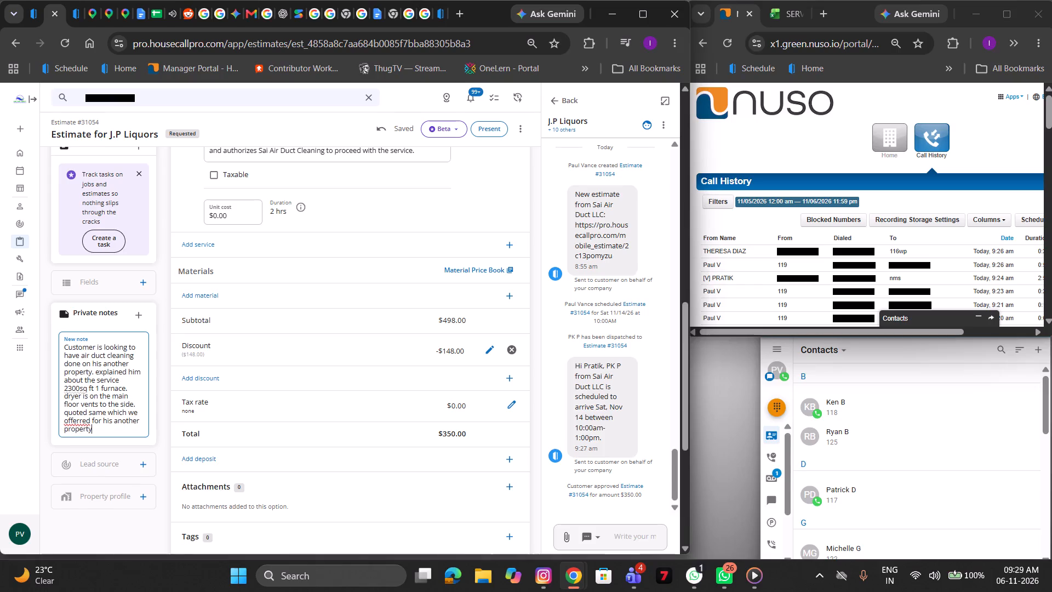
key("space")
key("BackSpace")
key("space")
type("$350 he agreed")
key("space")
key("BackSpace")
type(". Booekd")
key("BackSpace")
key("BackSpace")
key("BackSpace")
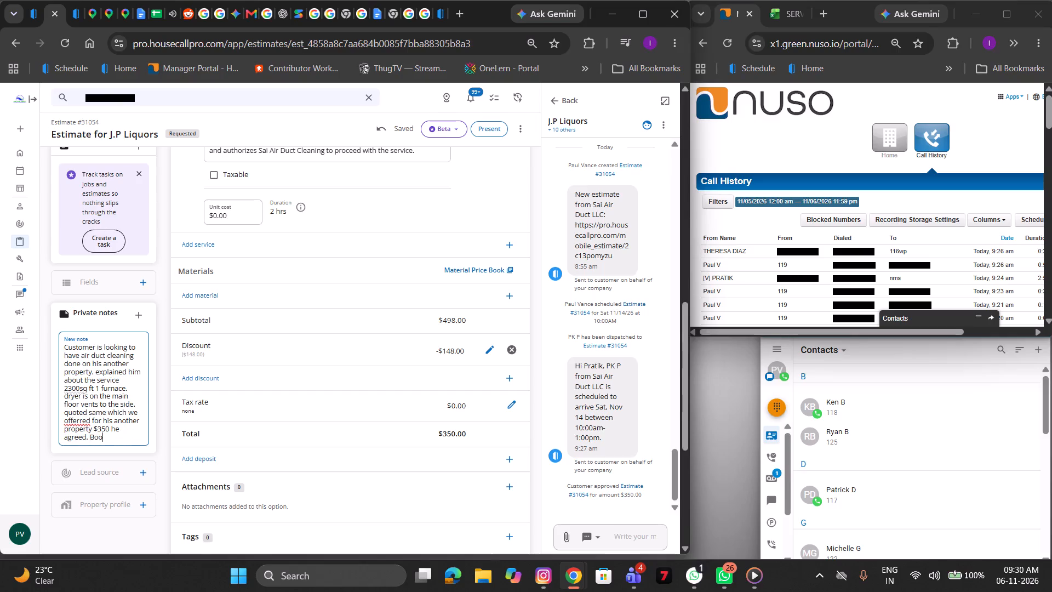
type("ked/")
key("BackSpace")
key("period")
left_click(142, 318)
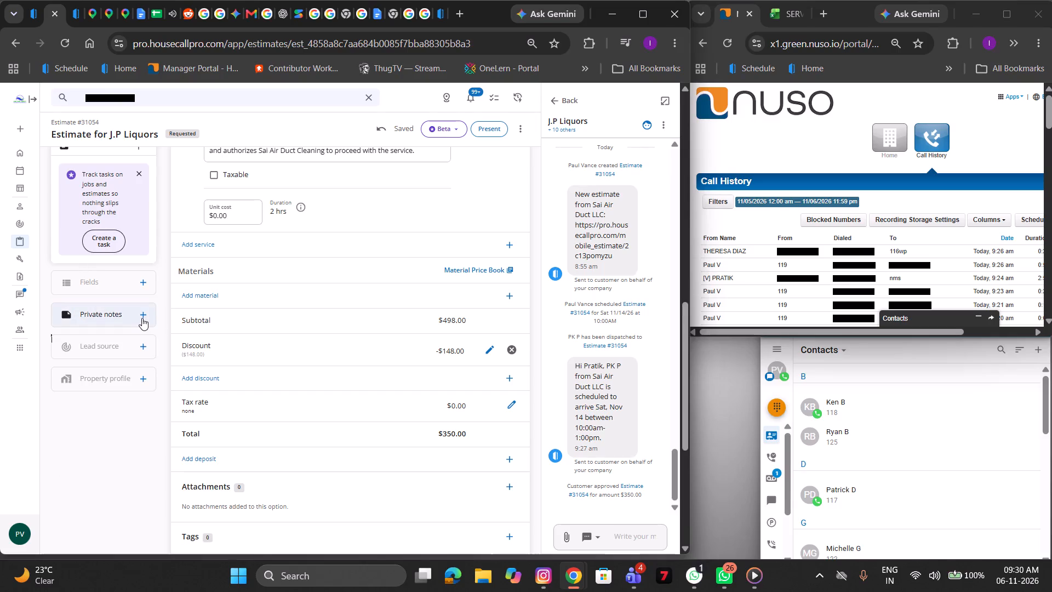
Add a second private note reading "Please don't reschedule him, he have multiple property".
left_click(131, 317)
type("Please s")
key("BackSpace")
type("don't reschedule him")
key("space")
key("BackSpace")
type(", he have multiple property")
left_click(96, 506)
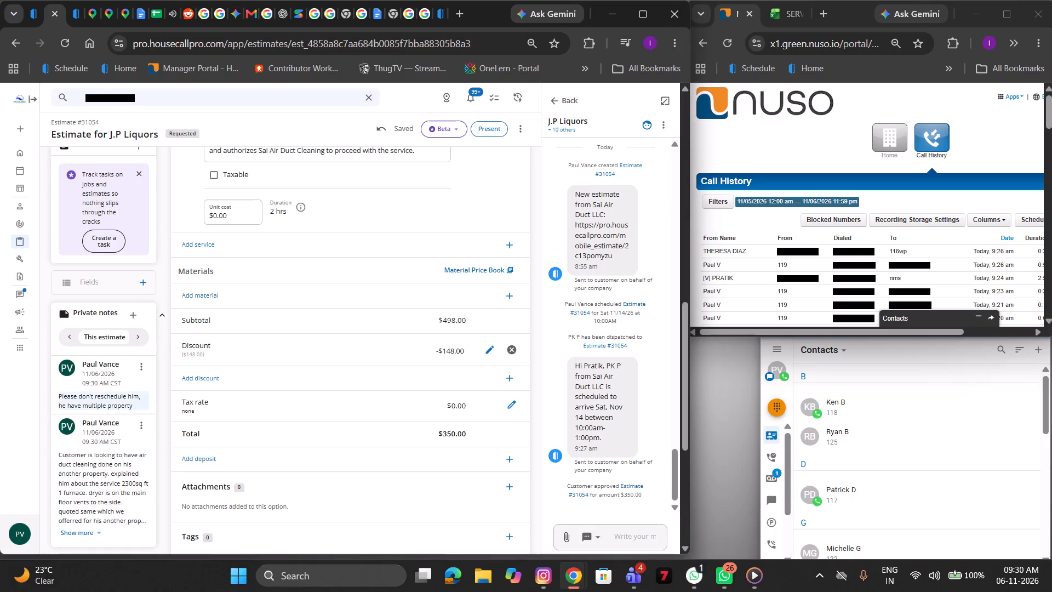
Correct the misspelled "offerred" to "offered" in the longer private note.
left_click(100, 455)
scroll(110, 520, "down", 1)
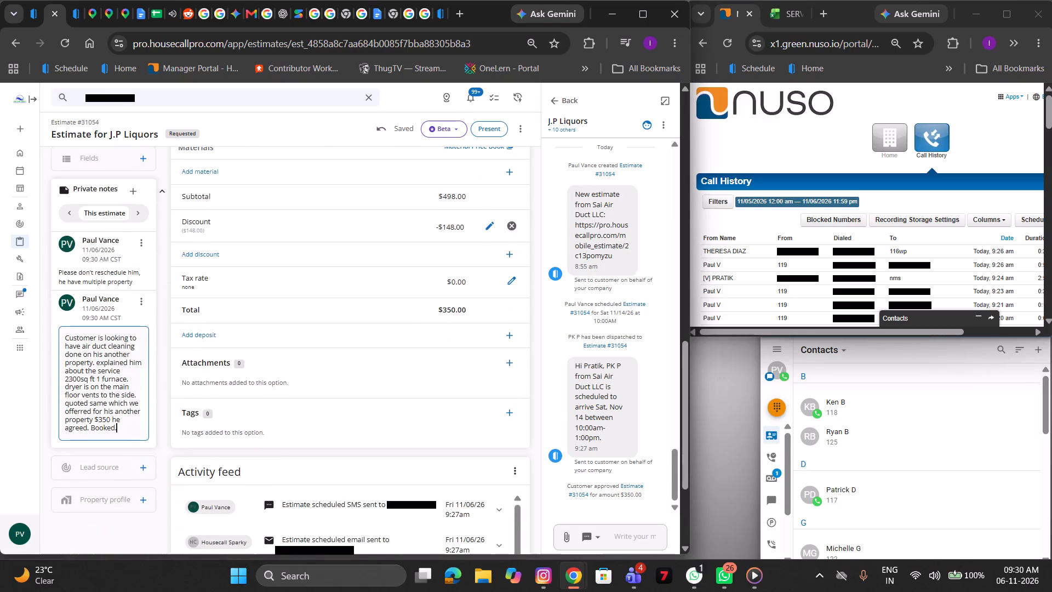
left_click(88, 409)
double_click(88, 409)
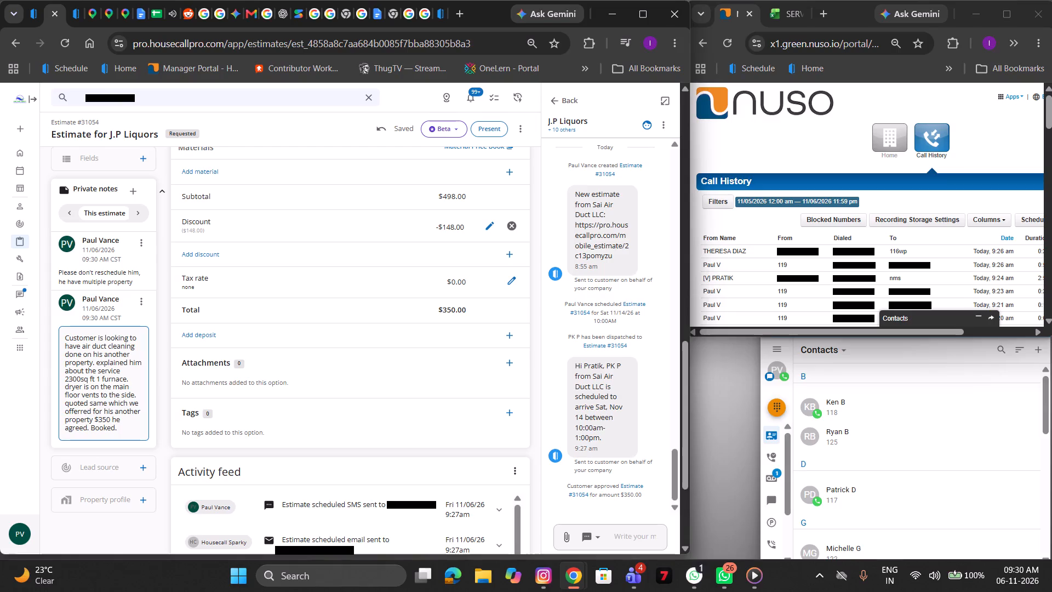
right_click(88, 409)
left_click(88, 409)
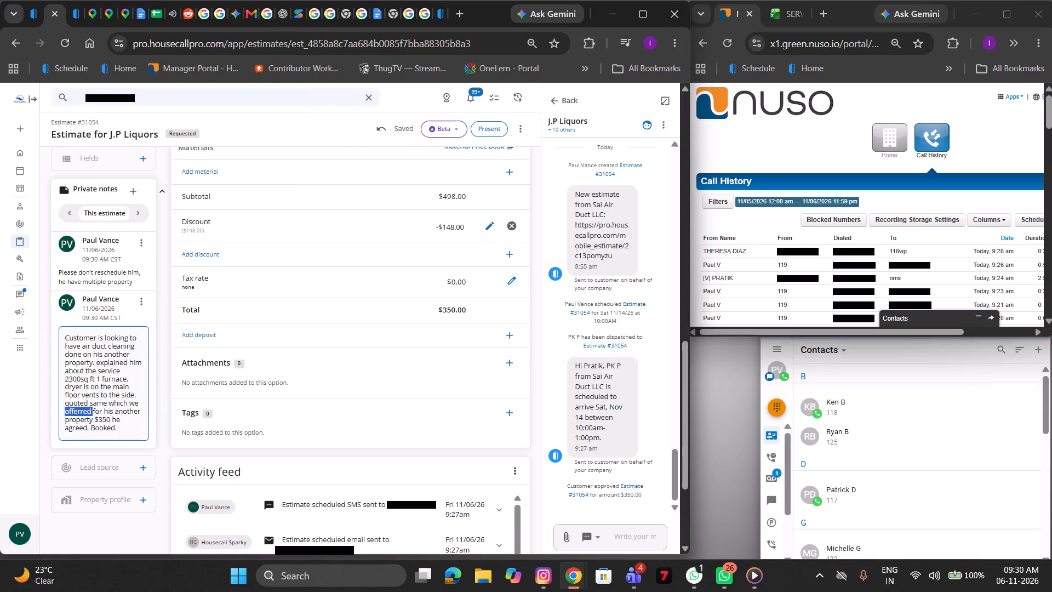
key("BackSpace")
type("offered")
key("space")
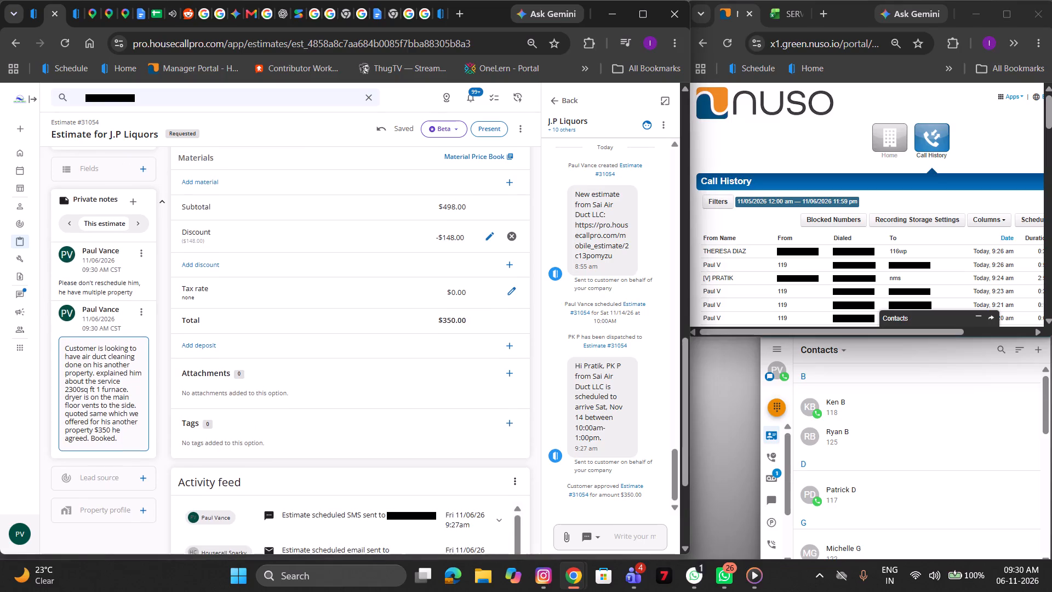
Copy the full text of the longer private note and leave the note's editor.
left_click_drag(128, 443, 58, 345)
key("ctrl+c")
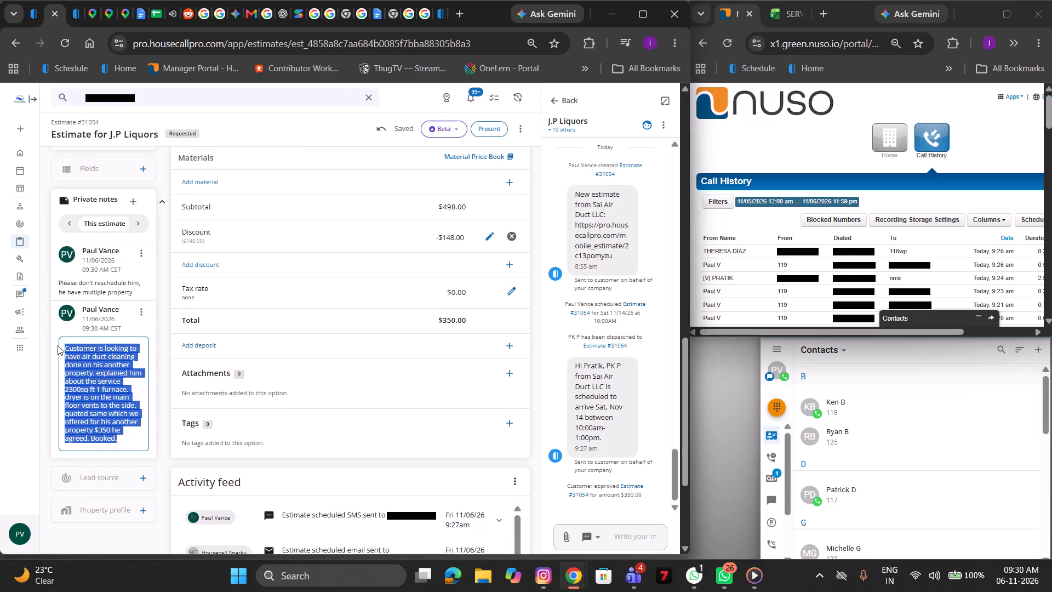
left_click(1, 404)
scroll(266, 284, "up", 7)
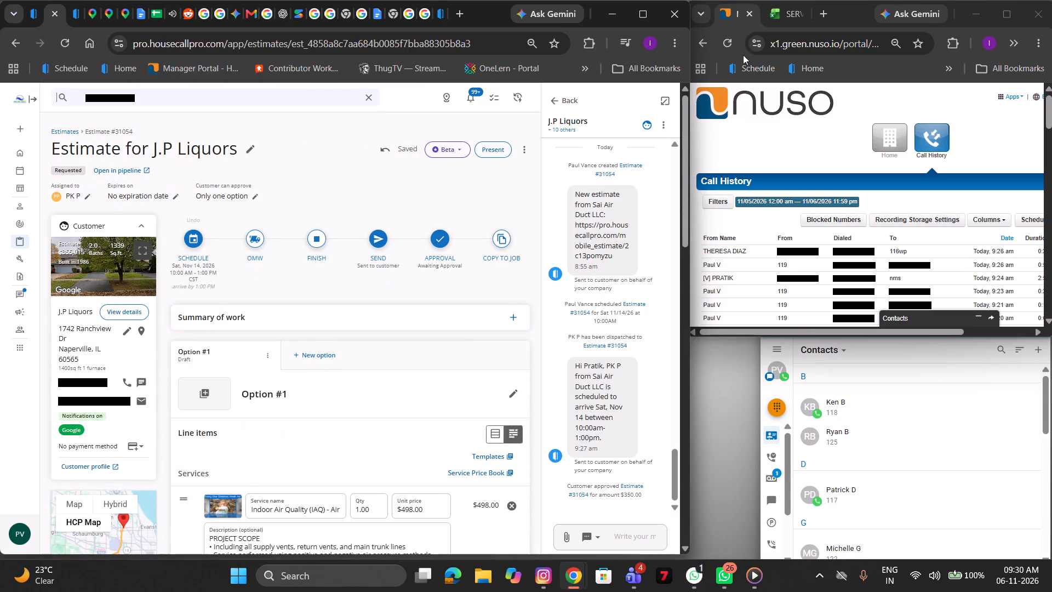
Switch the NUSO portal from the call history to its home page to check for current active calls.
left_click(899, 147)
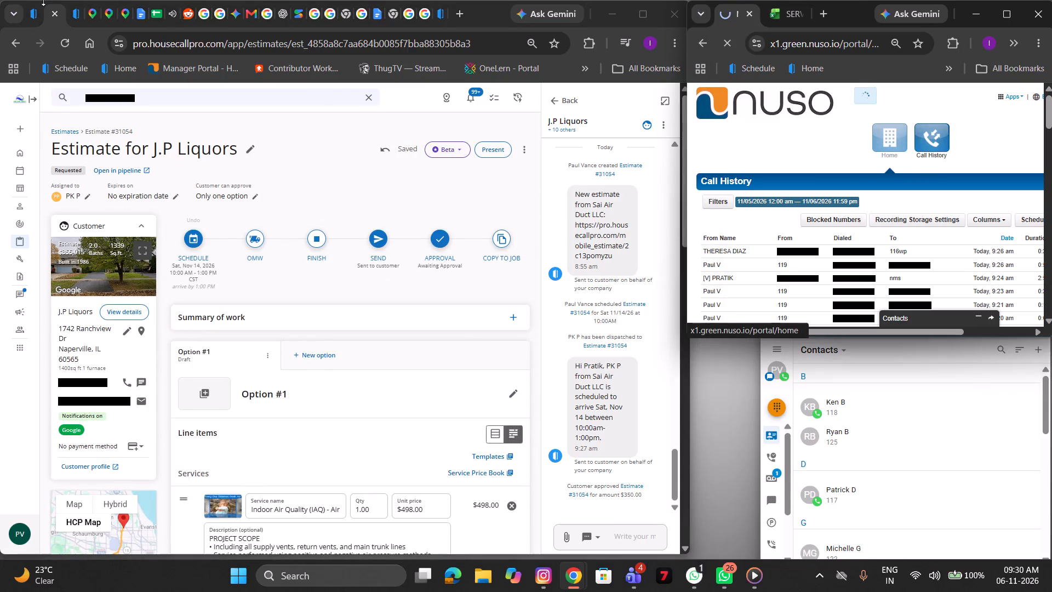
left_click(30, 13)
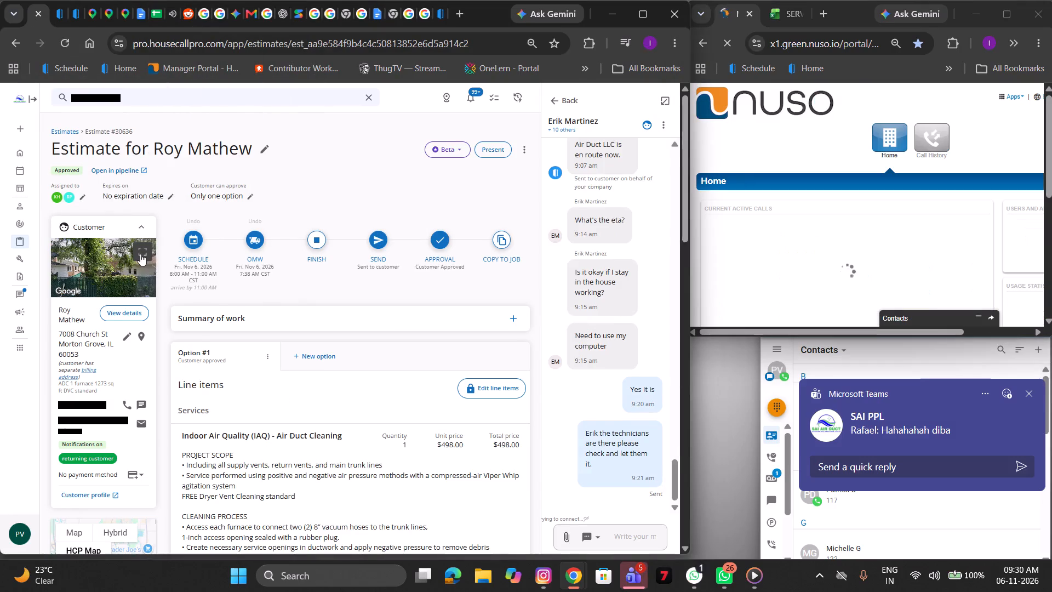
scroll(140, 254, "up", 1)
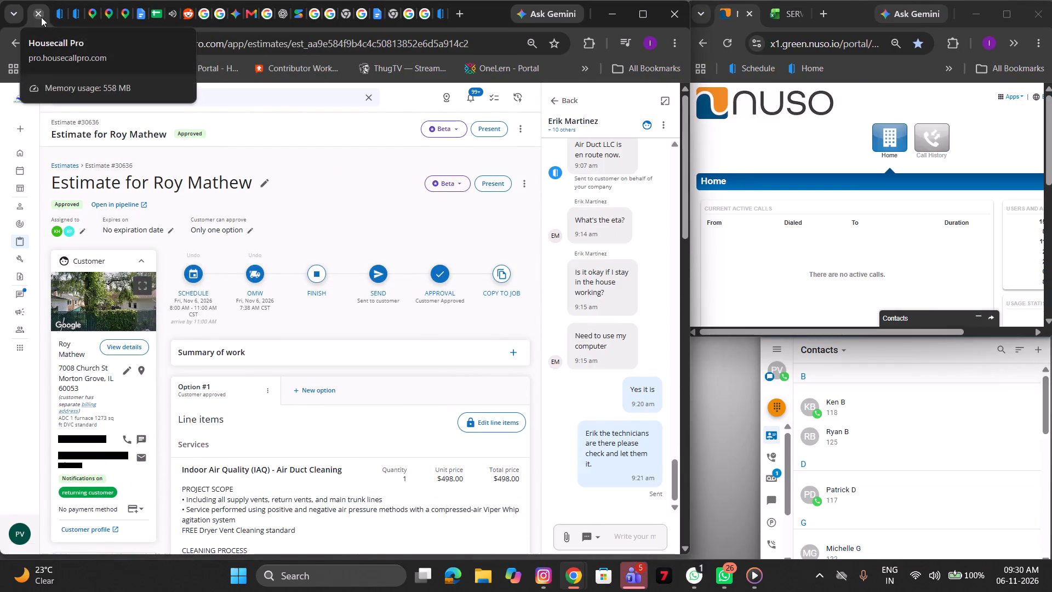